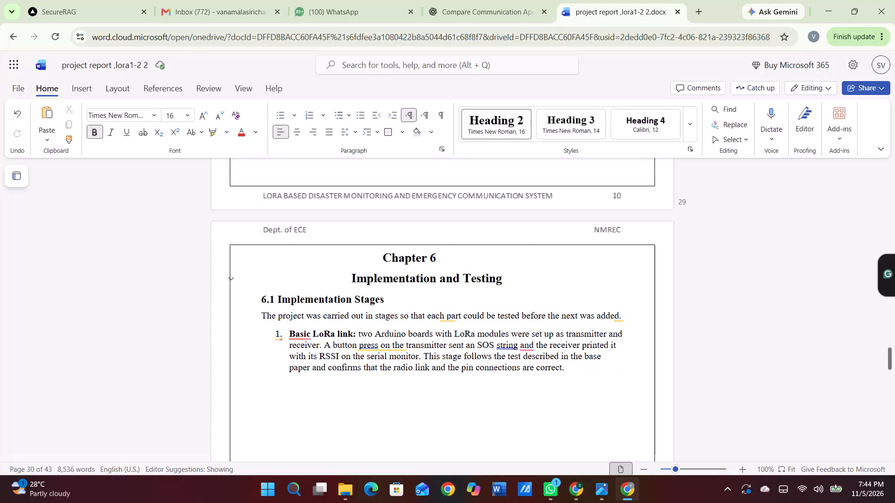
# Move the block from the "Sensor integration" item through the Test Plan table's "Dialogue" row up to directly below the "Basic LoRa link" item.
pyautogui.scroll(-4, 482, 280)
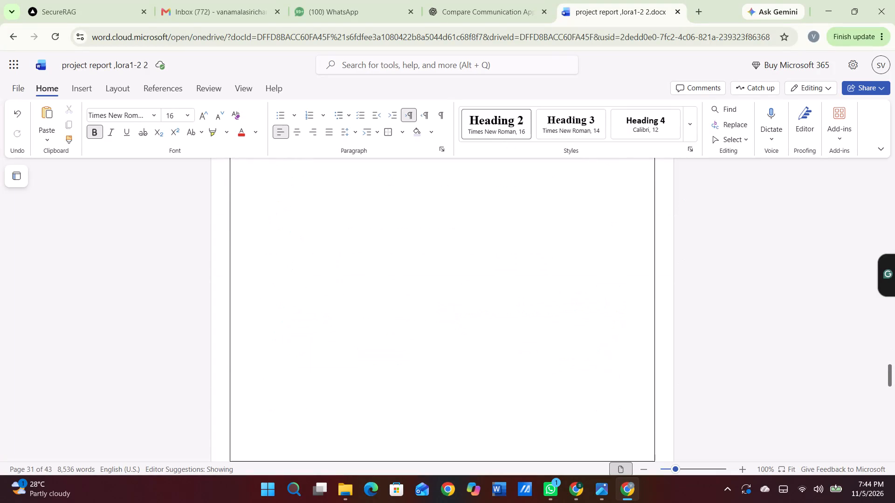
pyautogui.scroll(-5, 482, 280)
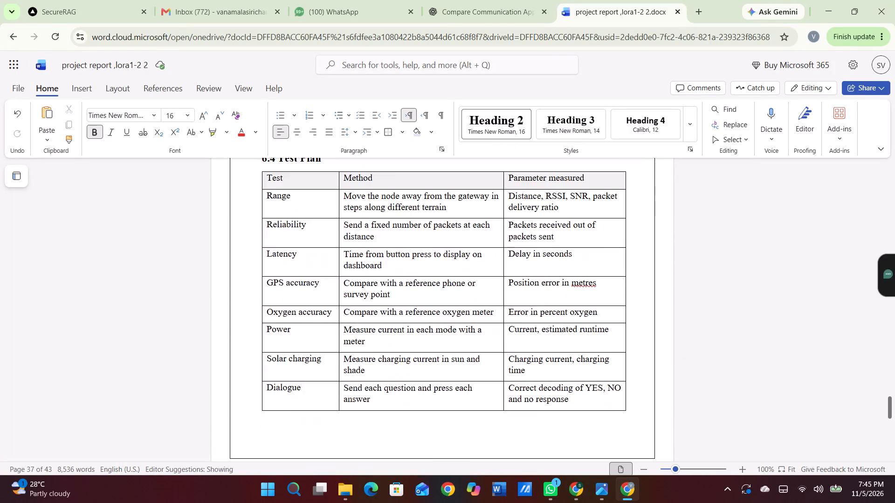
pyautogui.scroll(-4, 482, 280)
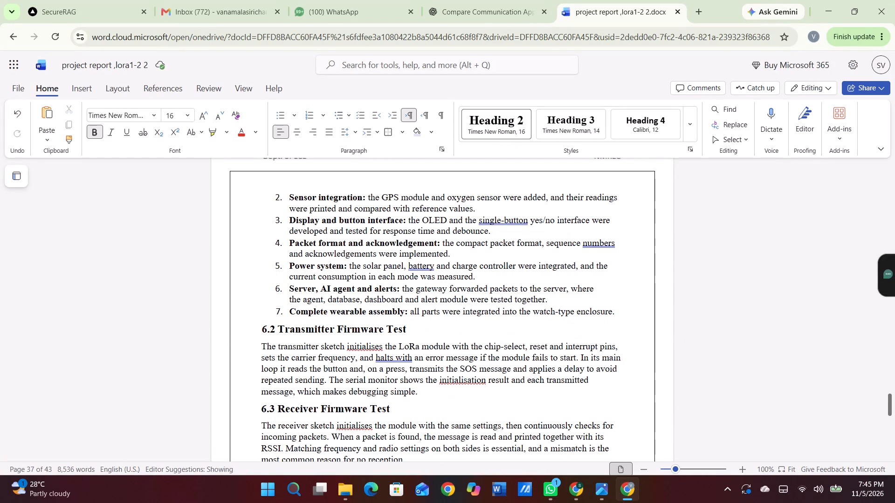
pyautogui.moveTo(270, 192); pyautogui.dragTo(527, 464)
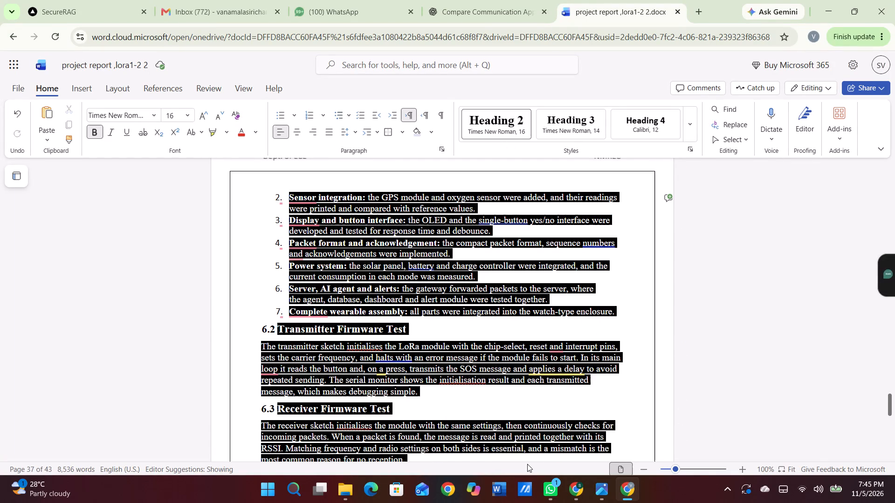
pyautogui.moveTo(527, 464); pyautogui.dragTo(548, 476)
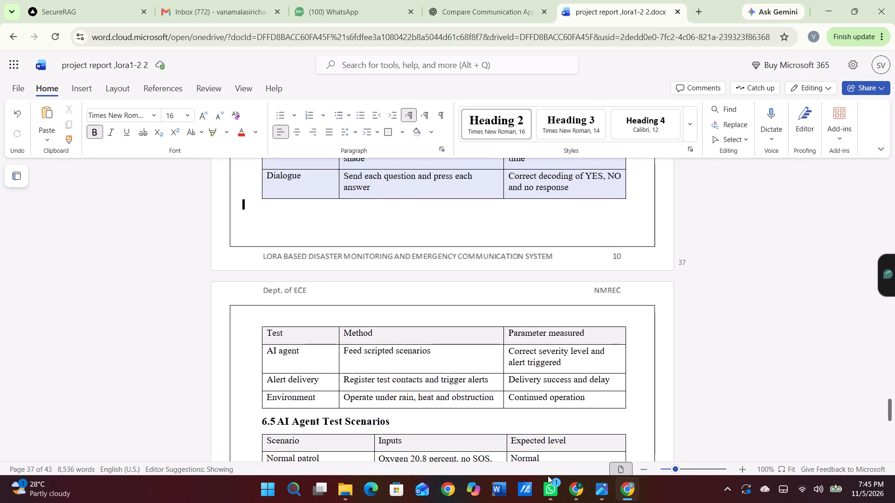
pyautogui.hotkey('ctrl', 'c')
pyautogui.hotkey('ctrl', 'x')
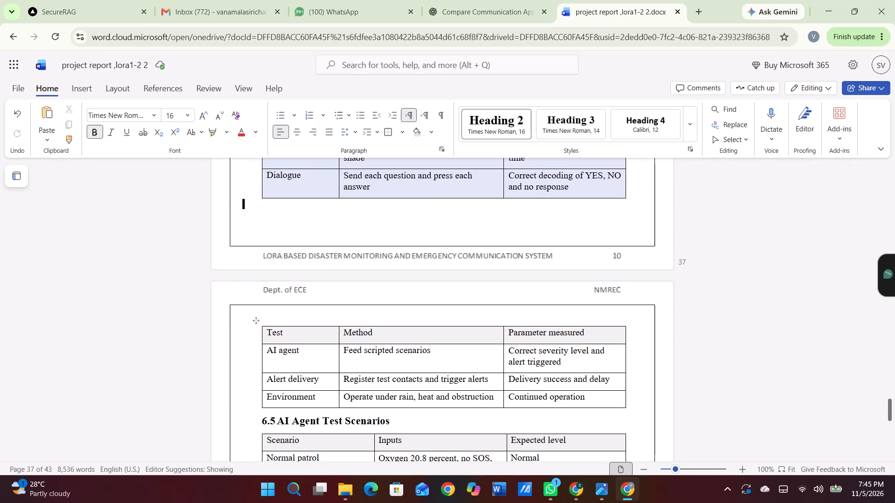
pyautogui.scroll(4, 453, 395)
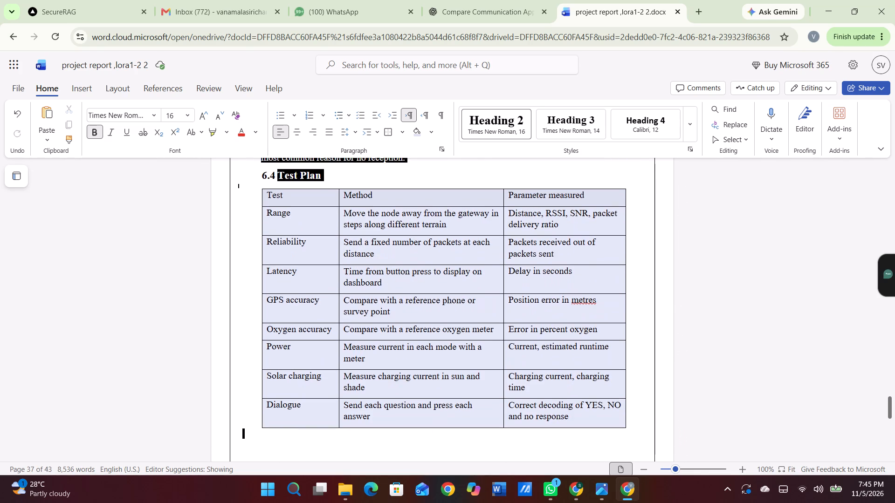
pyautogui.scroll(4, 453, 395)
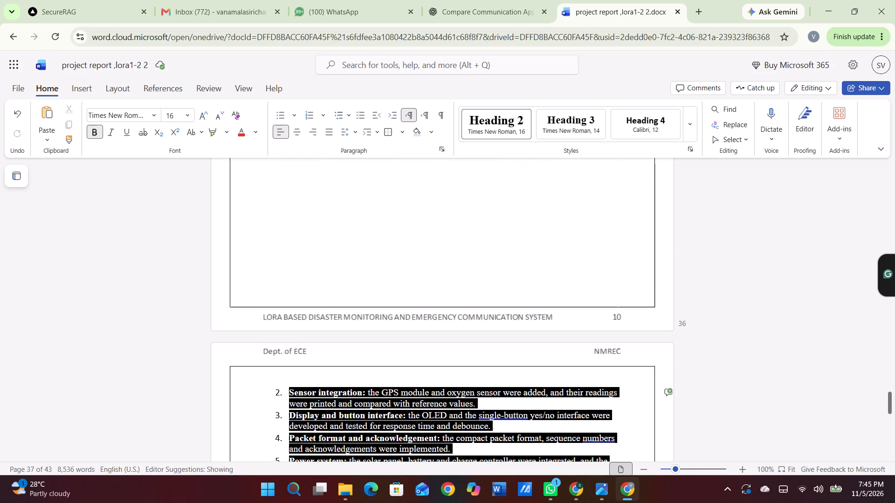
pyautogui.hotkey('ctrl', 'c')
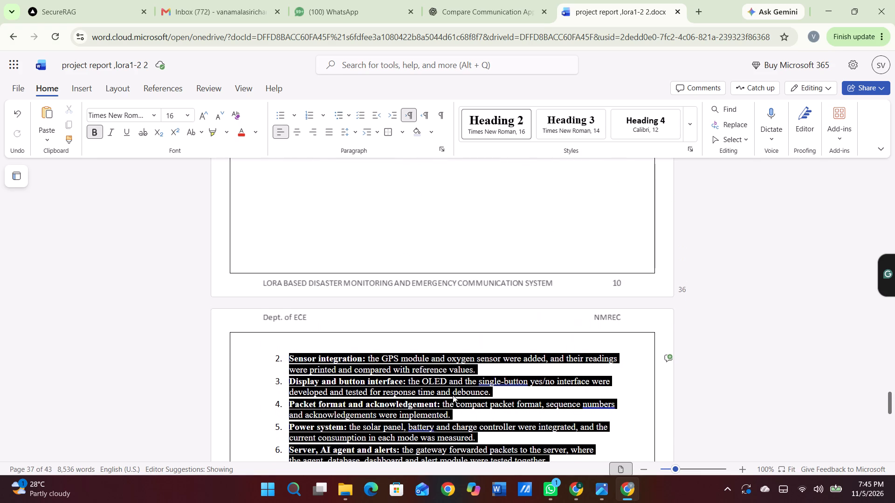
pyautogui.hotkey('ctrl', 'x')
pyautogui.scroll(2, 369, 199)
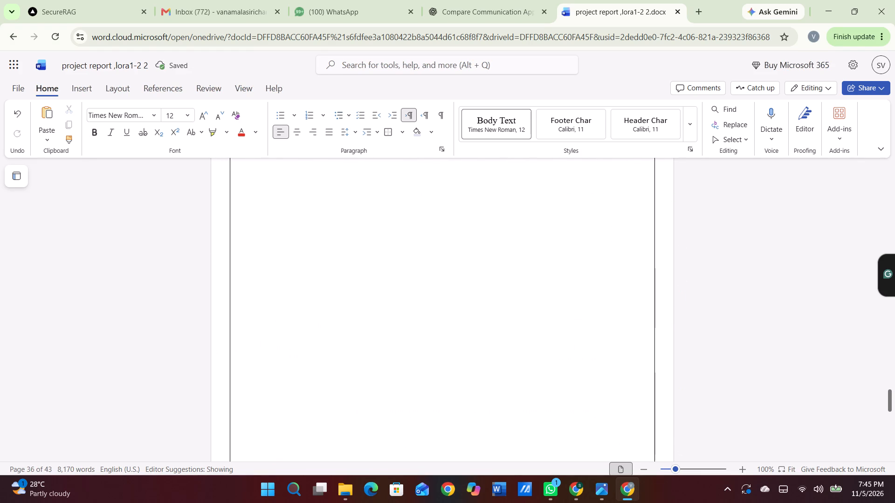
pyautogui.scroll(6, 369, 199)
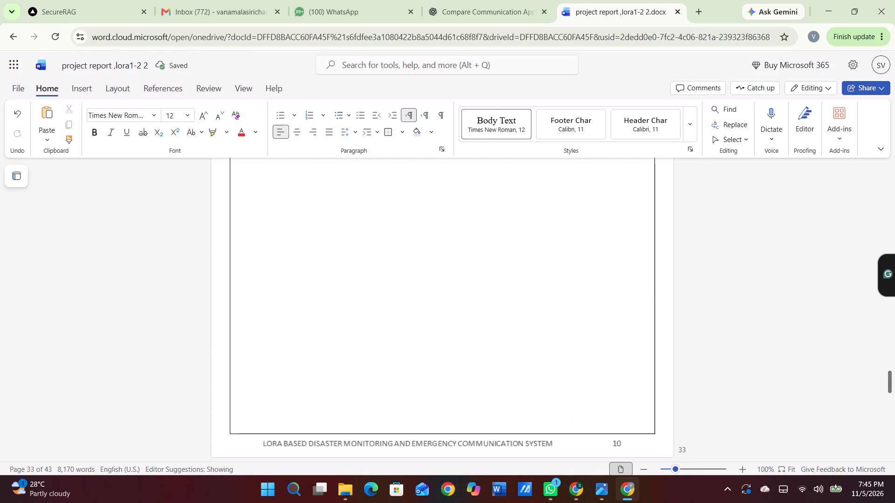
pyautogui.scroll(5, 369, 199)
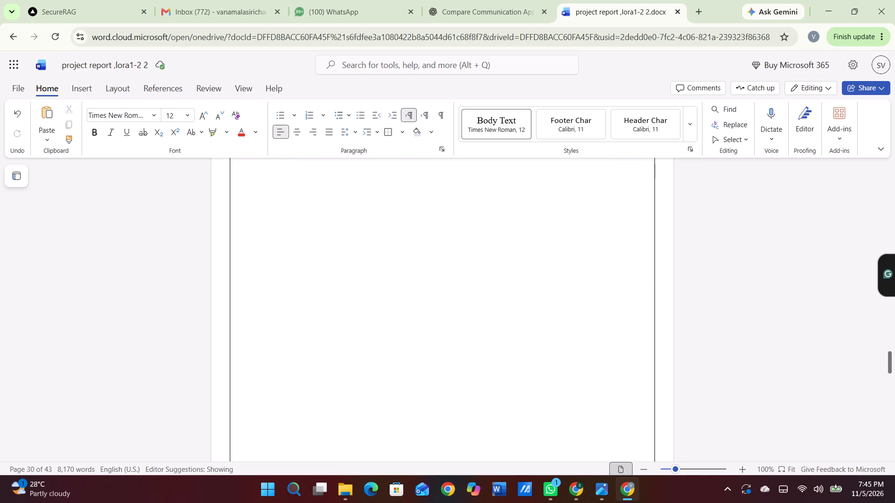
pyautogui.scroll(1, 369, 199)
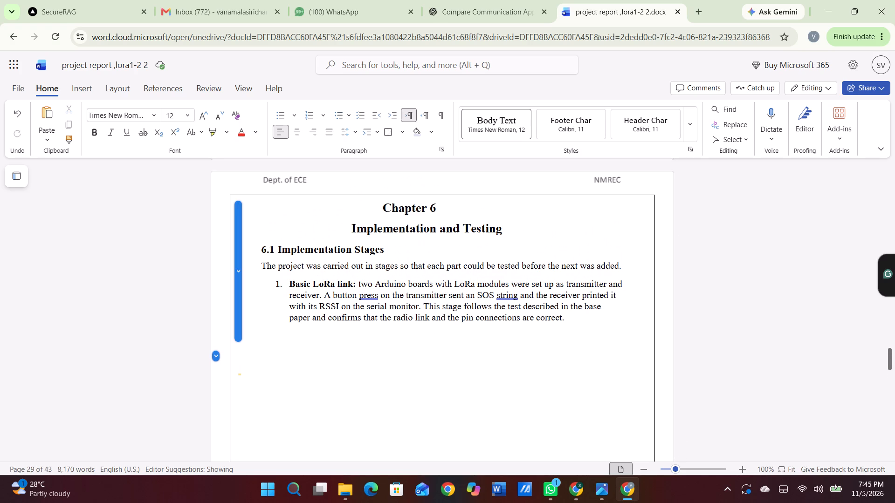
pyautogui.click(281, 339)
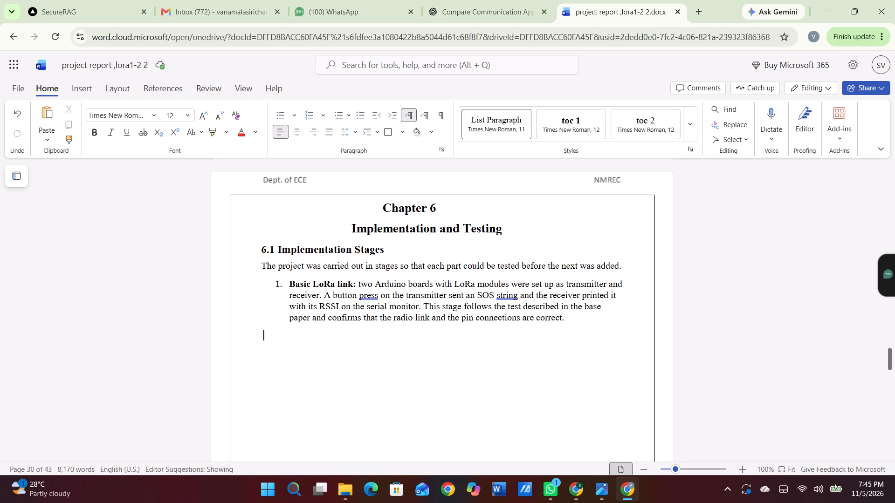
pyautogui.hotkey('ctrl', 'v')
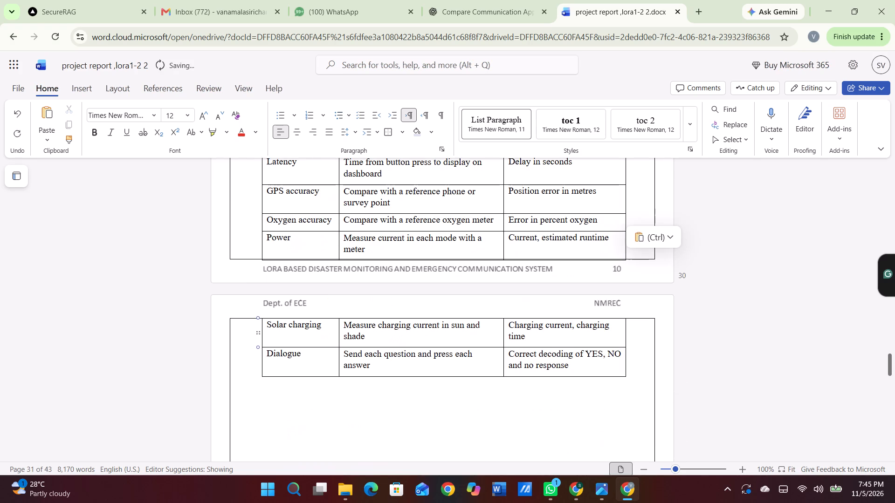
pyautogui.scroll(3, 313, 268)
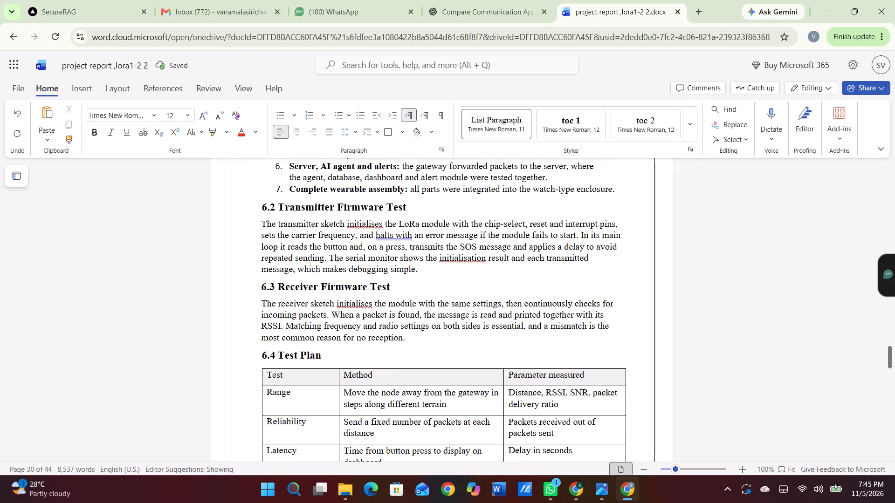
pyautogui.scroll(4, 313, 268)
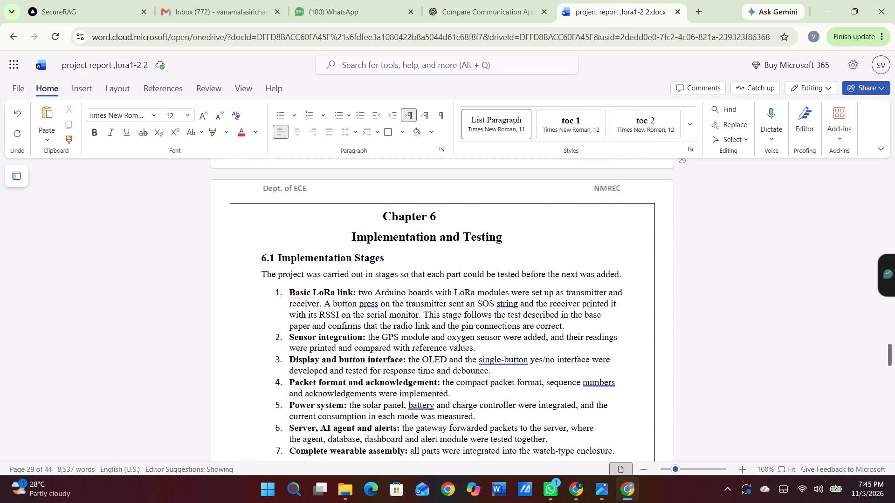
pyautogui.click(291, 293)
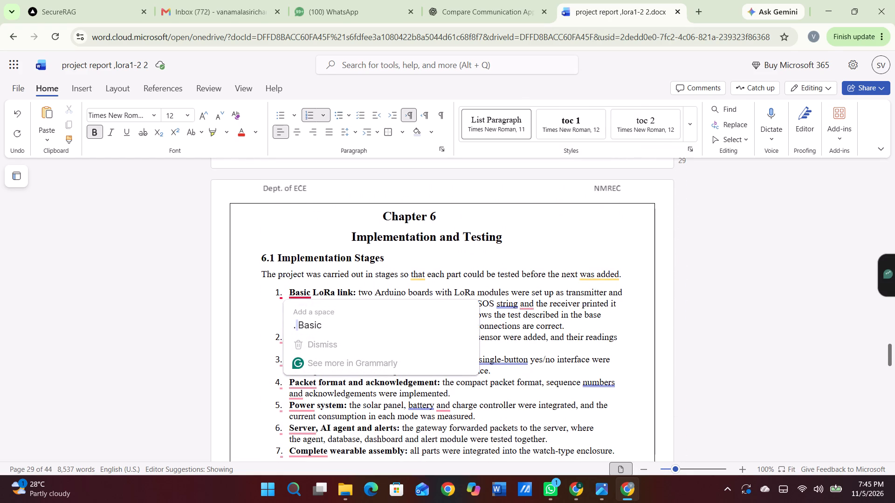
pyautogui.press('BackSpace')
pyautogui.press('BackSpace')
pyautogui.press('BackSpace')
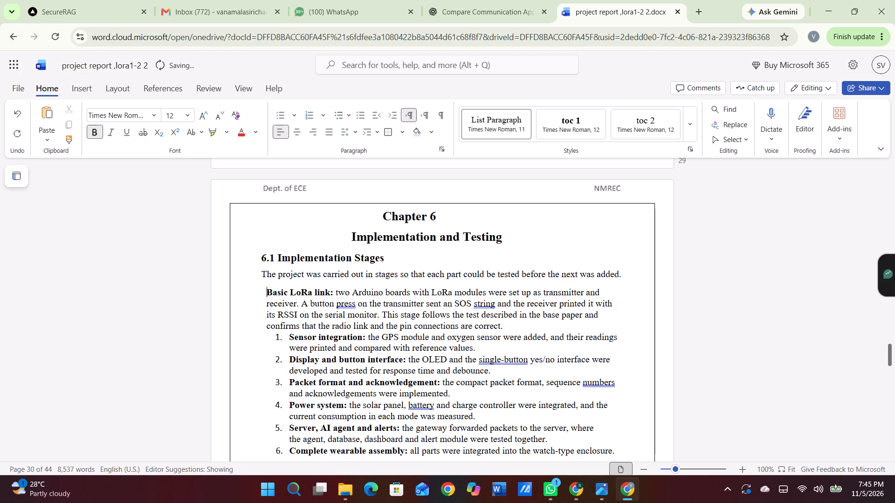
pyautogui.write('6.1.1')
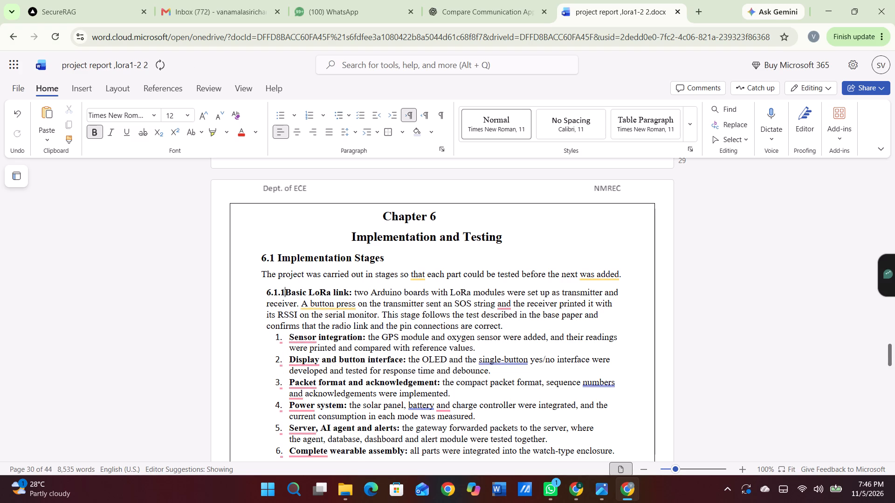
pyautogui.press('space')
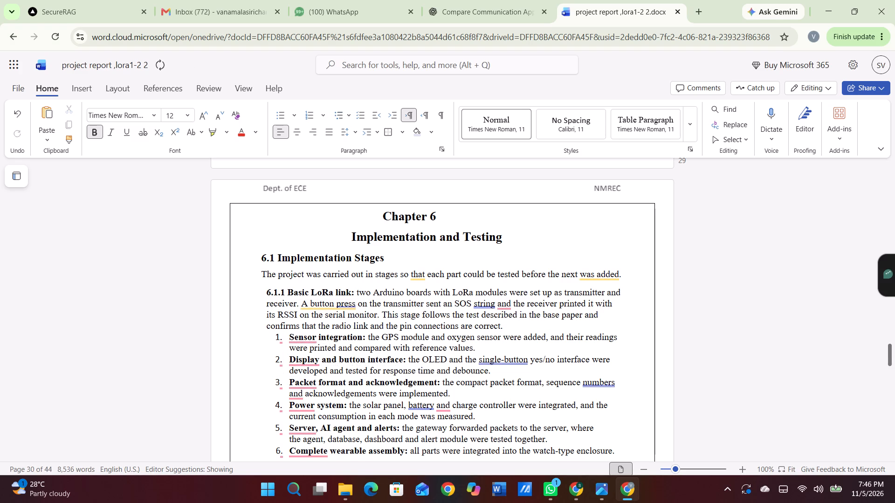
# Replace the "Sensor integration" item's automatic list number with "6.1.2", aligned with the item above it.
pyautogui.click(287, 336)
pyautogui.press('BackSpace')
pyautogui.press('BackSpace')
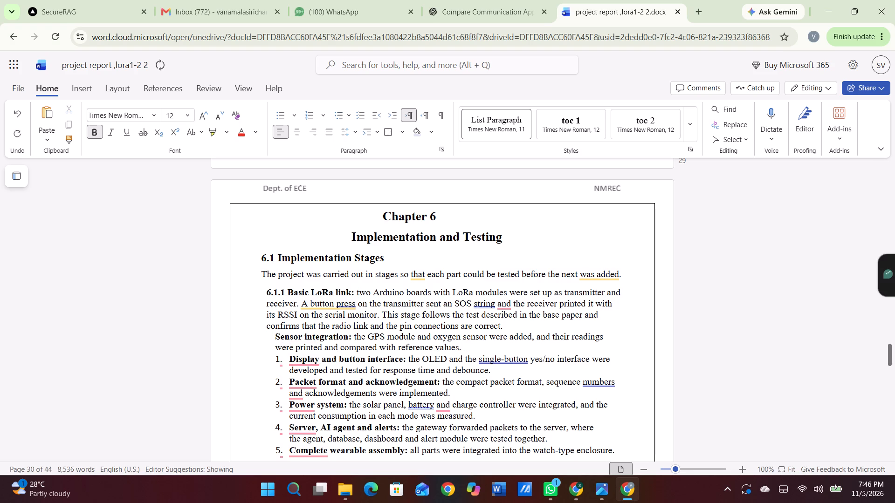
pyautogui.press('BackSpace')
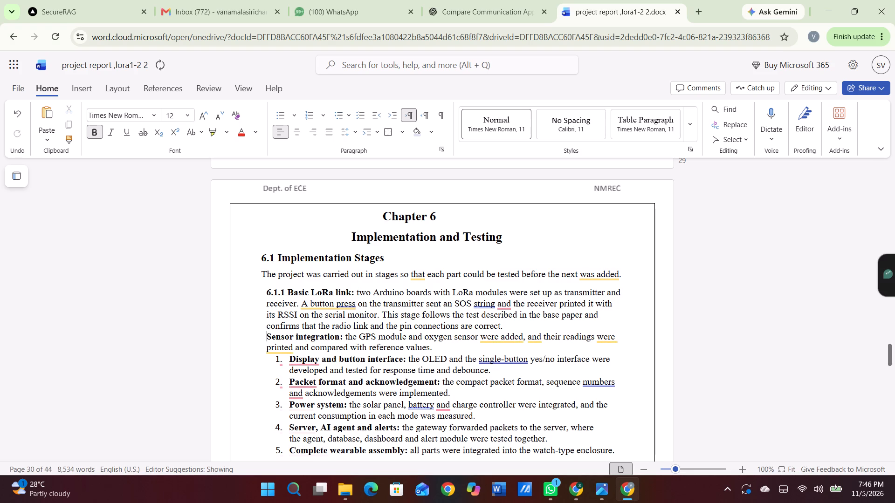
pyautogui.write('6.2.')
pyautogui.press('BackSpace')
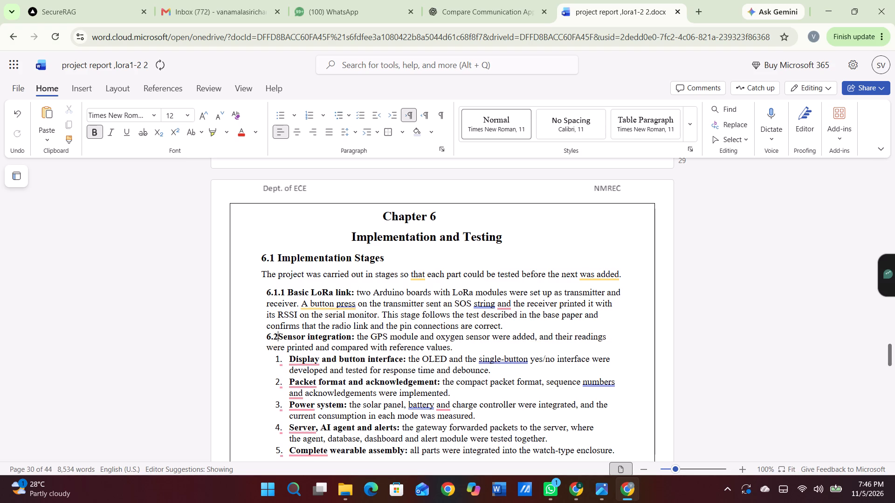
pyautogui.press('BackSpace')
pyautogui.write('1.2')
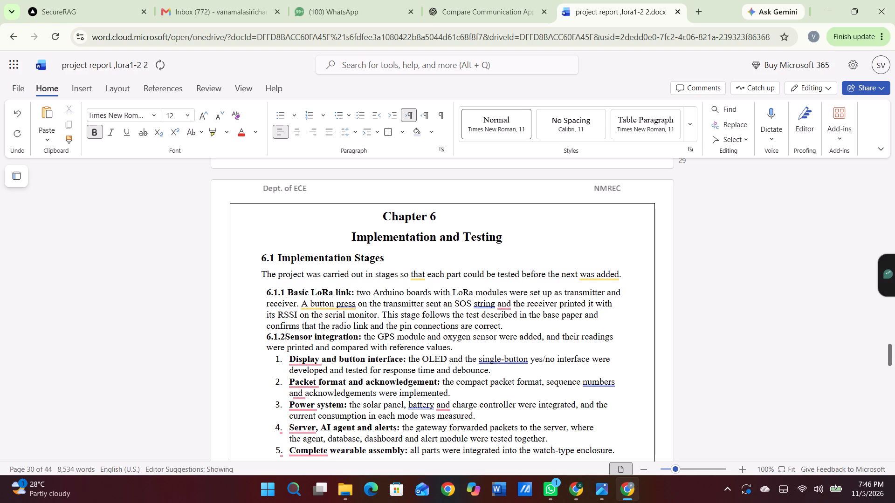
pyautogui.press('space')
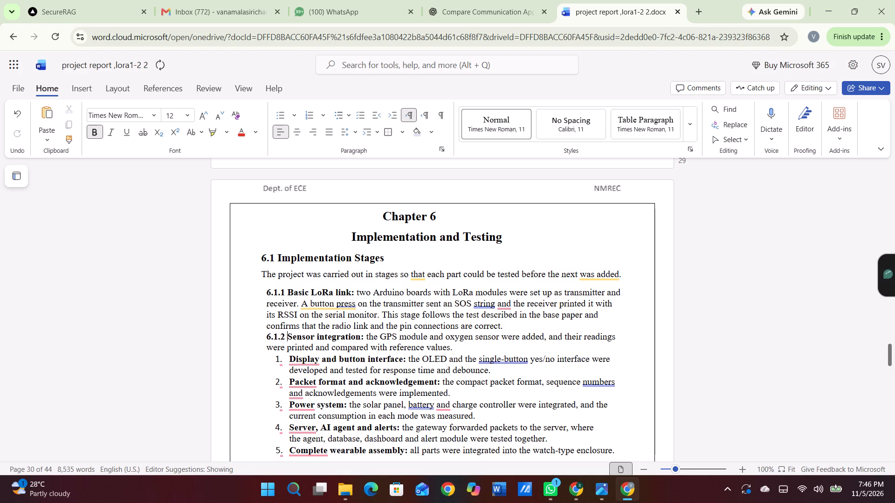
# Replace the automatic list number of the "Display and button interface" item with "6.1.3", aligned with the items above it.
pyautogui.click(284, 361)
pyautogui.press('BackSpace')
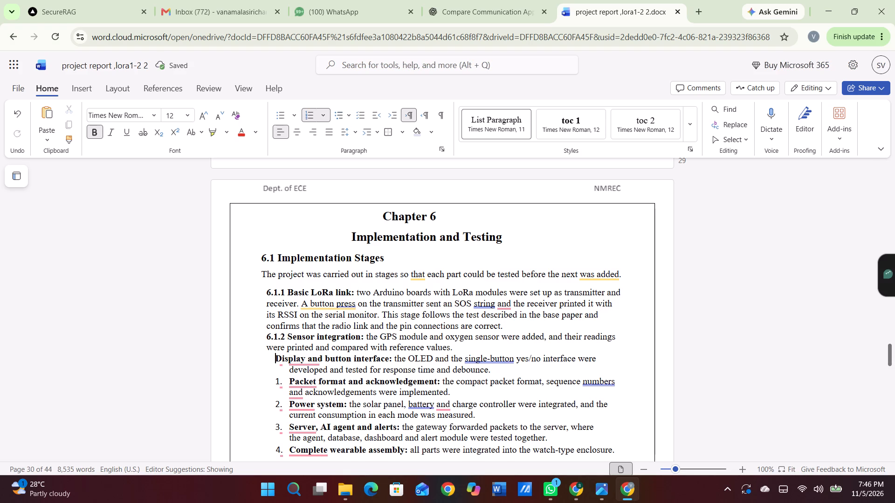
pyautogui.press('BackSpace')
pyautogui.press('BackSpace')
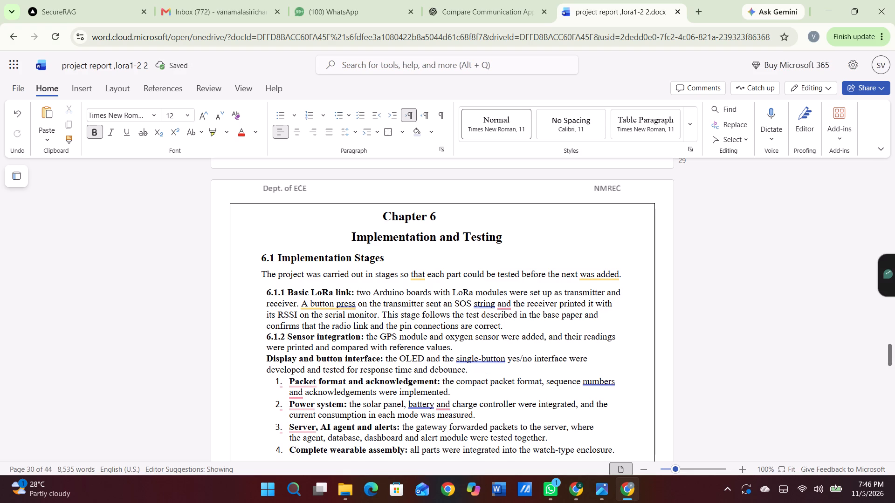
pyautogui.write('6.')
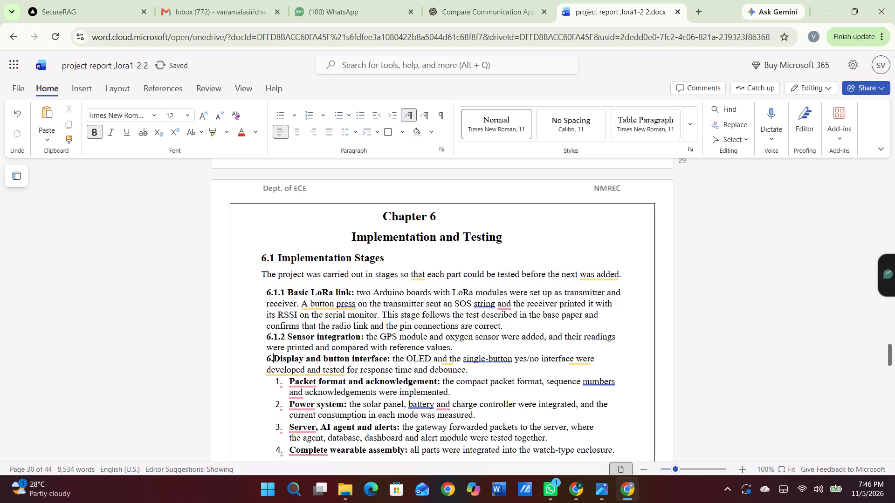
pyautogui.write('1.3')
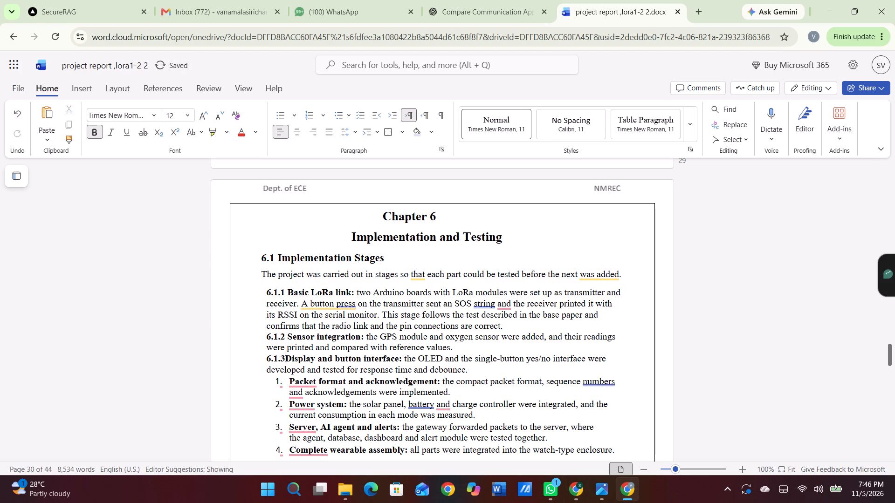
pyautogui.press('space')
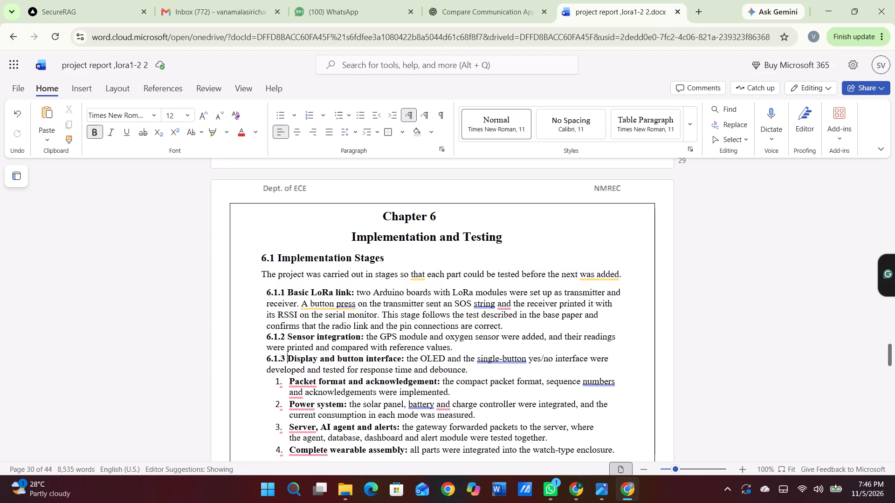
# Replace the automatic list number of the "Packet format and acknowledgement" item with "6.1.4", aligned with the items above it.
pyautogui.click(284, 378)
pyautogui.press('BackSpace')
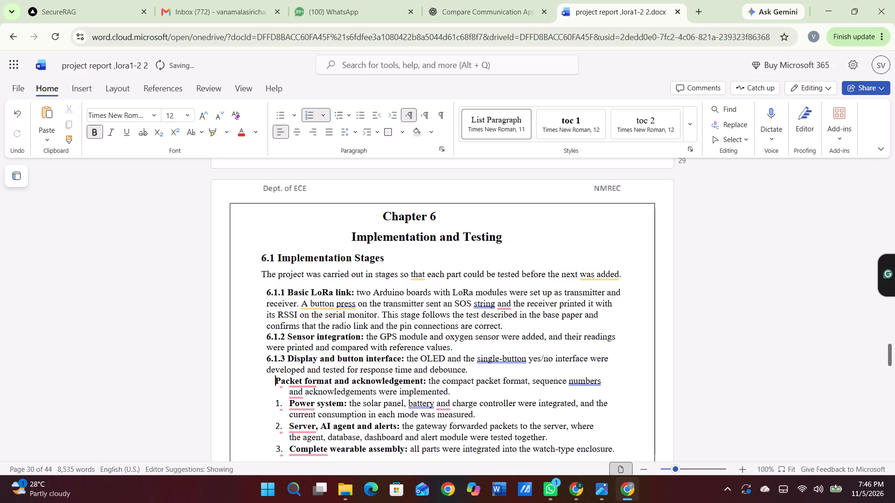
pyautogui.press('BackSpace')
pyautogui.press('BackSpace')
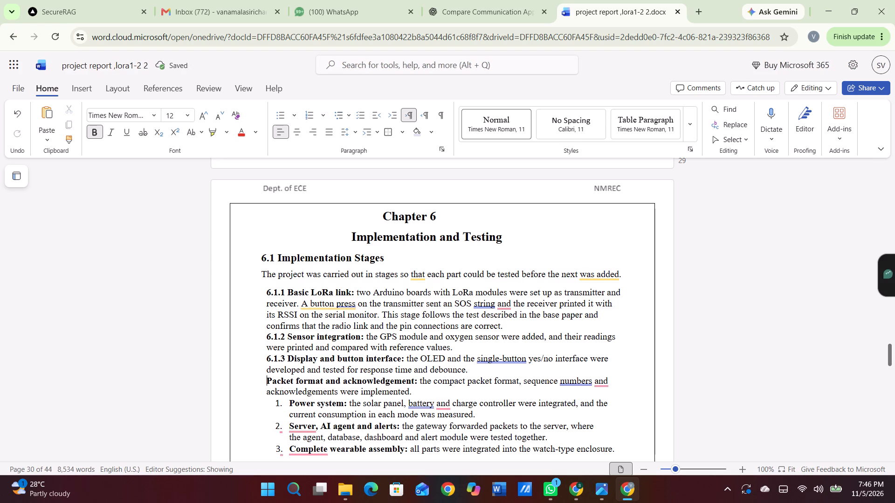
pyautogui.write('6.')
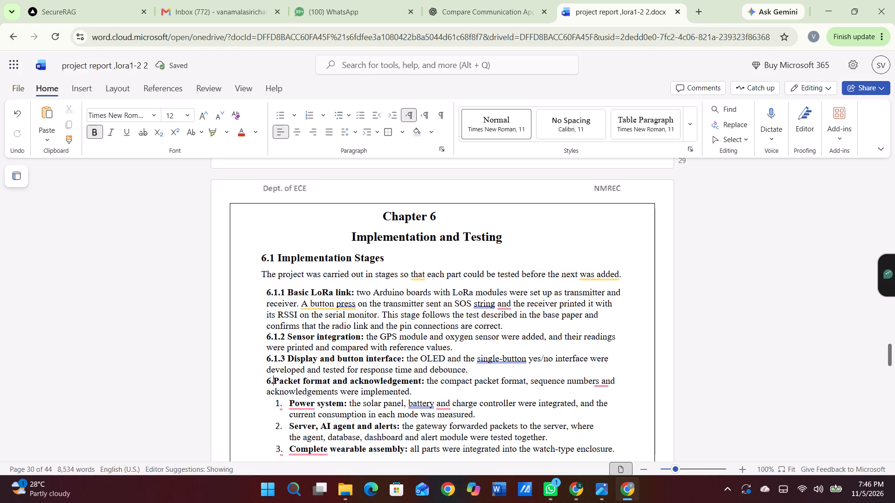
pyautogui.write('1.4')
pyautogui.press('space')
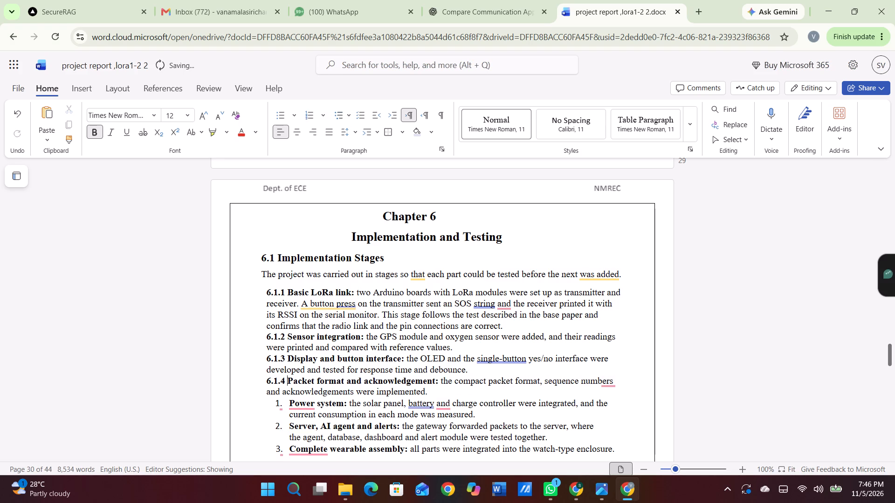
# Replace the "Power system" item's automatic list number with "6.1.5", aligned with the items above it.
pyautogui.press('Down')
pyautogui.press('Down')
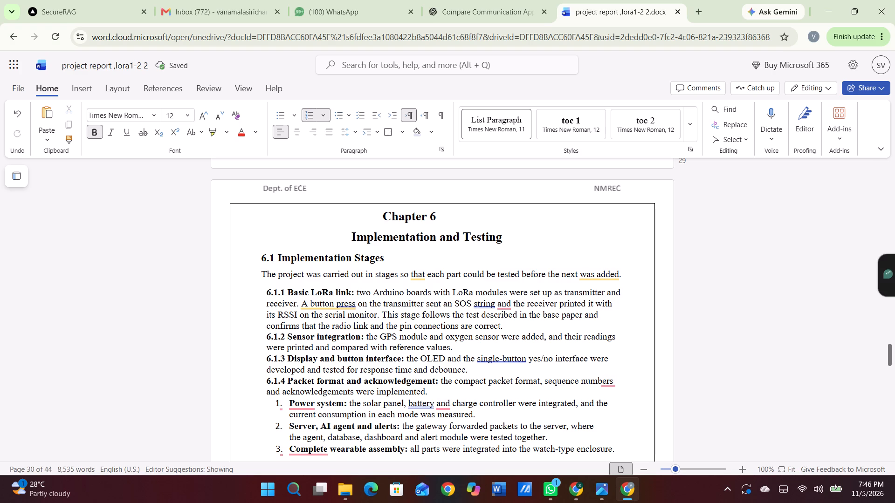
pyautogui.press('BackSpace')
pyautogui.press('BackSpace')
pyautogui.press('BackSpace')
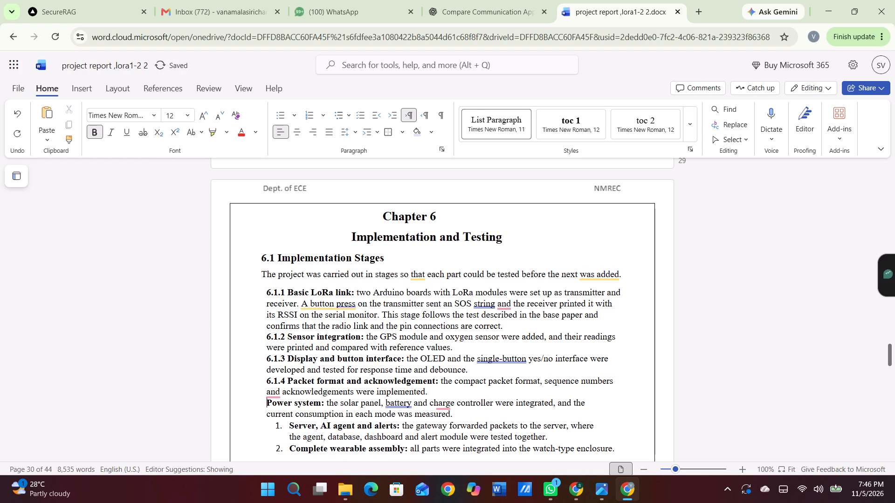
pyautogui.write('6.1')
pyautogui.press('.')
pyautogui.write('5')
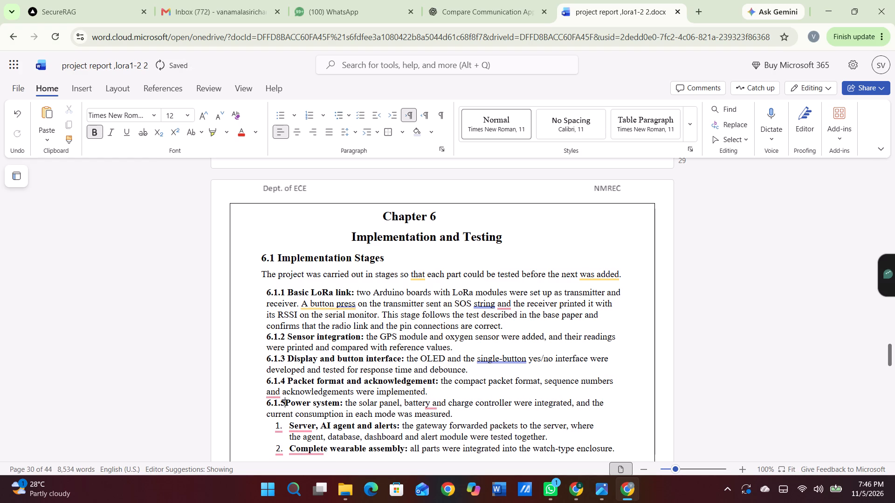
pyautogui.press('space')
# Replace the "Server, AI agent and alerts" item's automatic list number with "6.1.6", keeping the number and title on one line.
pyautogui.press('Down')
pyautogui.press('Down')
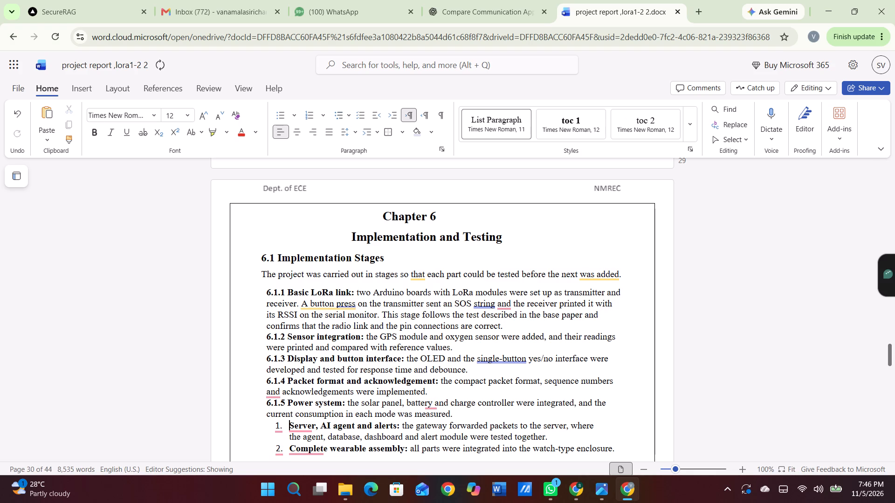
pyautogui.press('BackSpace')
pyautogui.press('BackSpace')
pyautogui.press('BackSpace')
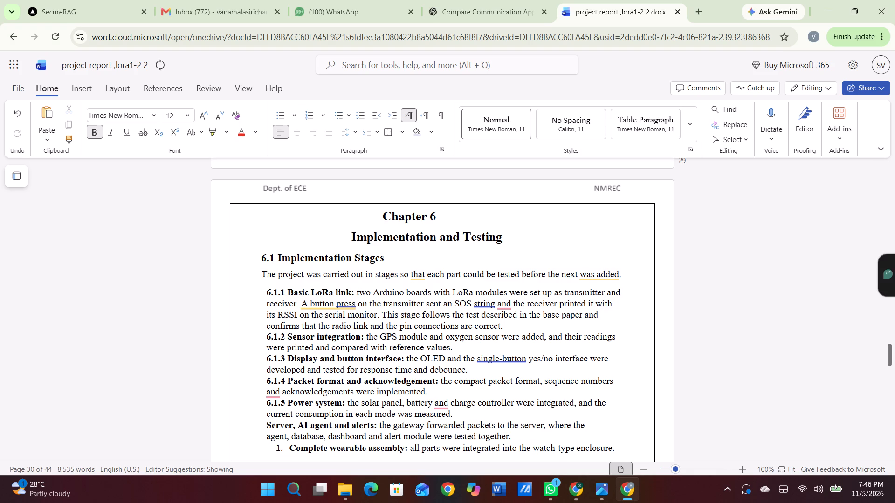
pyautogui.write('6.')
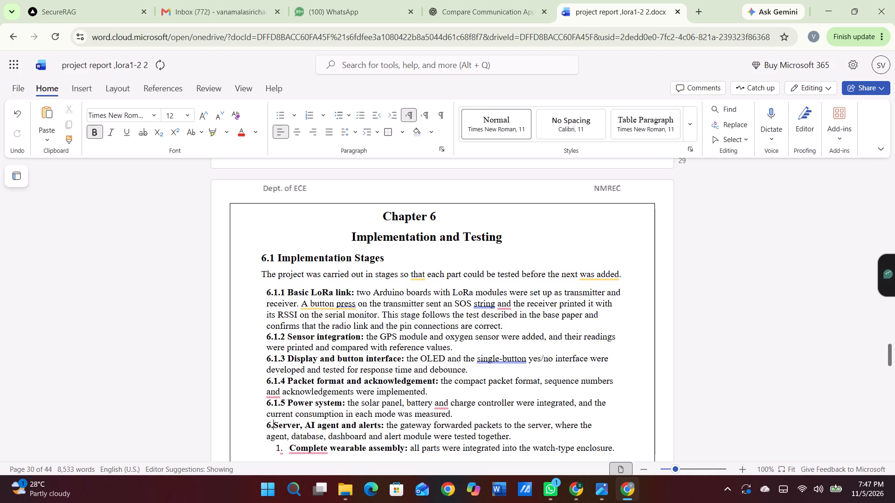
pyautogui.write('1.')
pyautogui.write('6')
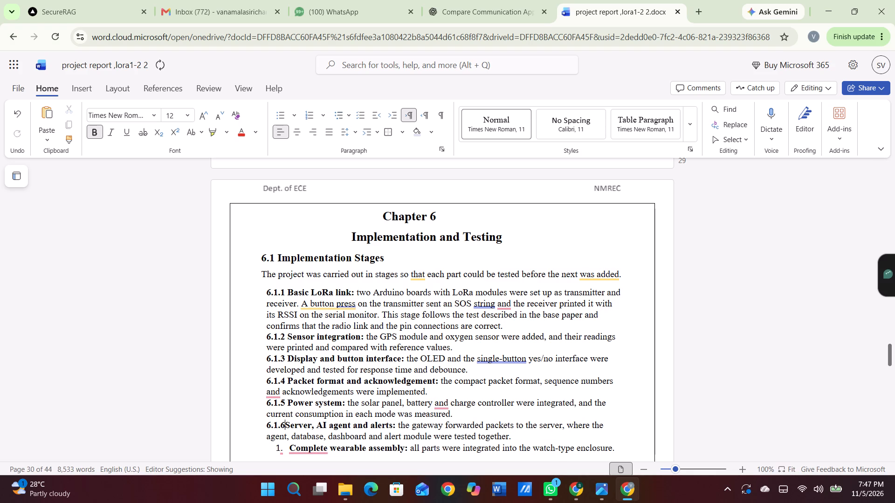
pyautogui.press('space')
pyautogui.press('Return')
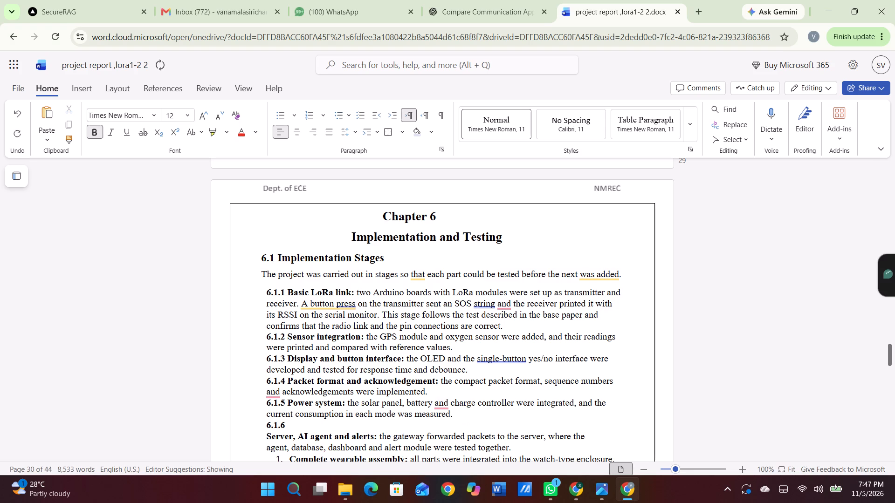
pyautogui.press('BackSpace')
pyautogui.press('BackSpace')
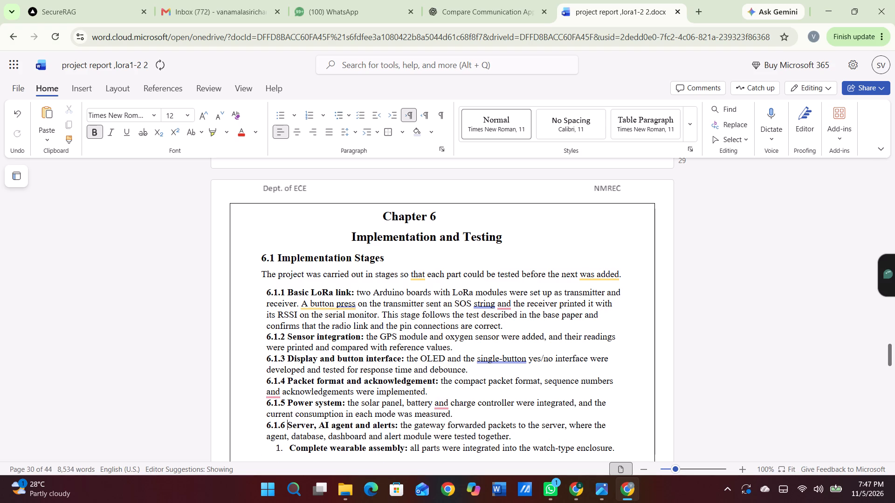
# Replace the "Complete wearable assembly" item's automatic list number with "6.1.7", aligned with the items above it.
pyautogui.press('Down')
pyautogui.press('Down')
pyautogui.press('BackSpace')
pyautogui.press('BackSpace')
pyautogui.press('BackSpace')
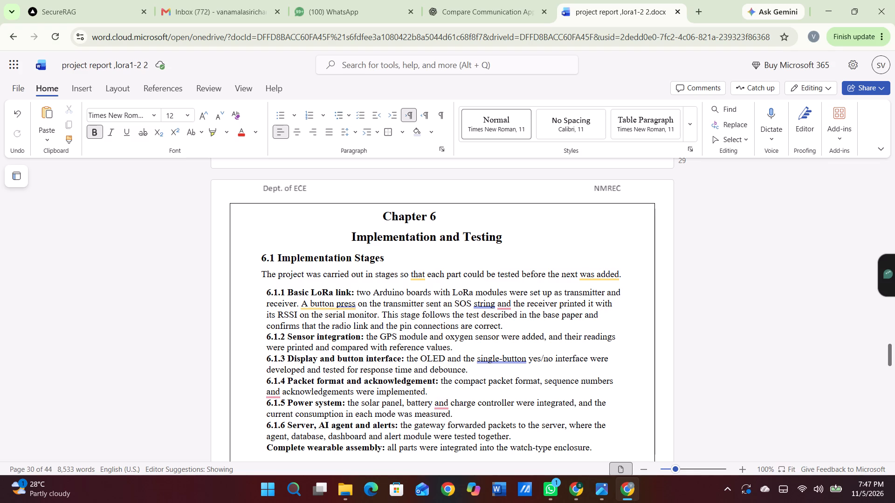
pyautogui.write('6.1.')
pyautogui.write('7')
pyautogui.press('space')
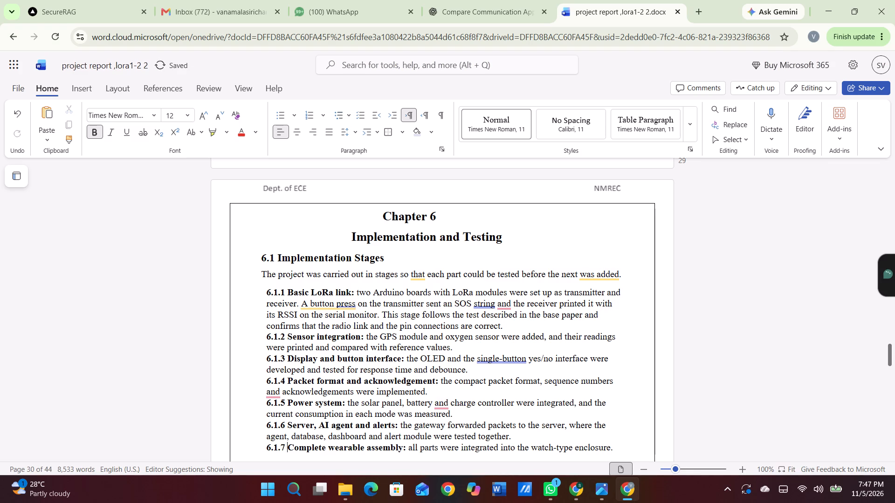
# Increase the line spacing from the 6.1 Implementation Stages heading through the Test Plan table's "Solar charging" row.
pyautogui.scroll(-2, 286, 380)
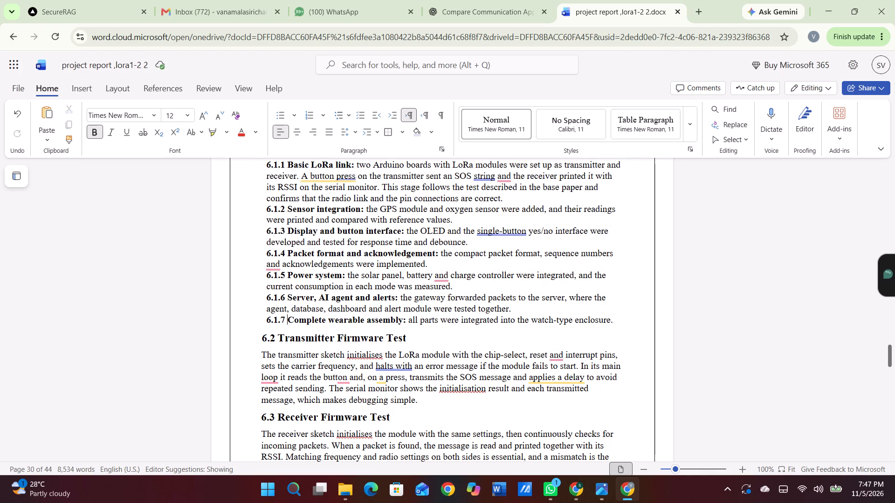
pyautogui.scroll(2, 301, 357)
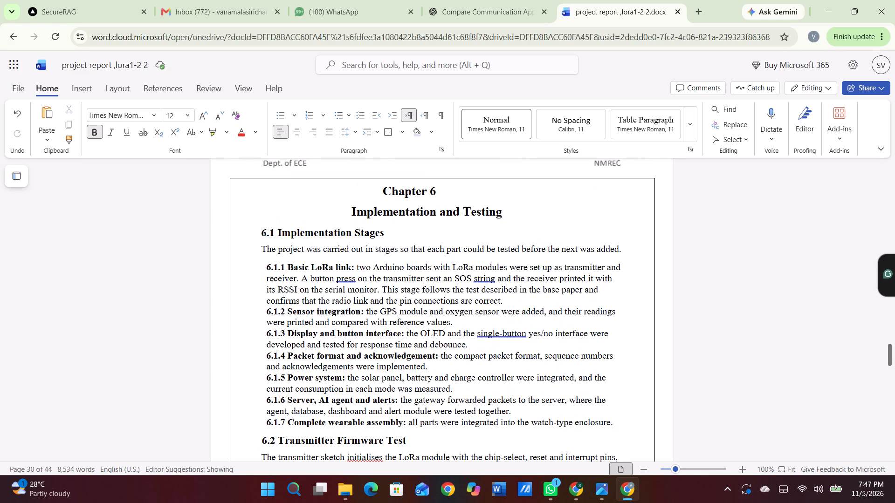
pyautogui.moveTo(256, 231); pyautogui.dragTo(507, 502)
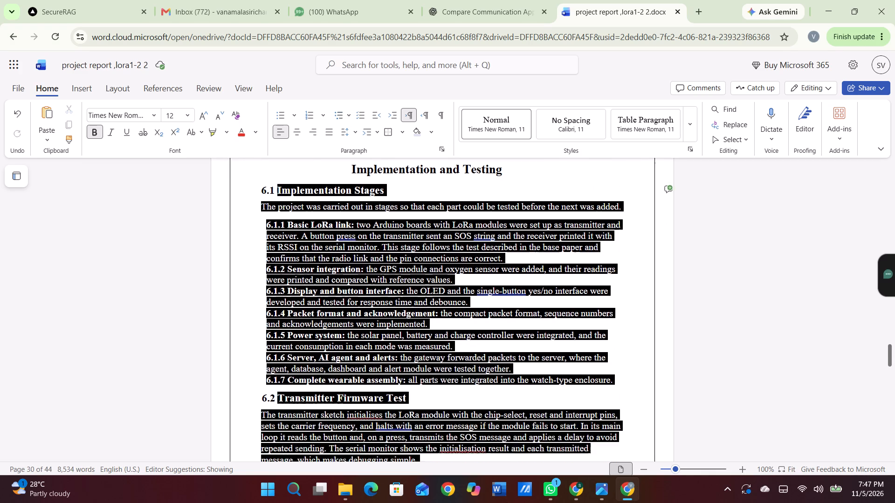
pyautogui.moveTo(507, 502); pyautogui.dragTo(476, 425)
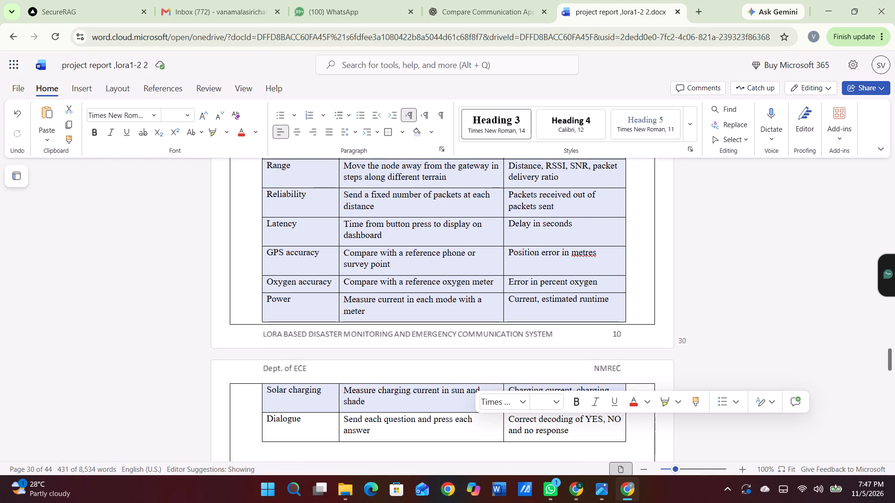
pyautogui.click(353, 133)
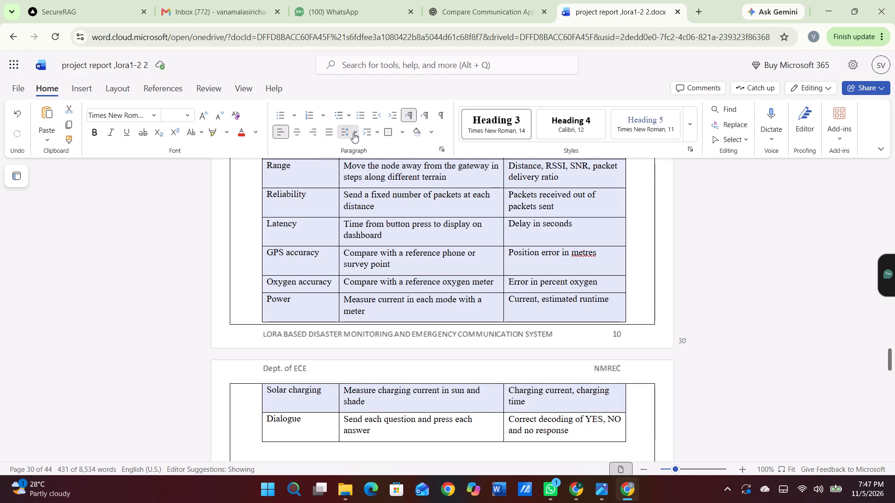
pyautogui.click(362, 190)
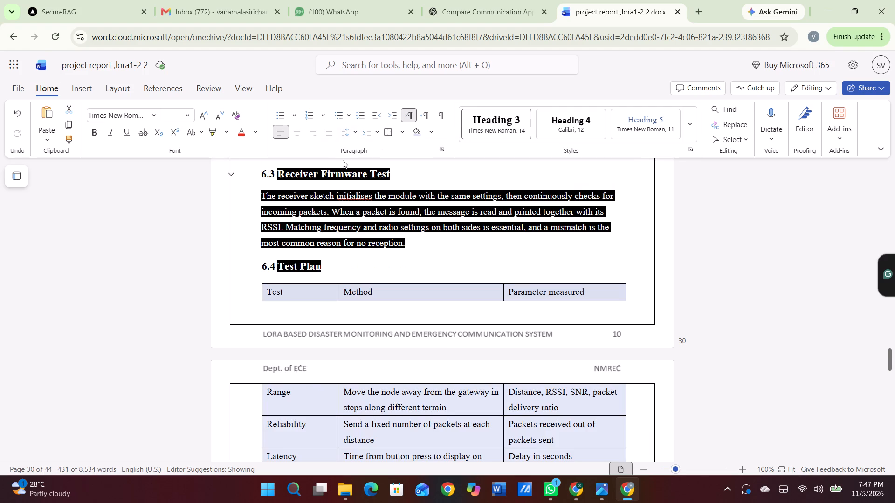
# Justify the same text from section 6.1 through the Test Plan table's "Solar charging" row.
pyautogui.click(325, 131)
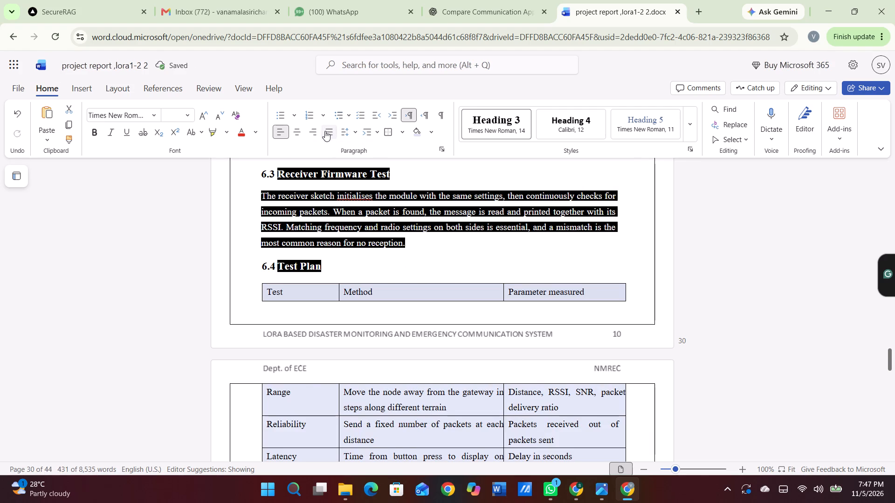
pyautogui.click(381, 244)
# Look over the spacing and alignment of Chapter 6 from its title down to the Test Plan table.
pyautogui.scroll(1, 381, 244)
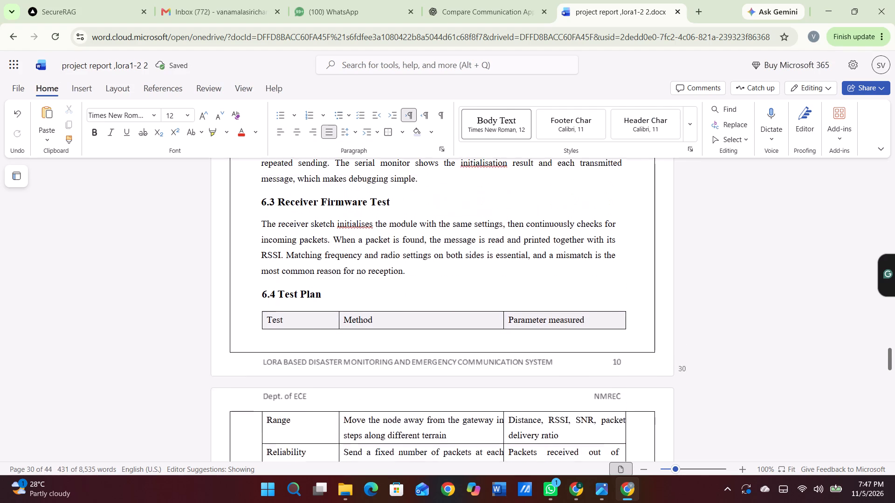
pyautogui.scroll(7, 381, 244)
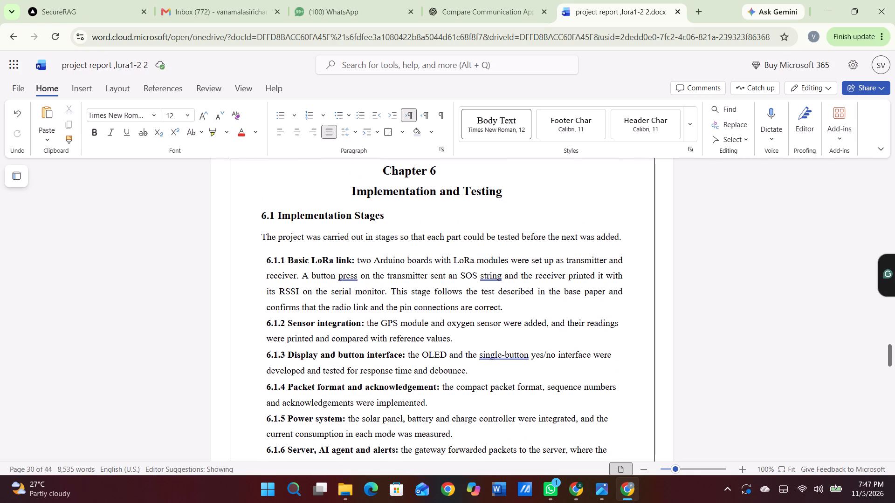
pyautogui.scroll(-6, 381, 244)
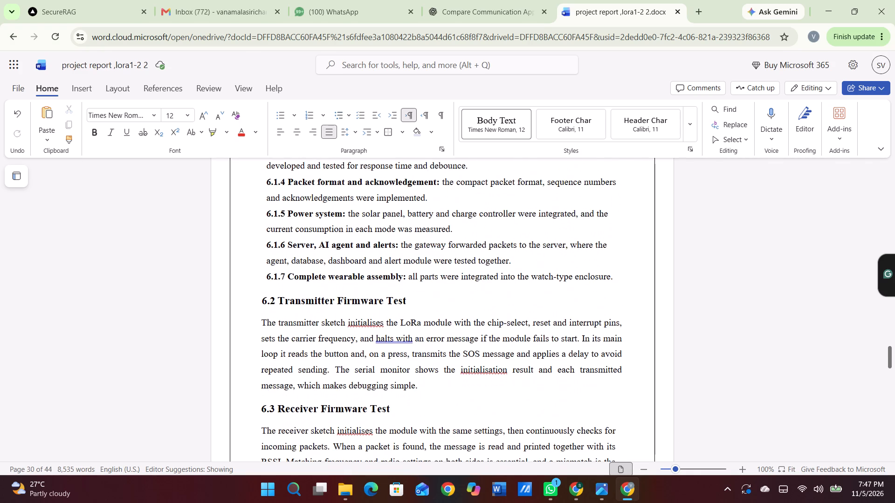
pyautogui.scroll(-2, 381, 244)
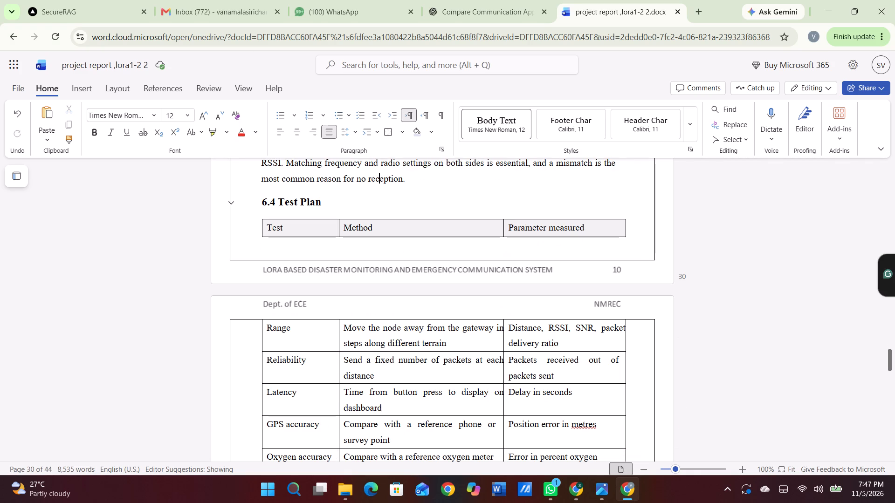
# Insert four blank lines before the 6.4 Test Plan heading, pushing it and its table onto the next page.
pyautogui.click(256, 203)
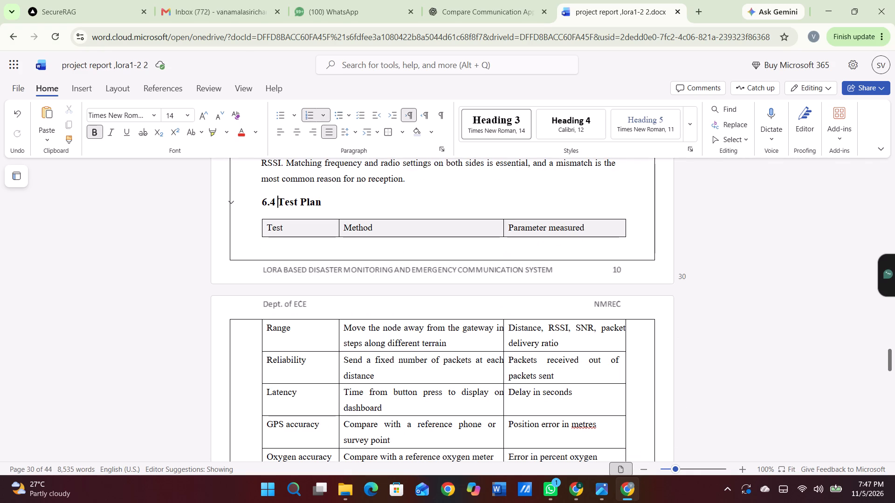
pyautogui.press('Left')
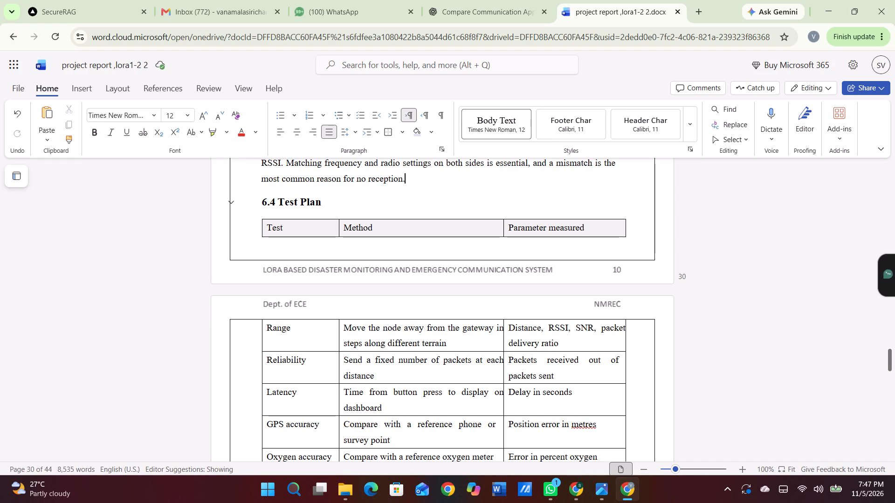
pyautogui.press('Right')
pyautogui.press('Return')
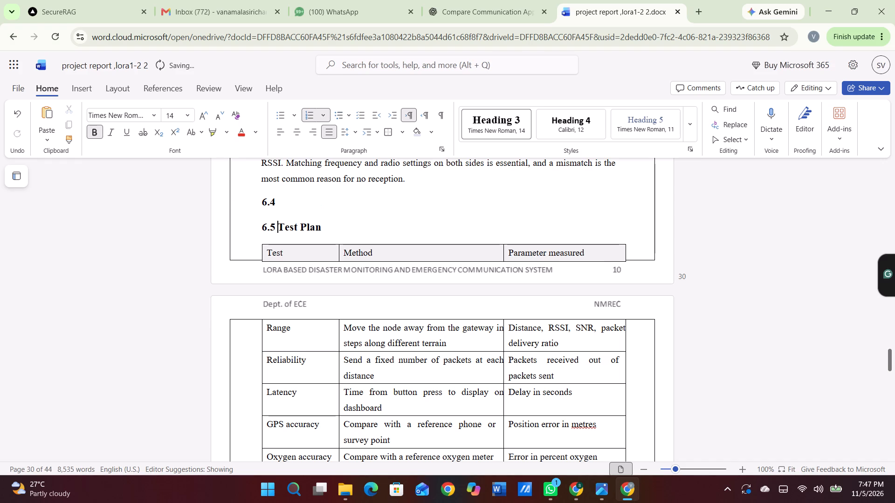
pyautogui.press('Return')
pyautogui.press('Return')
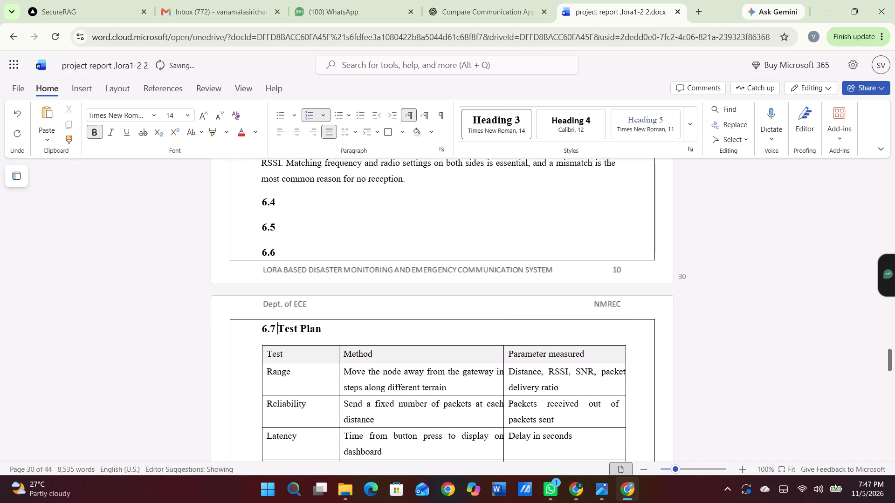
pyautogui.press('Return')
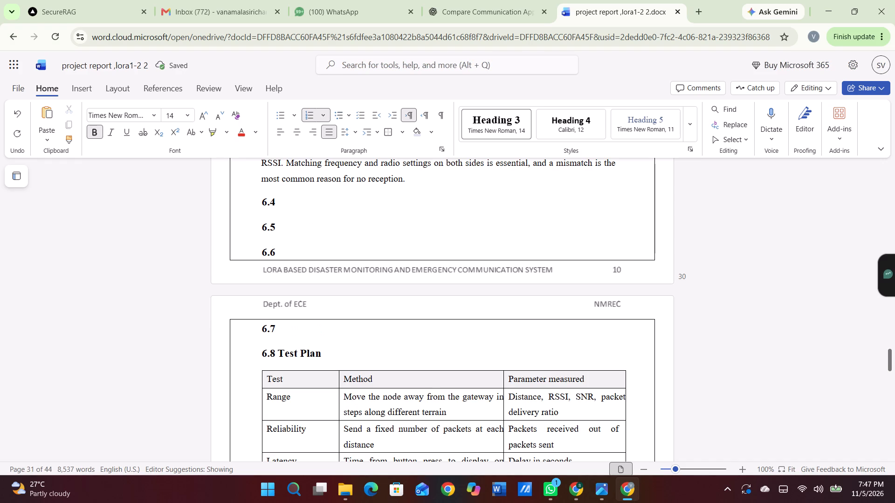
# Remove the automatic section numbers from the Test Plan heading and the first blank lines above it.
pyautogui.press('BackSpace')
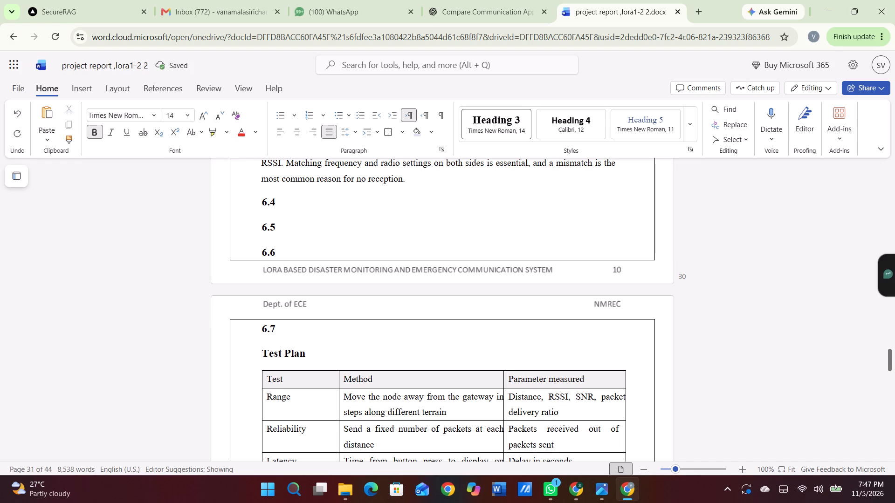
pyautogui.click(286, 201)
pyautogui.press('BackSpace')
pyautogui.press('BackSpace')
pyautogui.moveTo(255, 225); pyautogui.dragTo(287, 284)
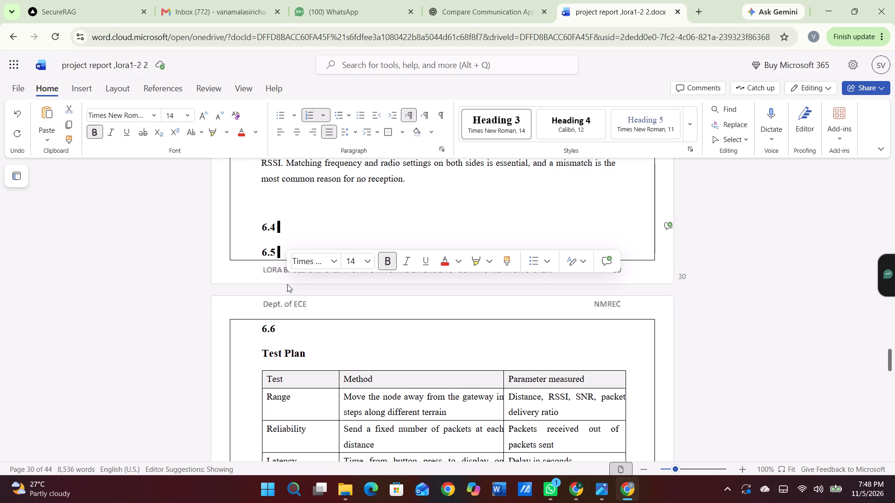
pyautogui.click(285, 247)
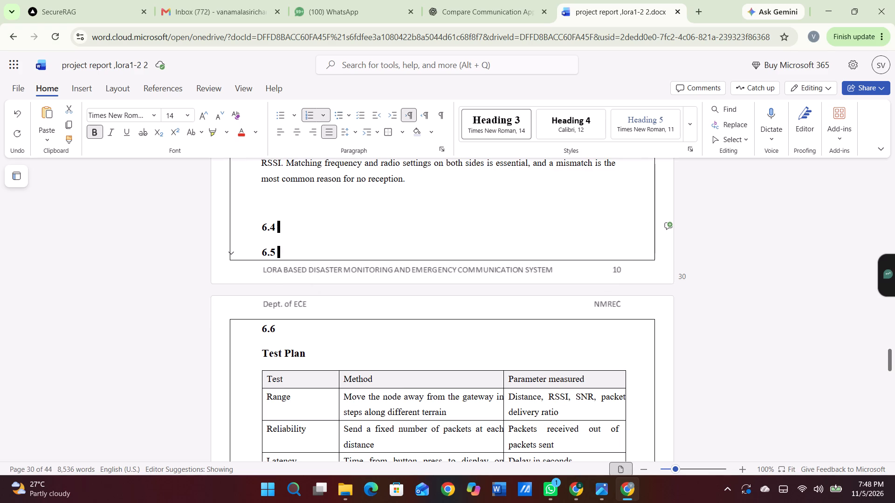
pyautogui.press('BackSpace')
pyautogui.press('BackSpace')
pyautogui.press('BackSpace')
pyautogui.press('BackSpace')
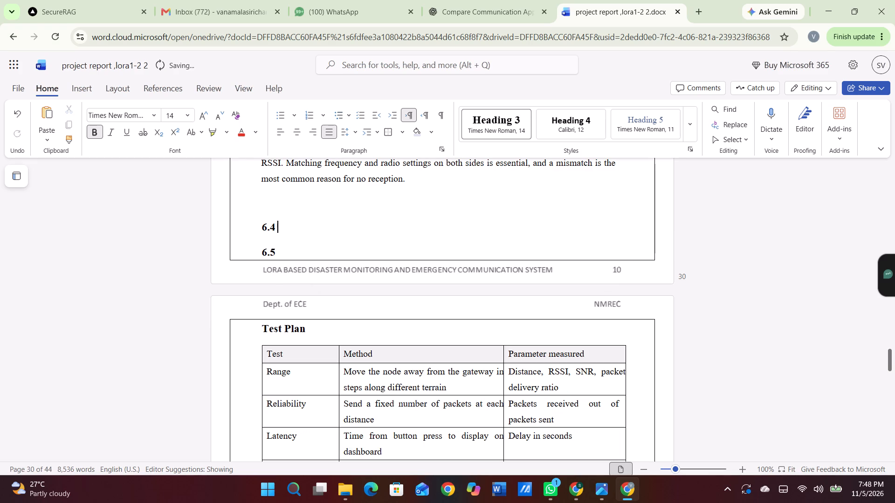
pyautogui.press('BackSpace')
pyautogui.press('BackSpace')
# Add another blank line above the leftover 6.4 number and rejoin that number with the Test Plan heading on the next page.
pyautogui.scroll(2, 290, 289)
pyautogui.scroll(-1, 290, 289)
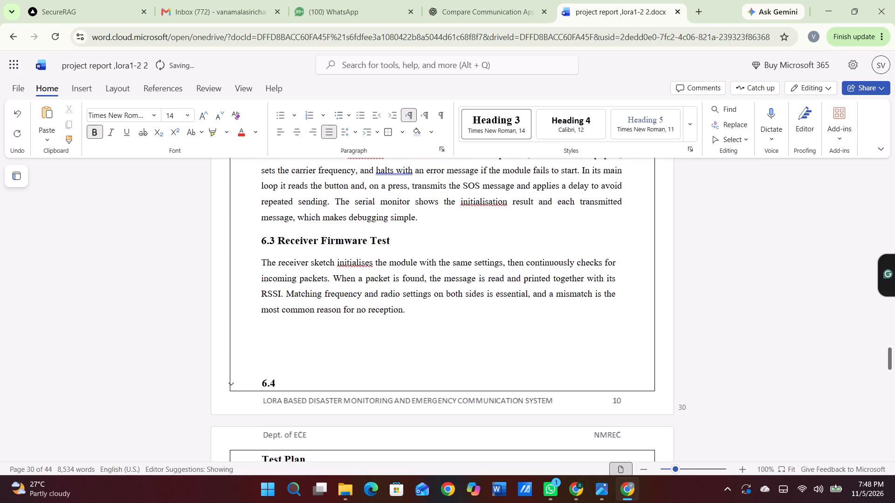
pyautogui.press('Down')
pyautogui.press('Left')
pyautogui.press('Return')
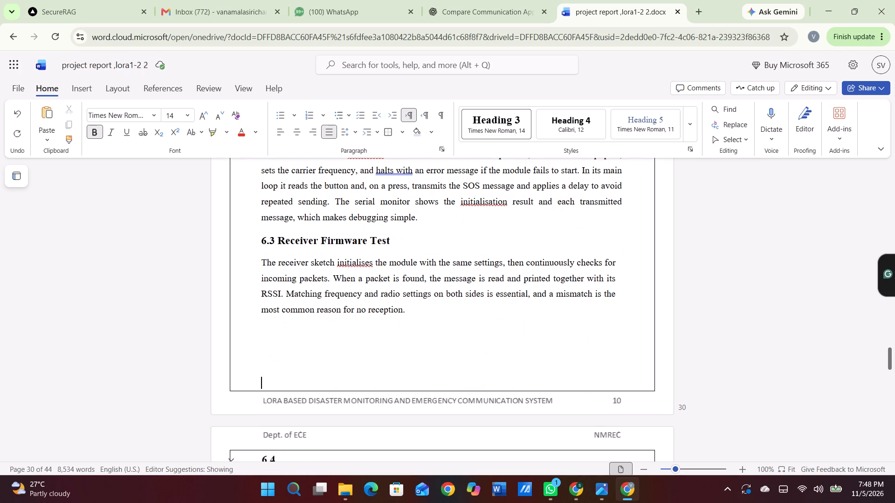
pyautogui.scroll(-1, 281, 378)
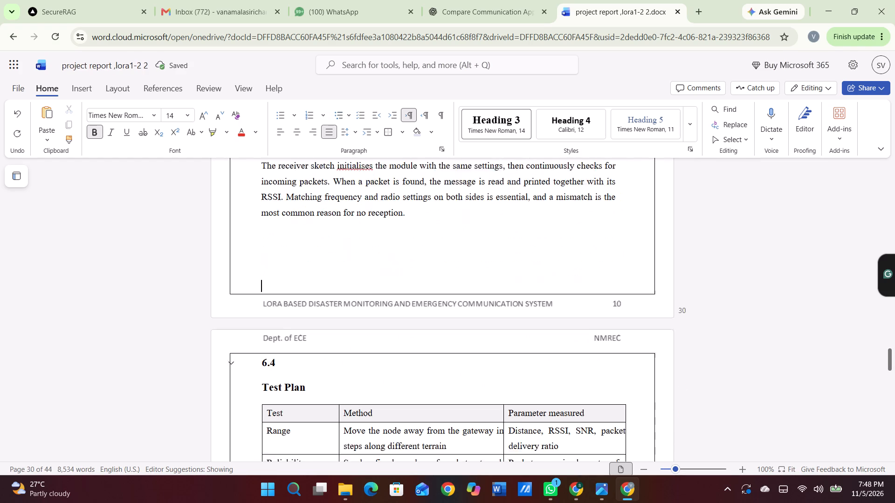
pyautogui.scroll(-1, 281, 378)
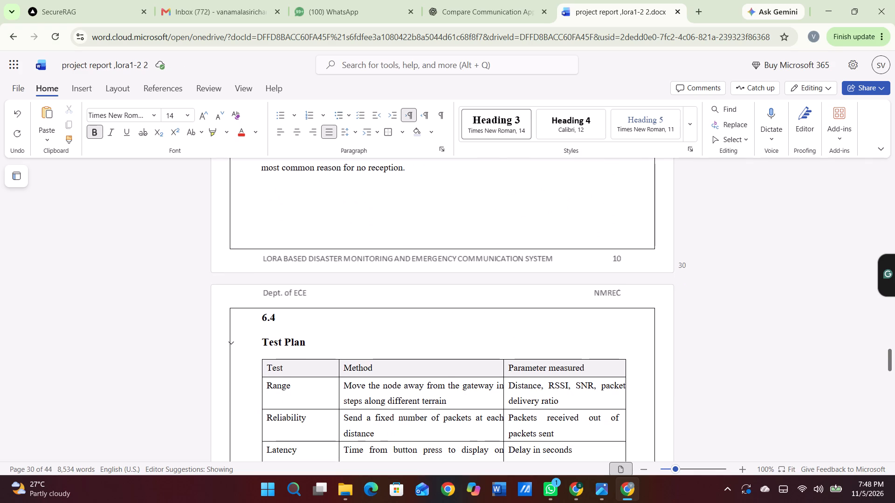
pyautogui.click(258, 340)
pyautogui.press('BackSpace')
pyautogui.press('BackSpace')
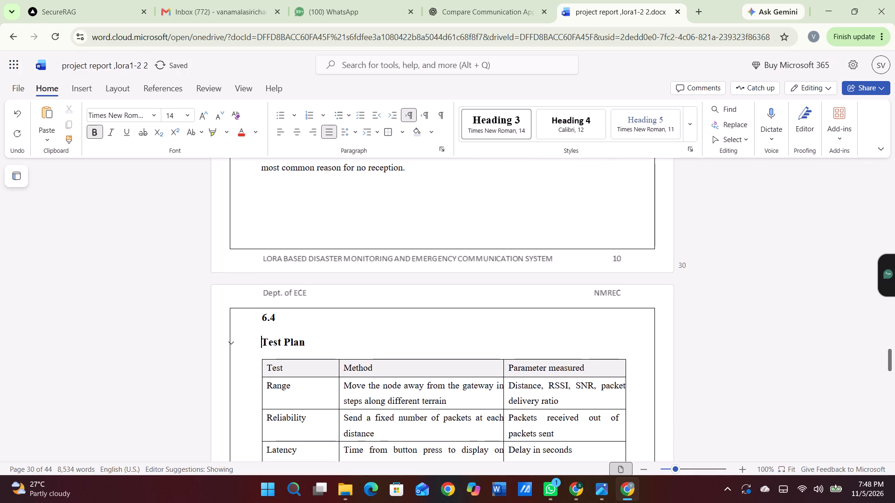
pyautogui.press('BackSpace')
# Cut everything after the blank pages, from the Test Plan table's "AI agent" part through the second "Open ground" row in section 7.1.
pyautogui.scroll(-1, 258, 340)
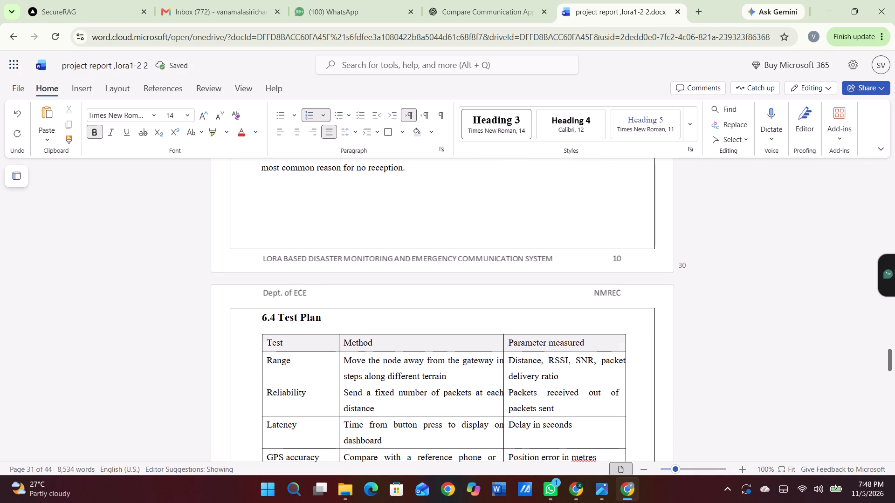
pyautogui.scroll(-2, 258, 340)
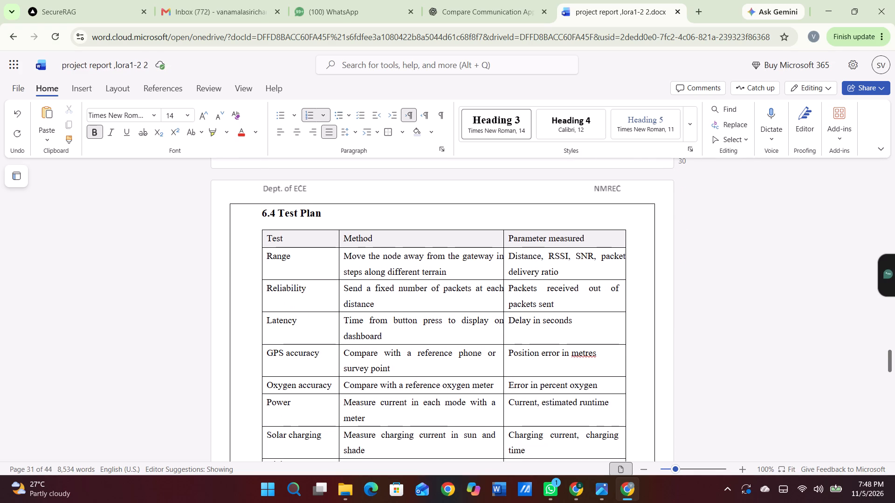
pyautogui.scroll(-7, 250, 258)
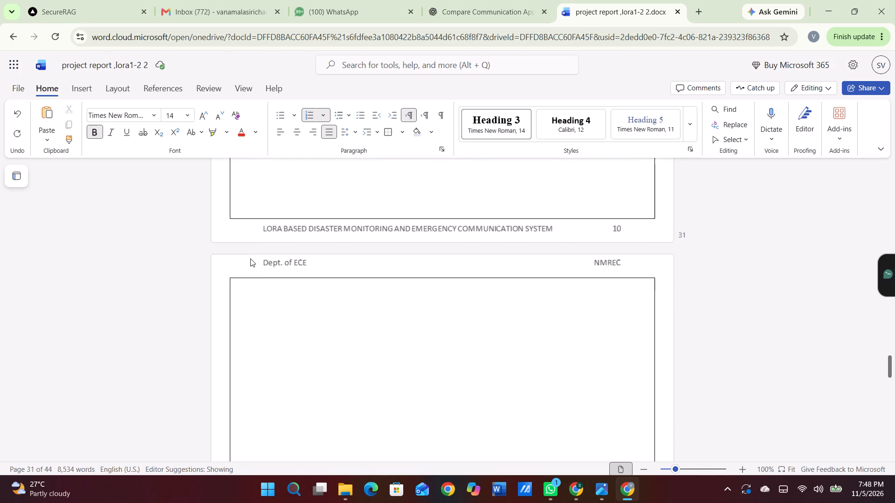
pyautogui.scroll(-7, 250, 258)
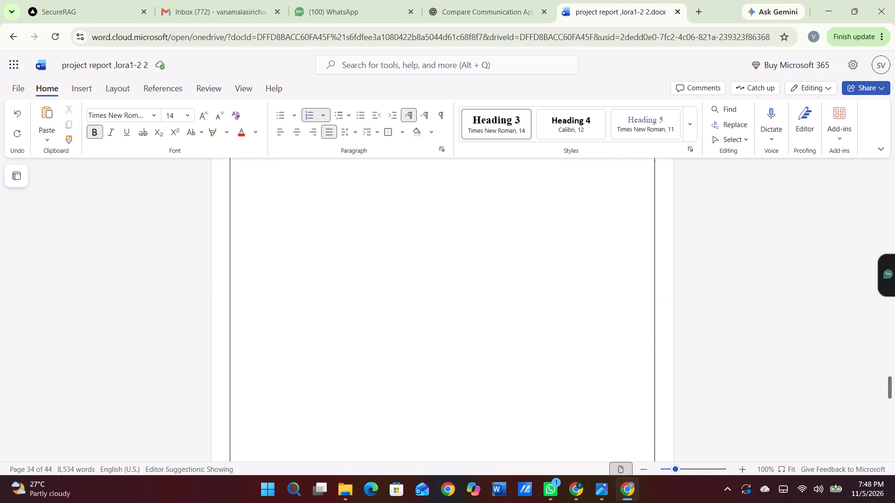
pyautogui.scroll(-6, 250, 258)
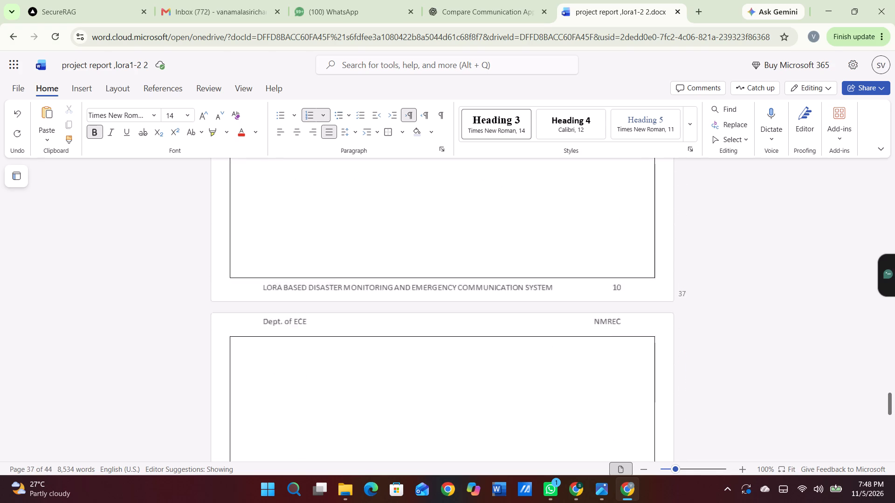
pyautogui.scroll(-2, 250, 258)
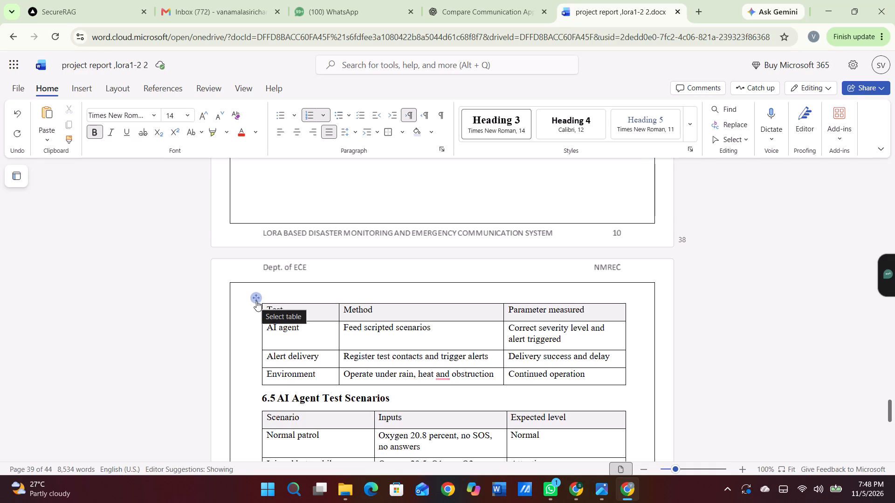
pyautogui.moveTo(256, 301); pyautogui.dragTo(498, 502)
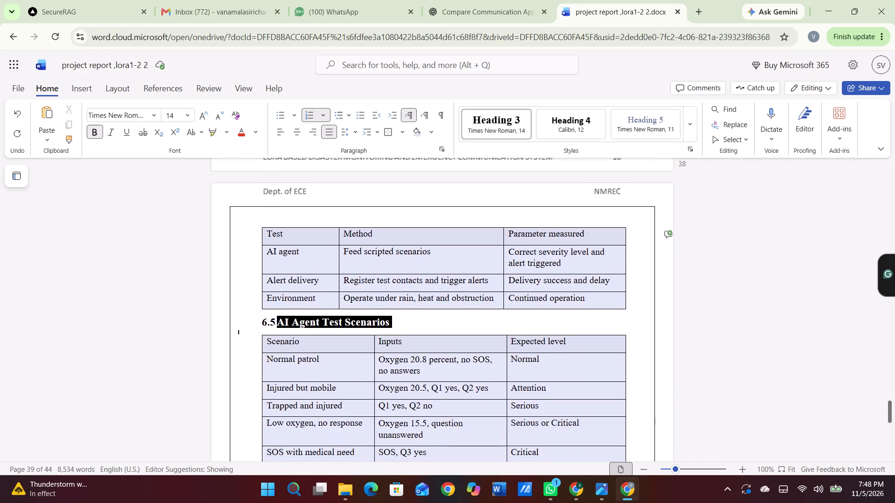
pyautogui.moveTo(498, 502); pyautogui.dragTo(489, 486)
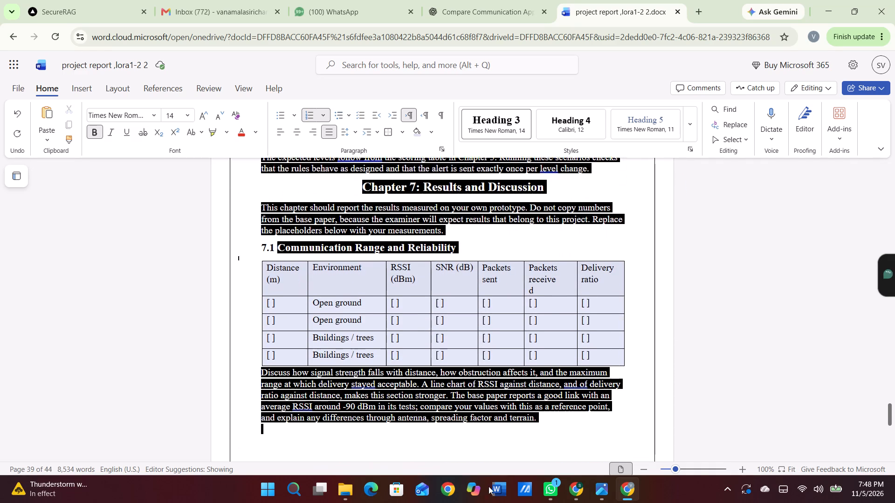
pyautogui.moveTo(489, 486); pyautogui.dragTo(457, 286)
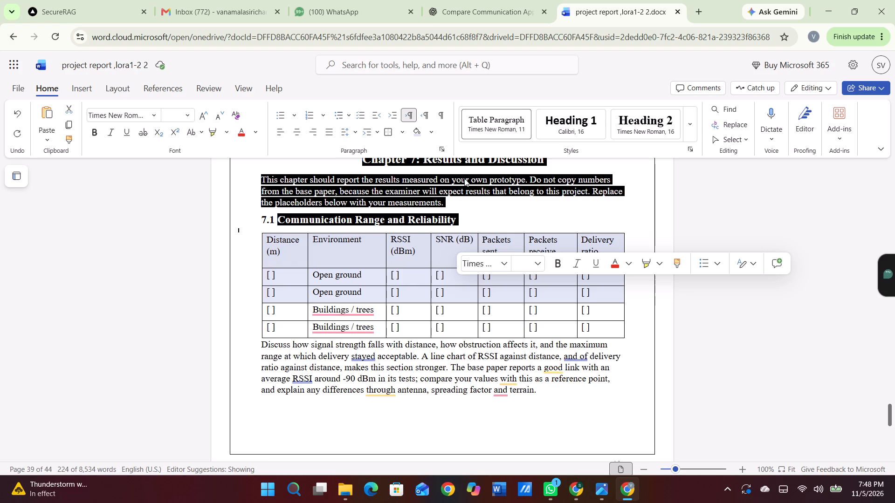
pyautogui.hotkey('ctrl', 'c')
pyautogui.hotkey('ctrl', 'x')
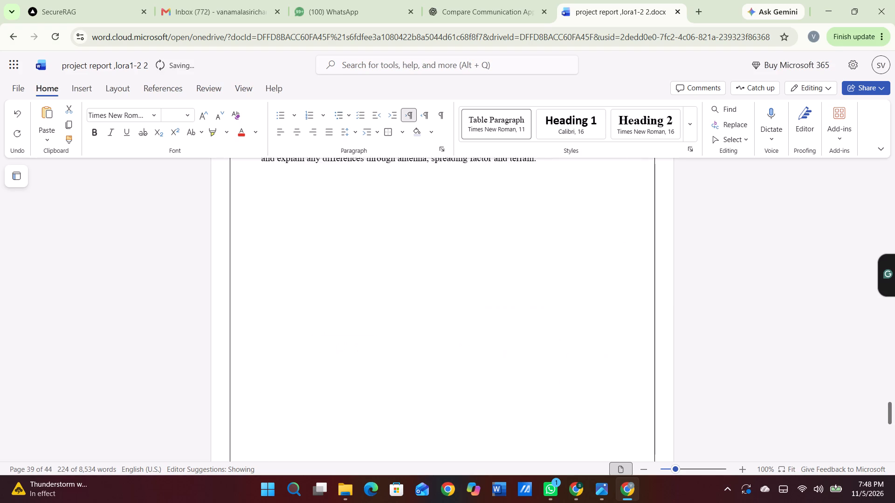
# Paste the cut content directly below the Test Plan table's "Dialogue" row, ahead of the blank pages.
pyautogui.scroll(1, 415, 306)
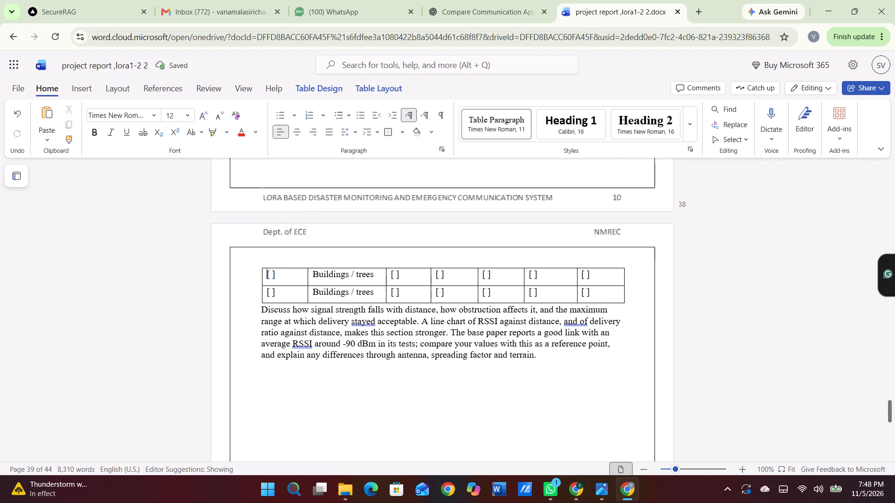
pyautogui.scroll(1, 415, 306)
pyautogui.scroll(2, 324, 389)
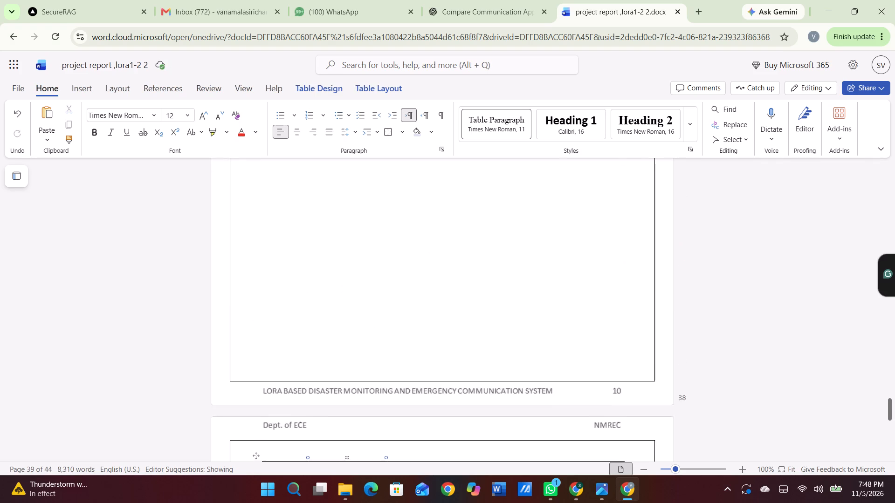
pyautogui.scroll(6, 324, 389)
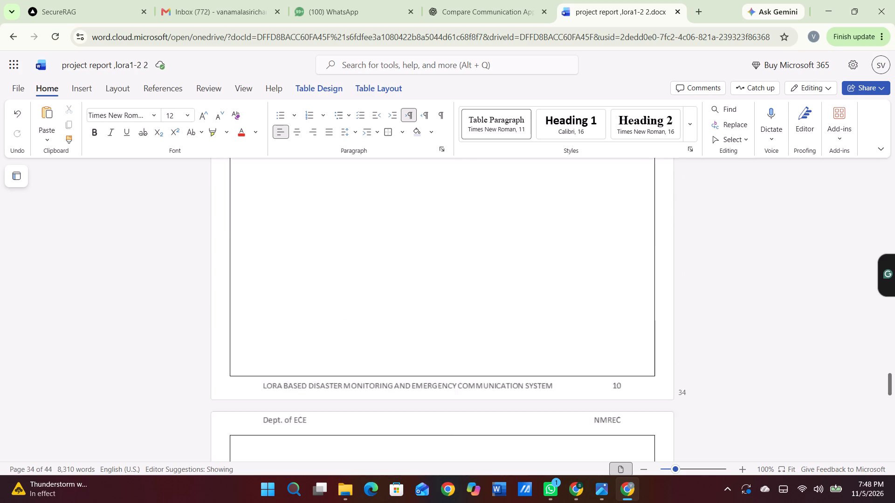
pyautogui.scroll(5, 324, 389)
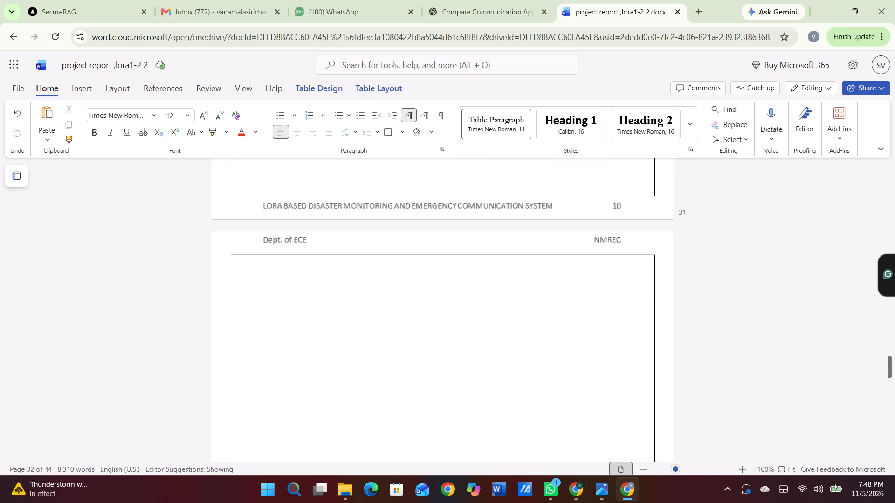
pyautogui.scroll(4, 324, 389)
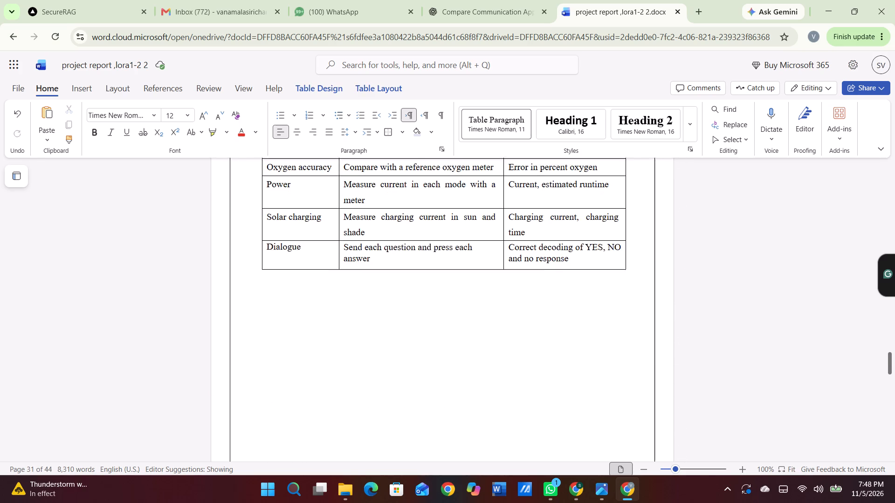
pyautogui.click(281, 309)
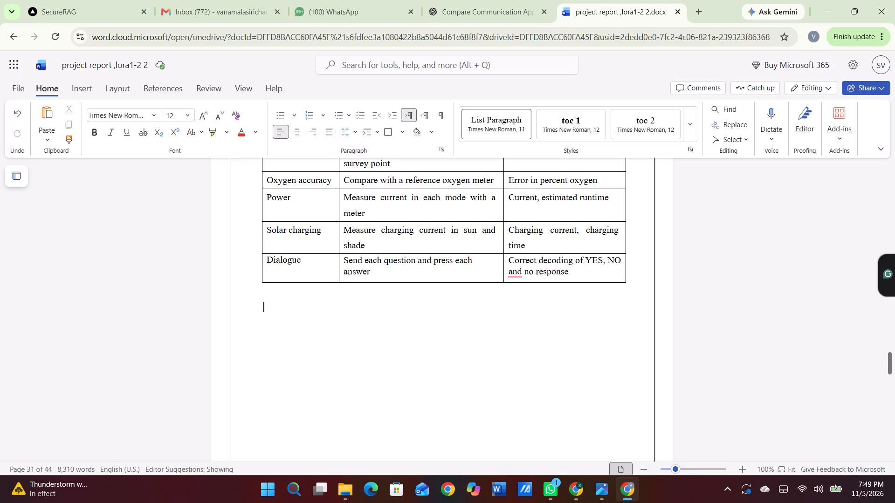
pyautogui.hotkey('ctrl', 'v')
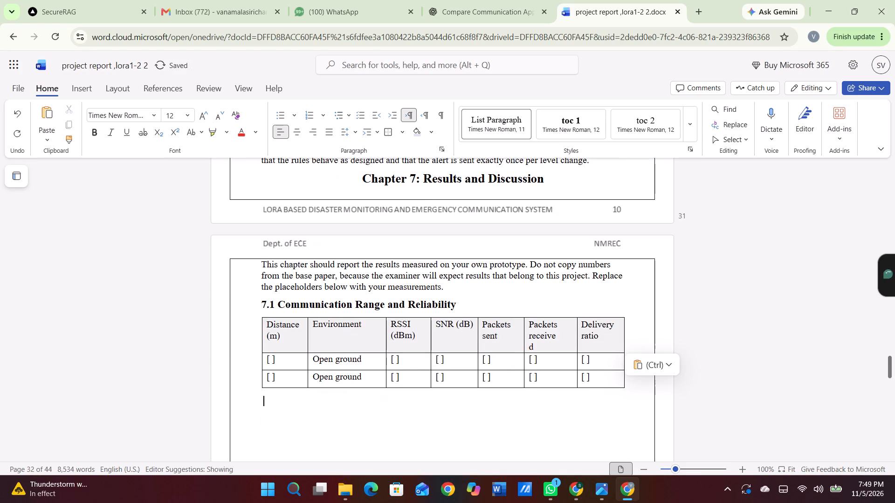
# Add two blank lines above the "Chapter 7: Results and Discussion" heading so the chapter starts on the next page.
pyautogui.click(352, 186)
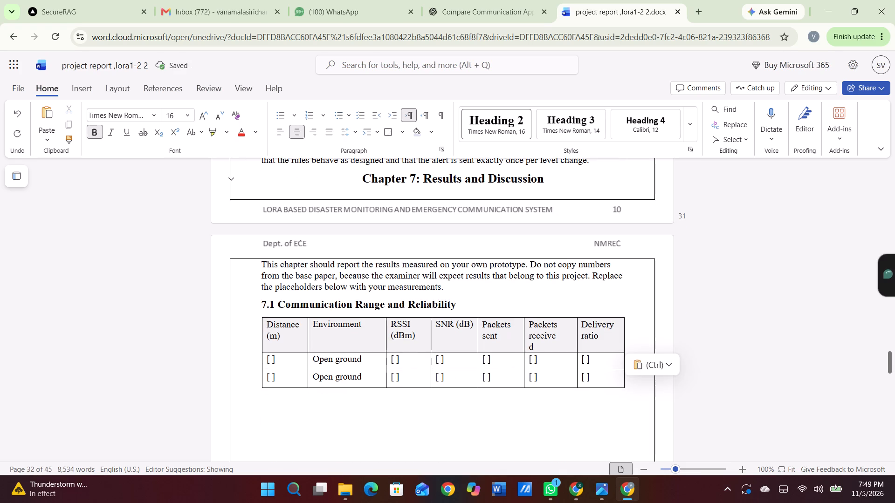
pyautogui.press('Return')
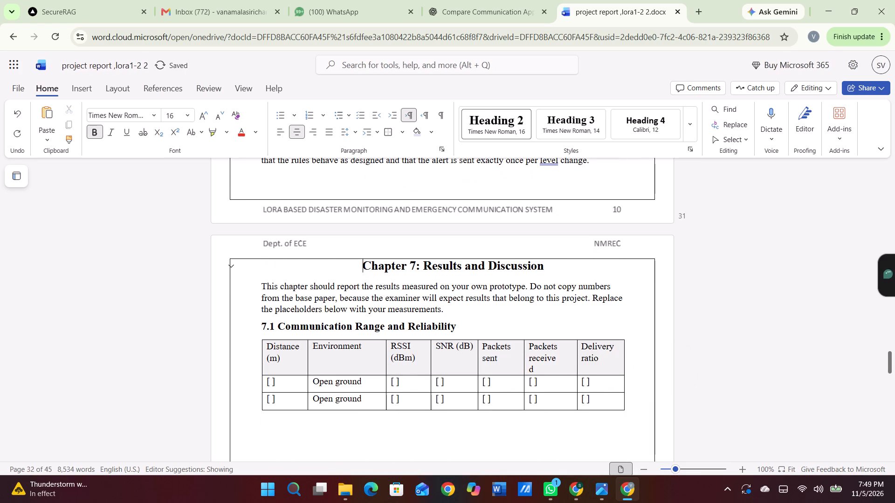
pyautogui.press('Return')
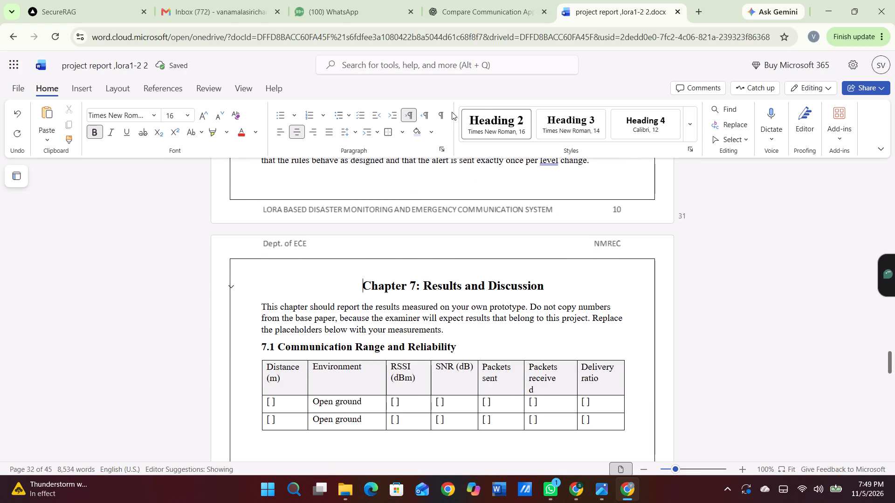
# Justify the Test Plan table text from the "Oxygen accuracy" row through the "Environment" row and the 6.5 heading.
pyautogui.scroll(4, 407, 191)
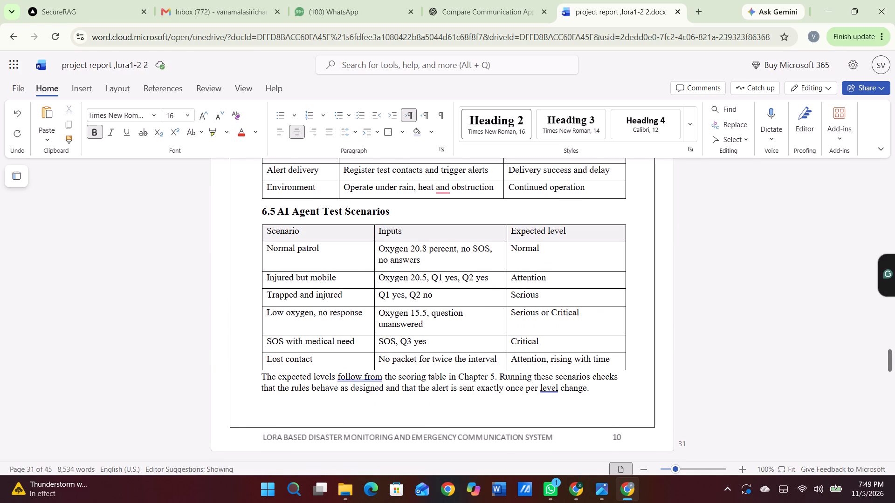
pyautogui.scroll(4, 407, 191)
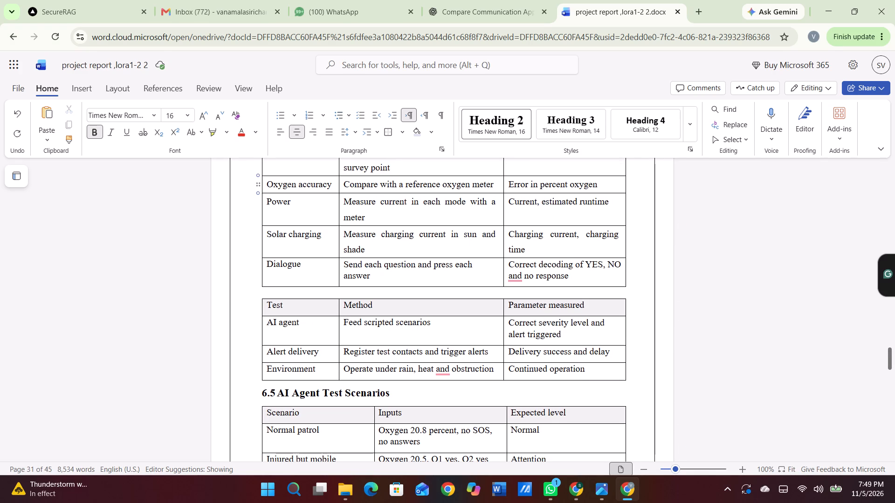
pyautogui.moveTo(272, 186); pyautogui.dragTo(475, 385)
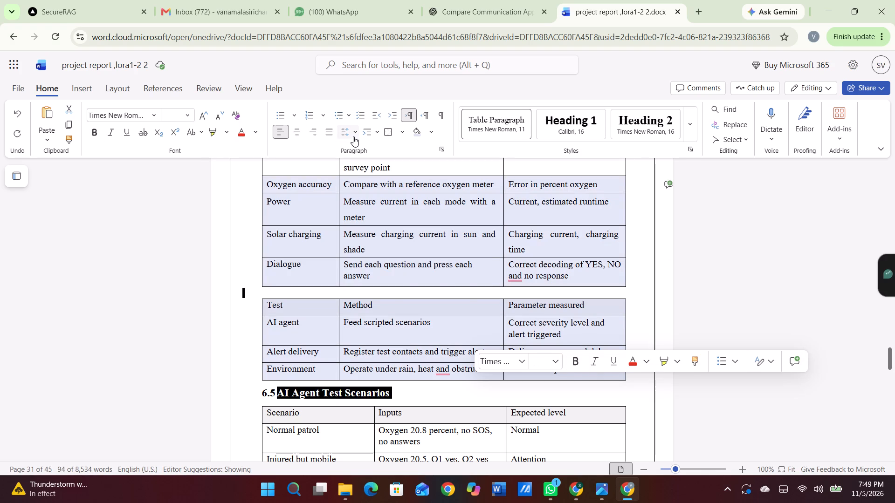
pyautogui.click(353, 136)
pyautogui.moveTo(368, 196); pyautogui.dragTo(331, 134)
pyautogui.click(331, 134)
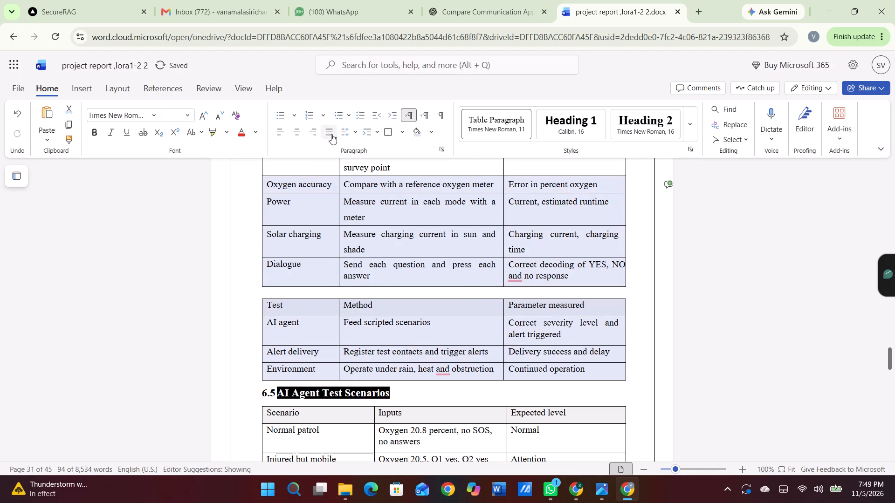
pyautogui.click(361, 344)
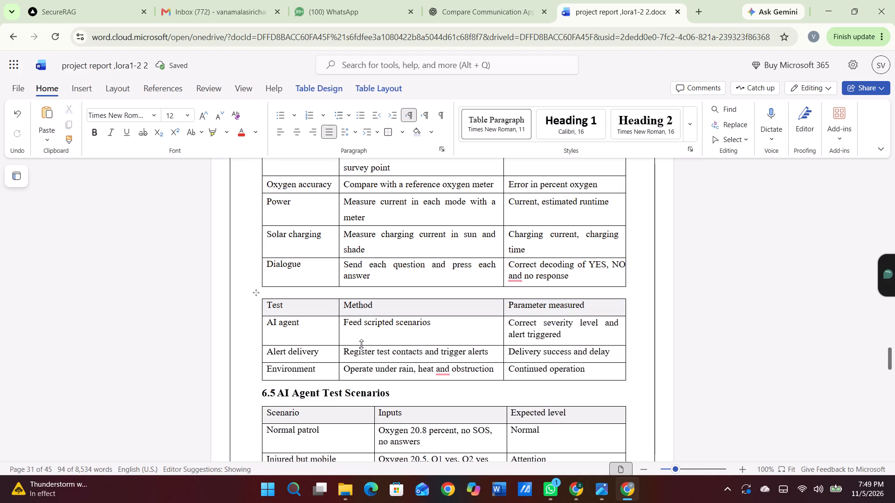
# Increase the line spacing of section 6.5 AI Agent Test Scenarios, including its table and closing paragraph, and justify it.
pyautogui.scroll(-1, 361, 344)
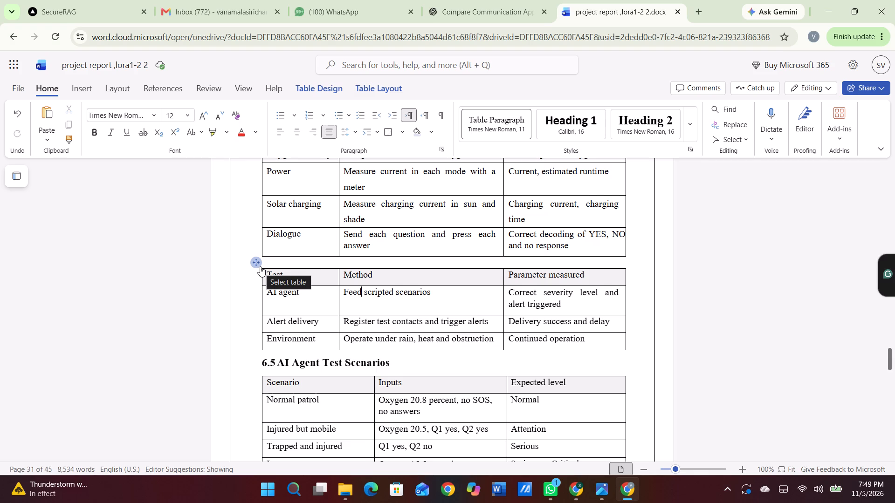
pyautogui.scroll(-3, 305, 374)
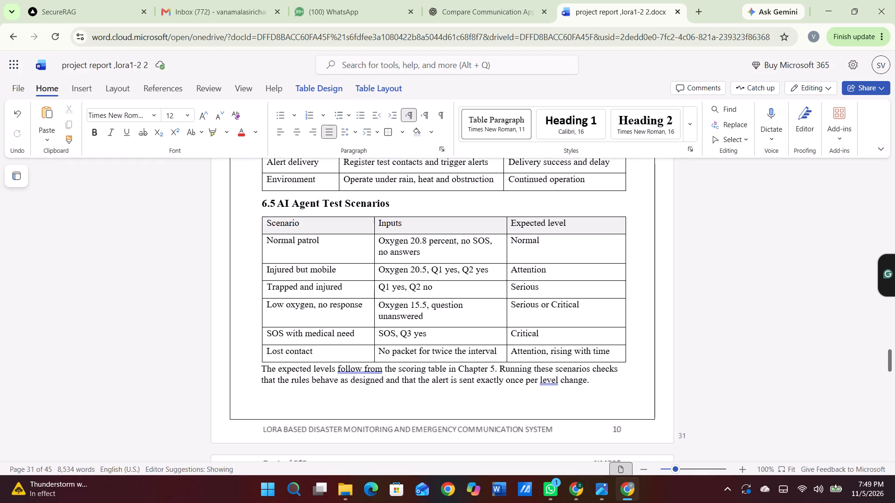
pyautogui.scroll(-2, 305, 374)
pyautogui.scroll(1, 305, 374)
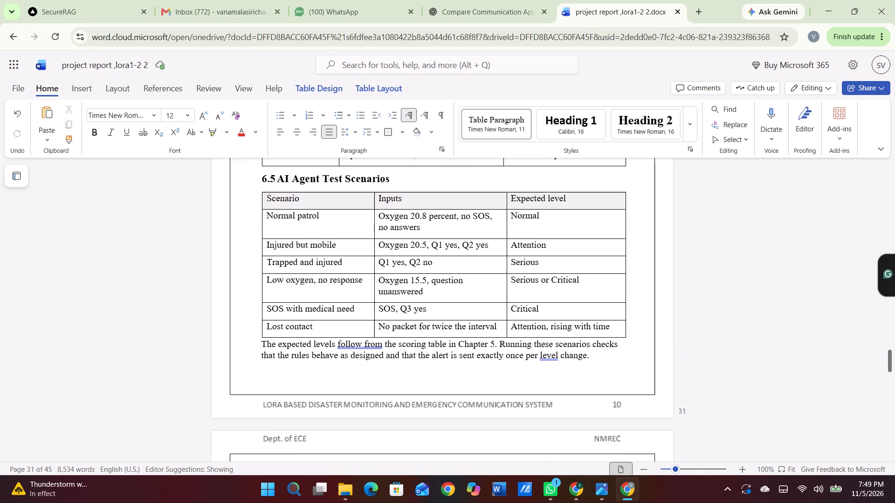
pyautogui.scroll(2, 305, 374)
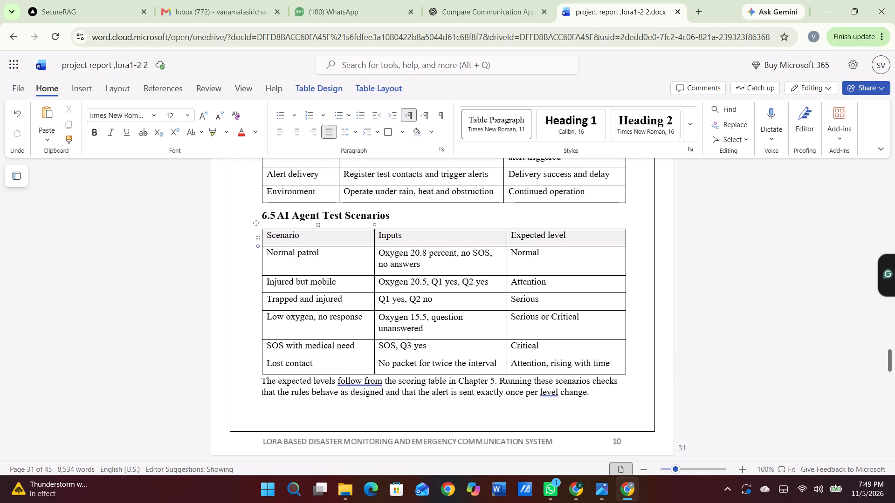
pyautogui.moveTo(259, 209); pyautogui.dragTo(287, 257)
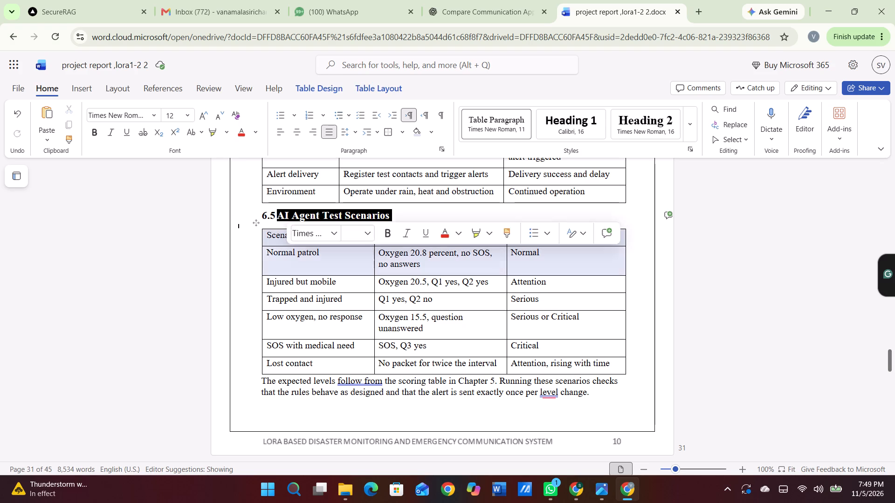
pyautogui.moveTo(292, 264); pyautogui.dragTo(306, 284)
pyautogui.moveTo(261, 214); pyautogui.dragTo(543, 411)
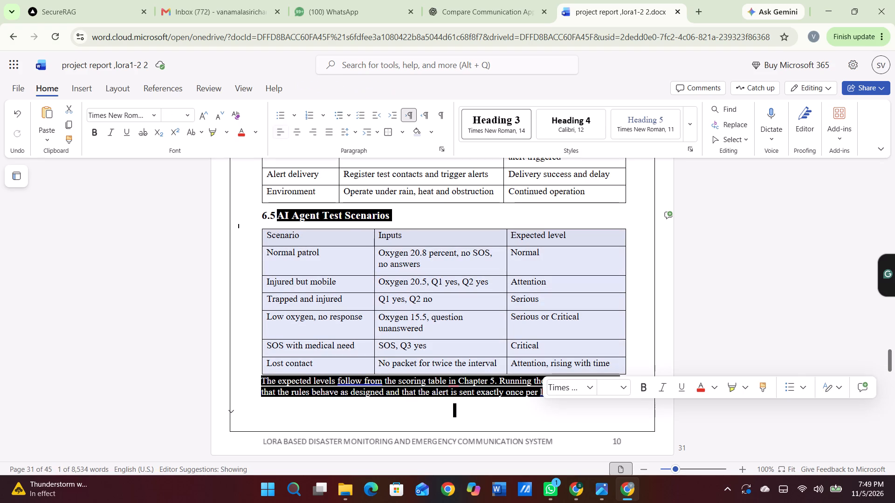
pyautogui.click(357, 131)
pyautogui.click(367, 194)
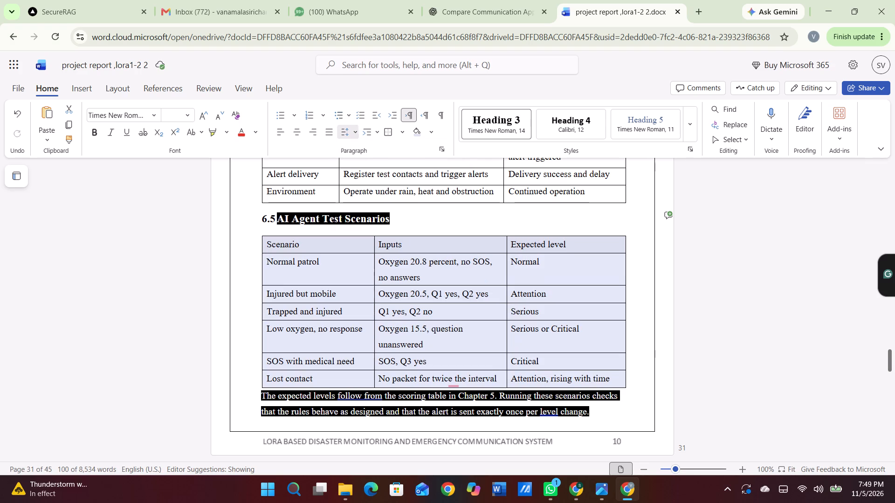
pyautogui.click(327, 133)
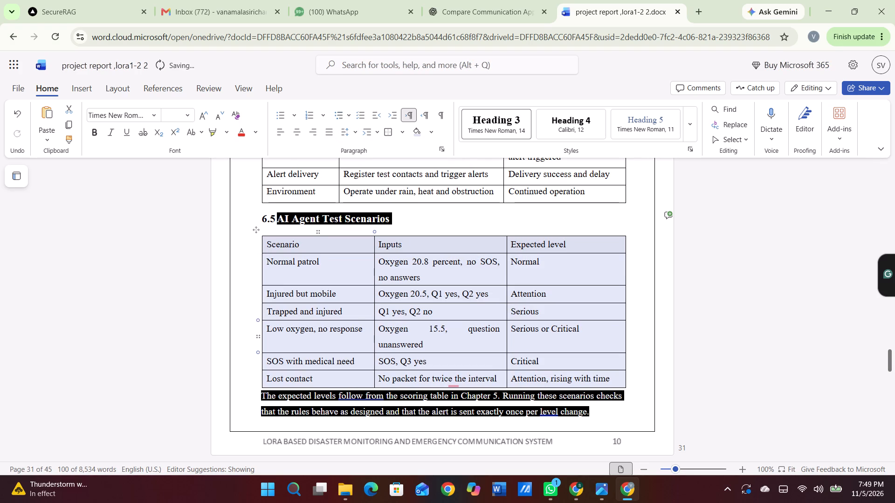
pyautogui.click(356, 320)
# Remove the extra blank line above the Chapter 7 heading.
pyautogui.scroll(-4, 356, 320)
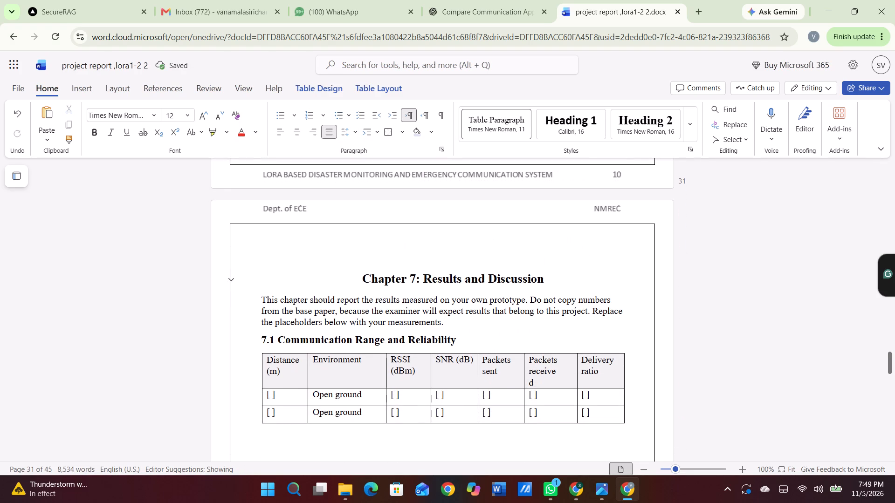
pyautogui.click(375, 261)
pyautogui.press('BackSpace')
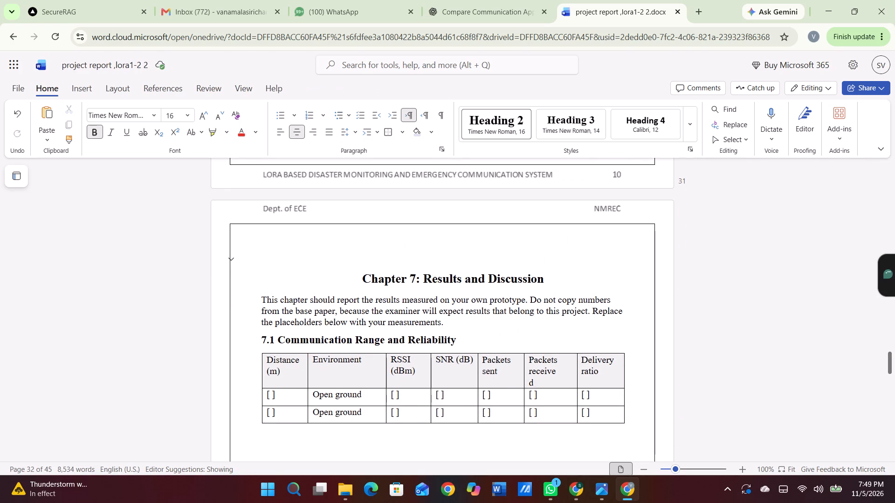
pyautogui.press('BackSpace')
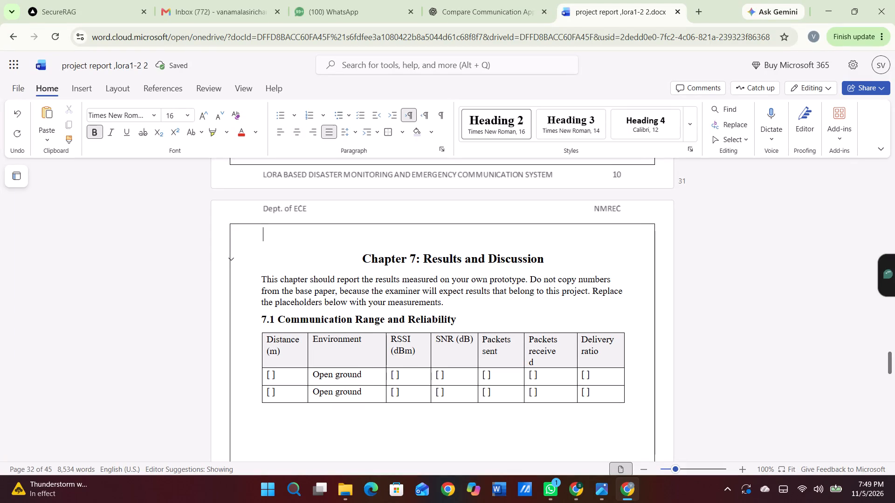
# Delete the colon in the Chapter 7 heading and put "Results and Discussion" on its own line below "Chapter 7".
pyautogui.click(419, 260)
pyautogui.press('BackSpace')
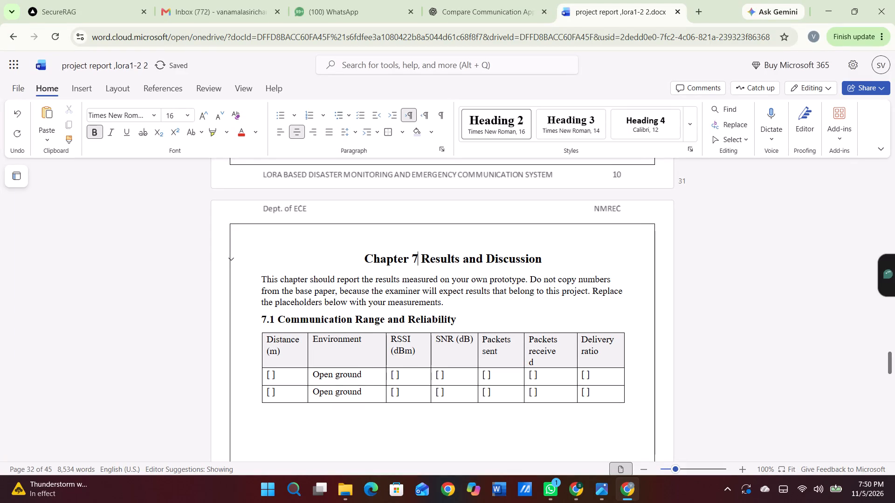
pyautogui.press('Return')
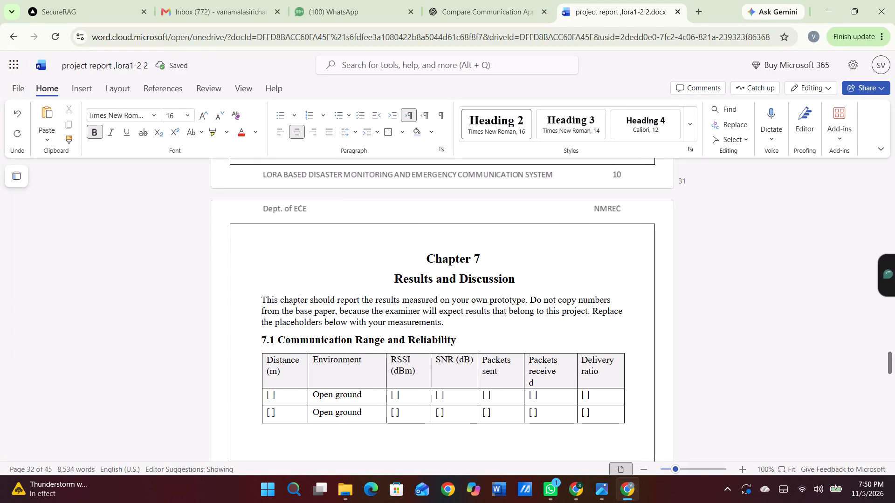
# Cut the content after the blank pages, from 7.2 Sensor Accuracy through "to show the ben" in section 7.3's closing paragraph.
pyautogui.scroll(-2, 317, 340)
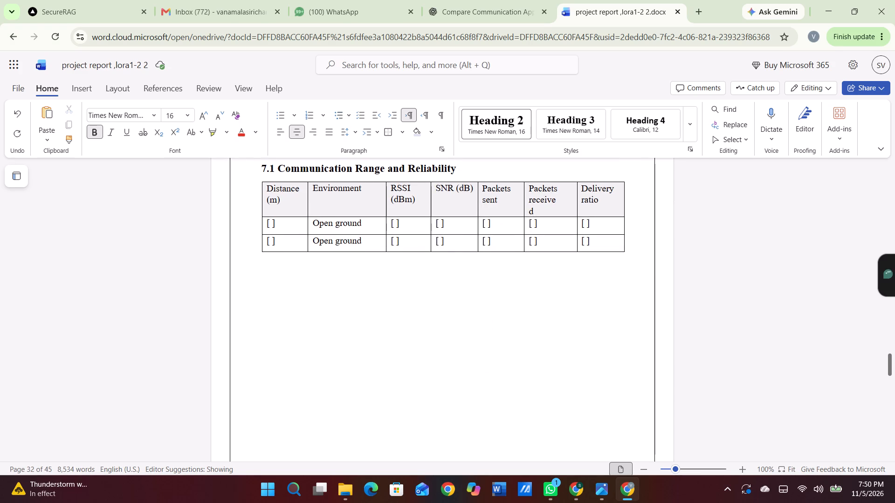
pyautogui.scroll(-13, 317, 340)
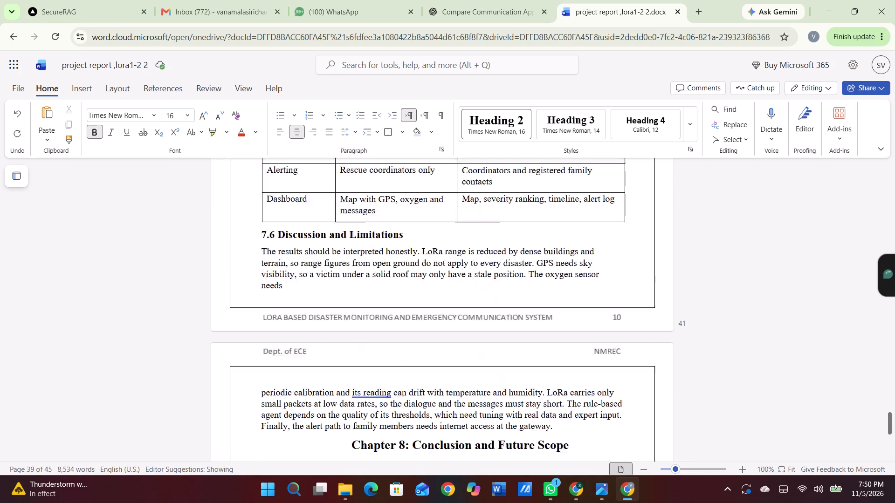
pyautogui.scroll(-3, 317, 340)
pyautogui.scroll(3, 317, 340)
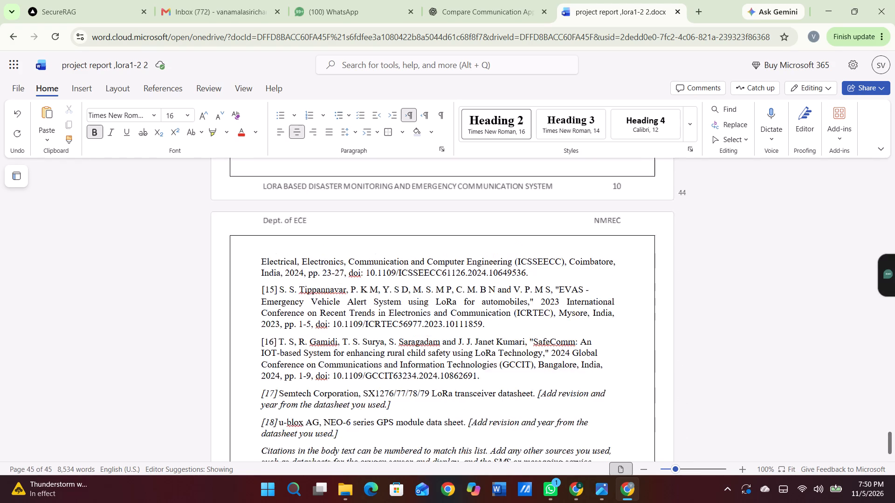
pyautogui.scroll(8, 317, 340)
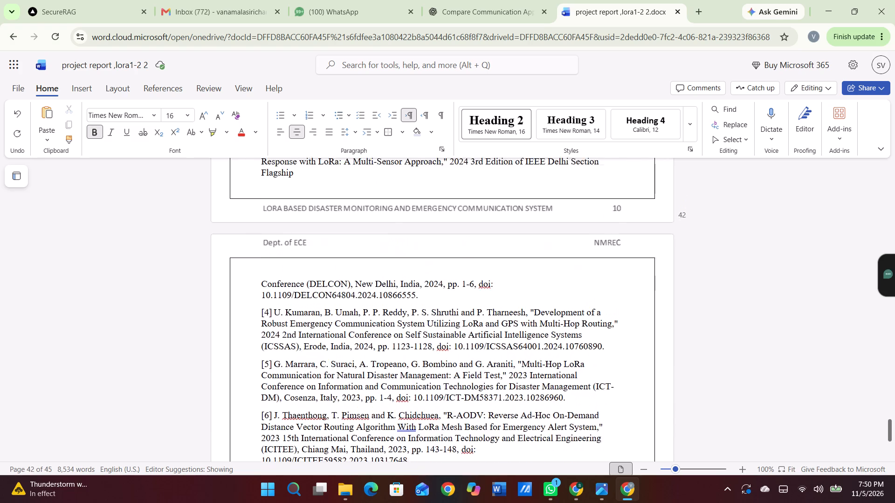
pyautogui.scroll(5, 317, 340)
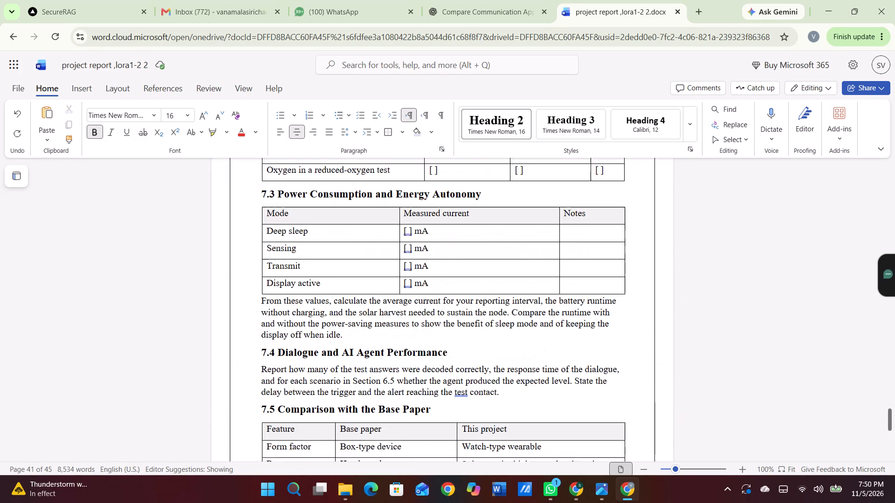
pyautogui.scroll(2, 317, 340)
pyautogui.scroll(-1, 317, 340)
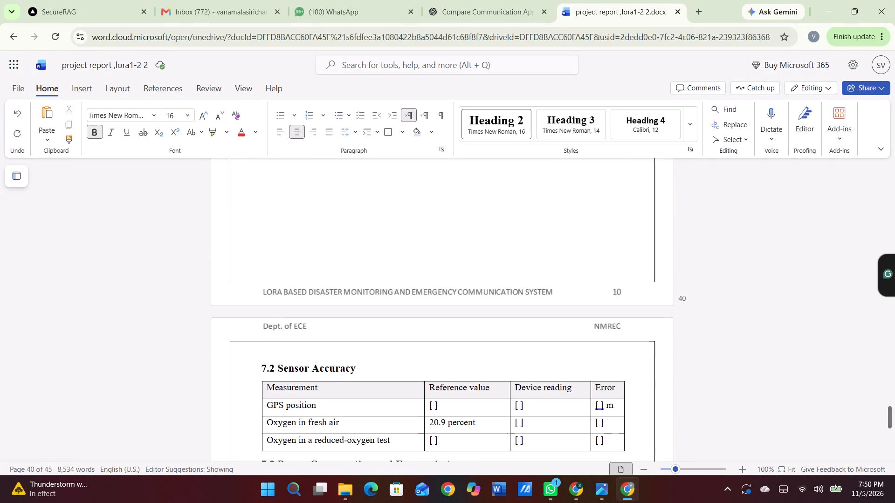
pyautogui.scroll(-1, 317, 340)
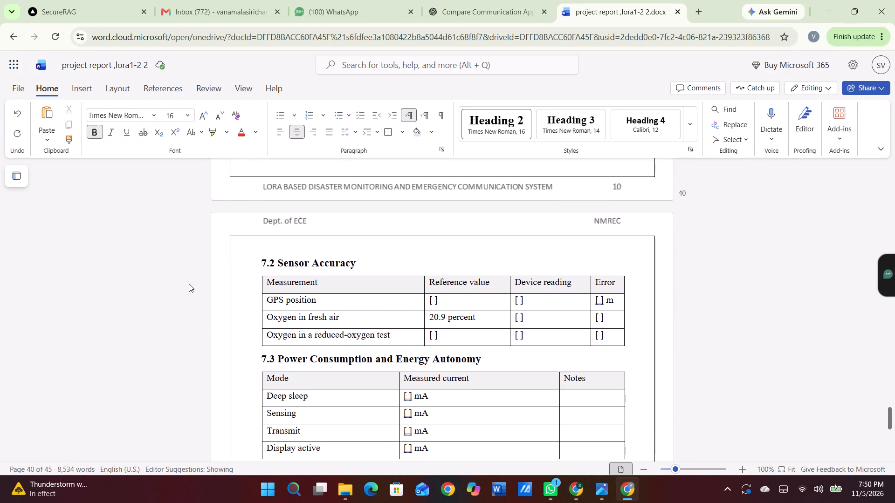
pyautogui.moveTo(252, 260); pyautogui.dragTo(484, 488)
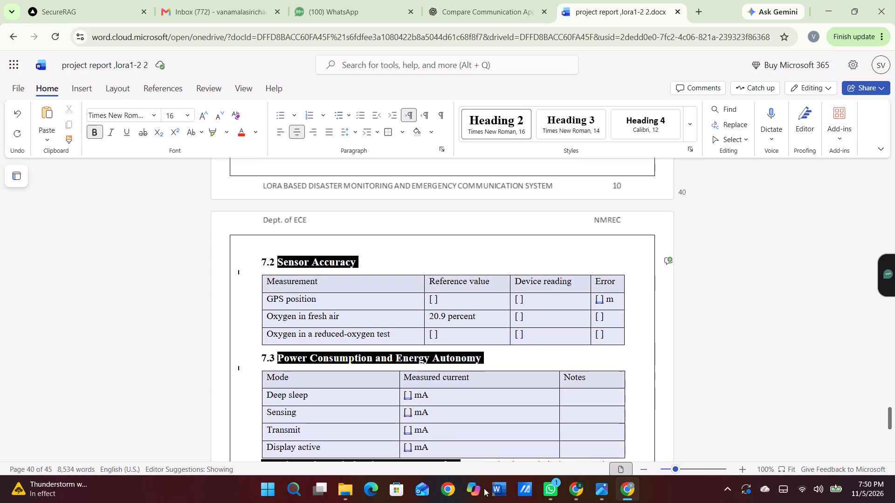
pyautogui.moveTo(484, 488); pyautogui.dragTo(664, 502)
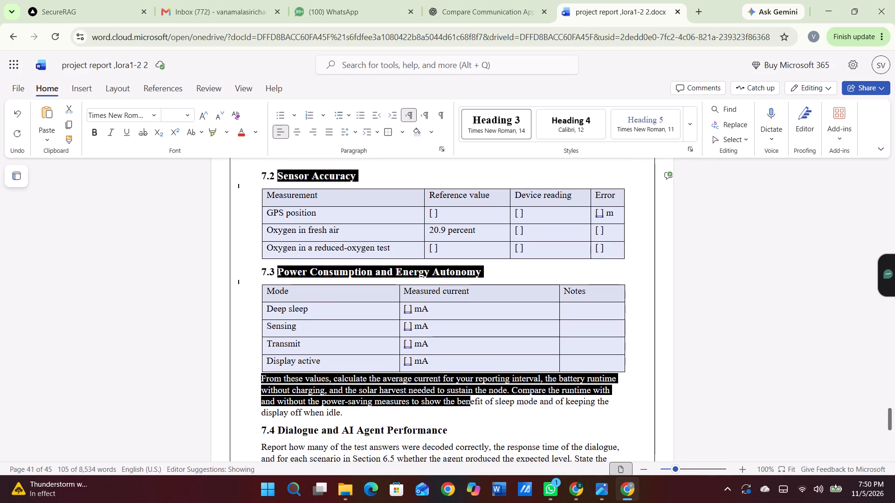
pyautogui.moveTo(664, 502); pyautogui.dragTo(715, 501)
pyautogui.hotkey('ctrl', 'c')
pyautogui.hotkey('ctrl', 'x')
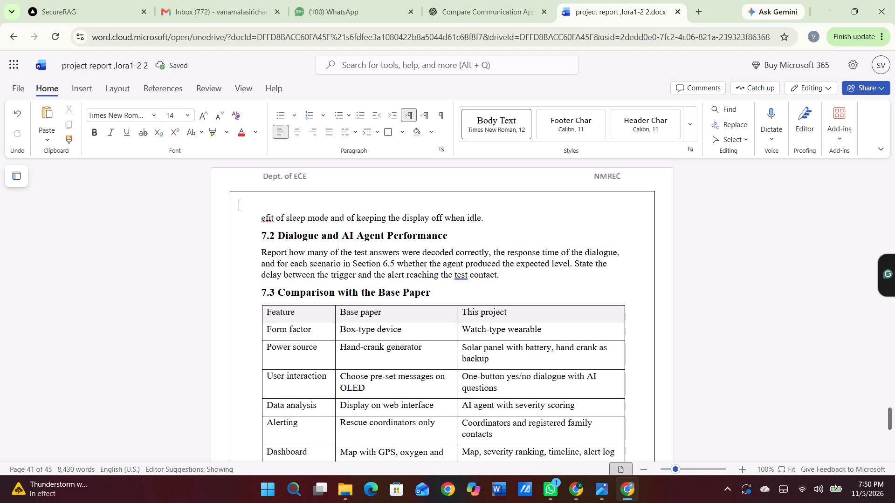
# Paste the cut content, from 7.2 Sensor Accuracy onward, below the section 7.1 Communication Range and Reliability table.
pyautogui.scroll(7, 371, 282)
pyautogui.scroll(-2, 371, 282)
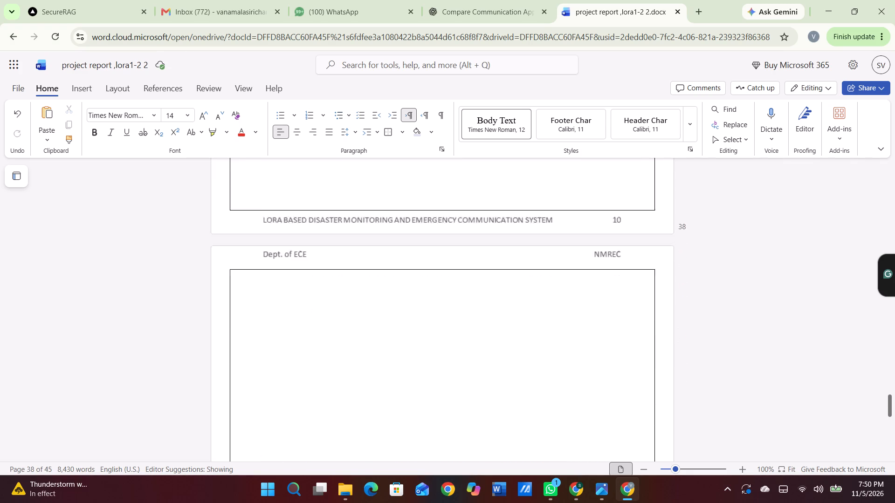
pyautogui.scroll(-3, 371, 282)
pyautogui.scroll(3, 371, 282)
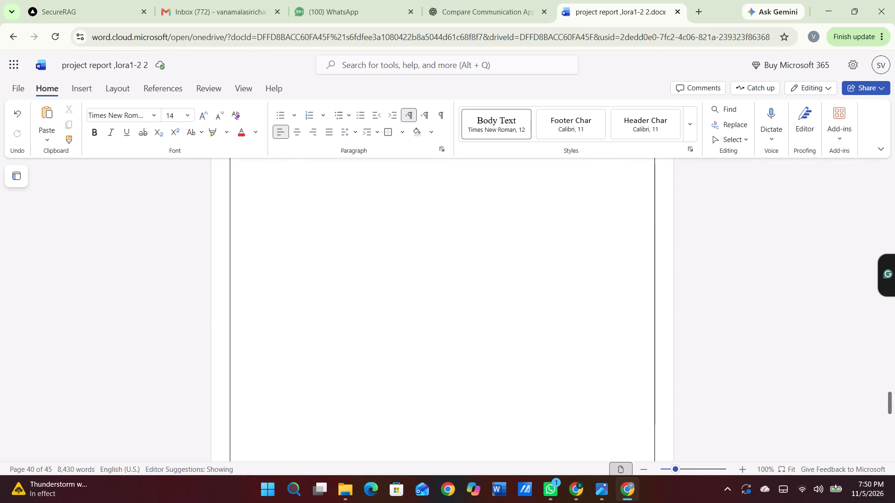
pyautogui.scroll(5, 371, 282)
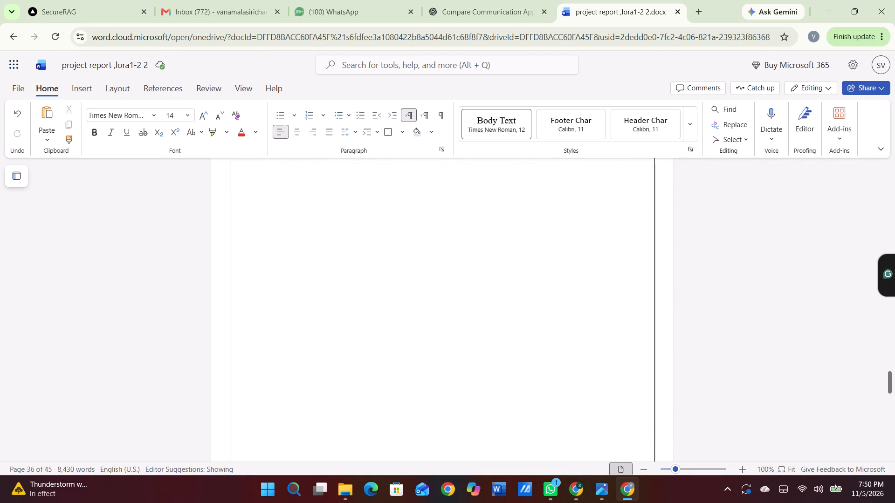
pyautogui.scroll(3, 371, 282)
pyautogui.scroll(-1, 371, 282)
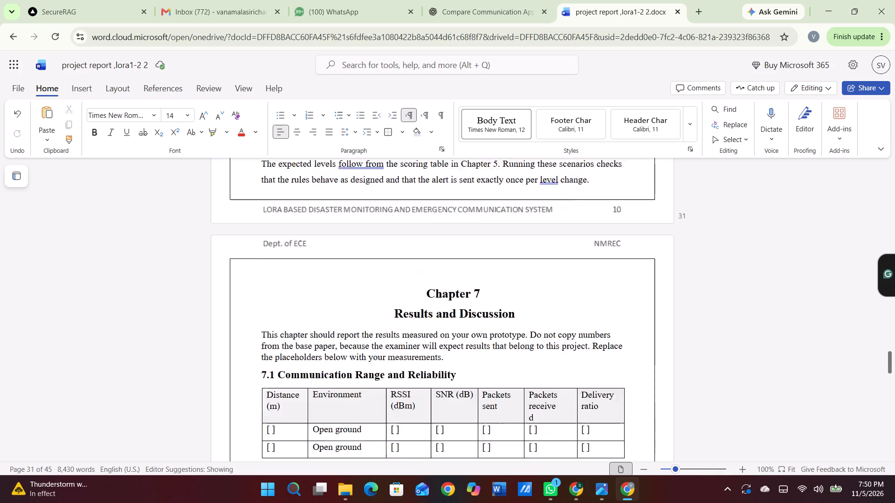
pyautogui.scroll(-1, 371, 282)
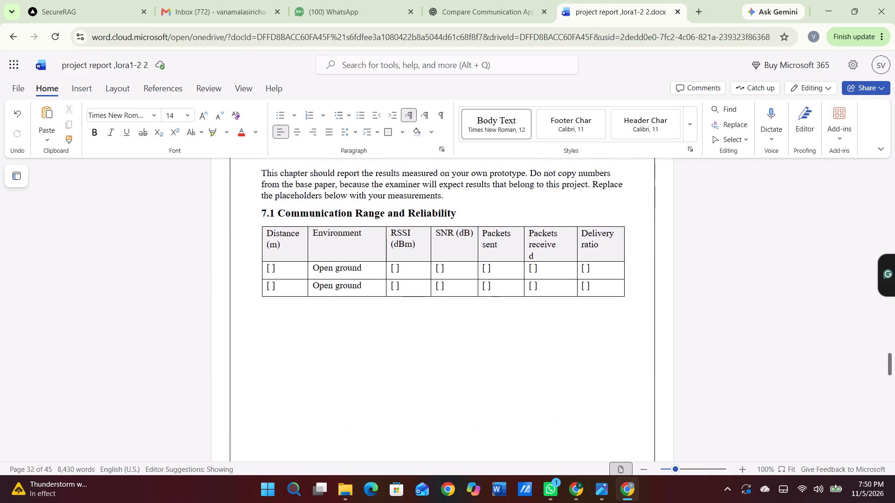
pyautogui.click(281, 331)
pyautogui.hotkey('ctrl', 'v')
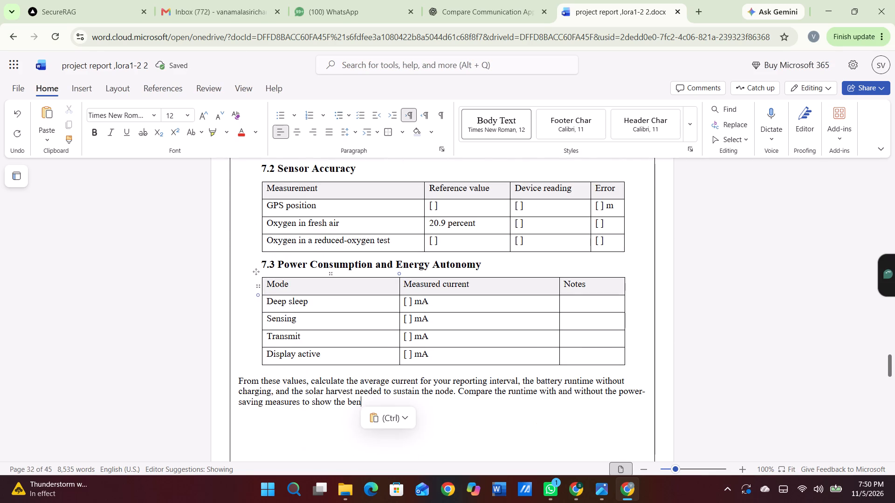
# Cut the two stranded Buildings / trees table rows and the signal-strength discussion paragraph below them, after the blank pages.
pyautogui.scroll(4, 296, 283)
pyautogui.scroll(-5, 296, 283)
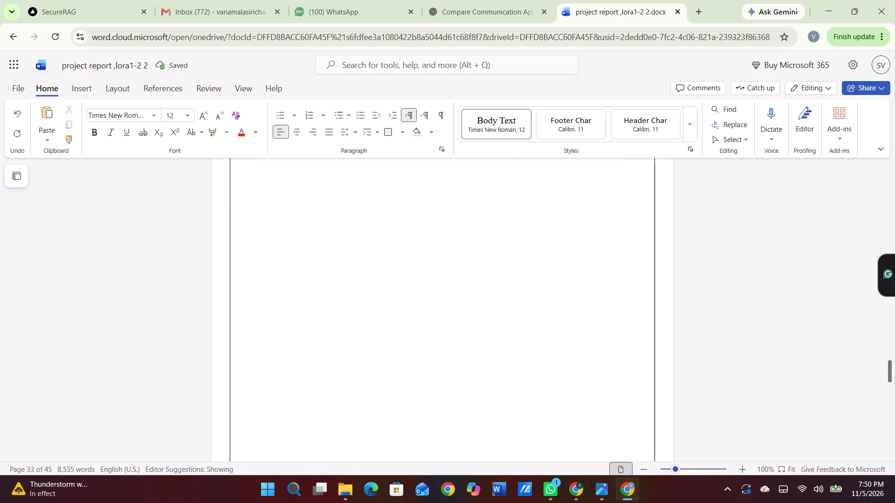
pyautogui.scroll(-10, 296, 283)
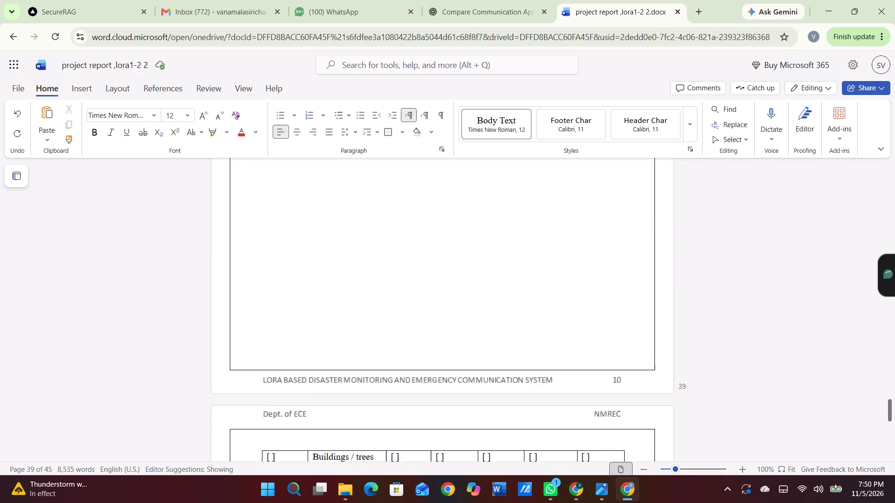
pyautogui.scroll(-1, 296, 283)
pyautogui.scroll(5, 296, 283)
pyautogui.scroll(-1, 296, 283)
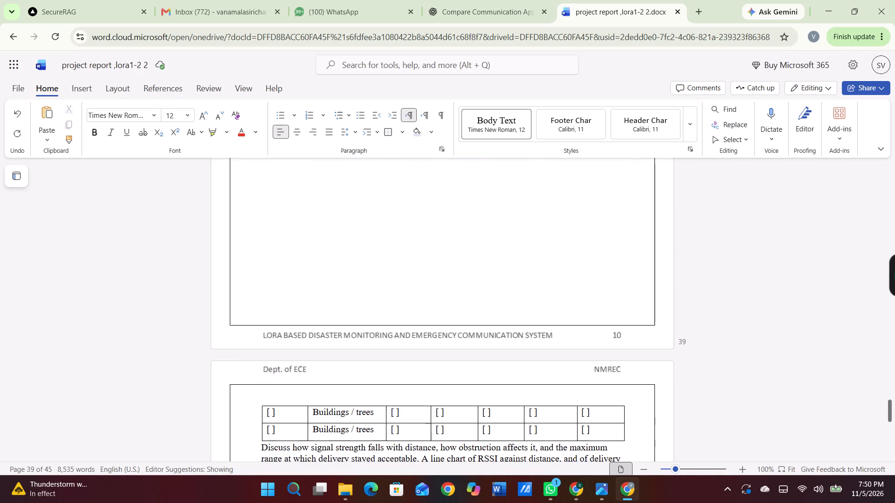
pyautogui.scroll(-1, 296, 283)
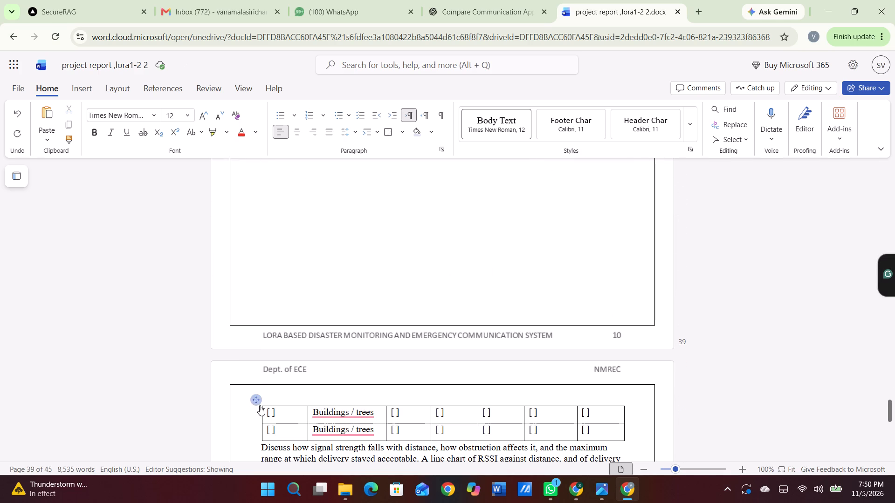
pyautogui.moveTo(258, 406); pyautogui.dragTo(475, 502)
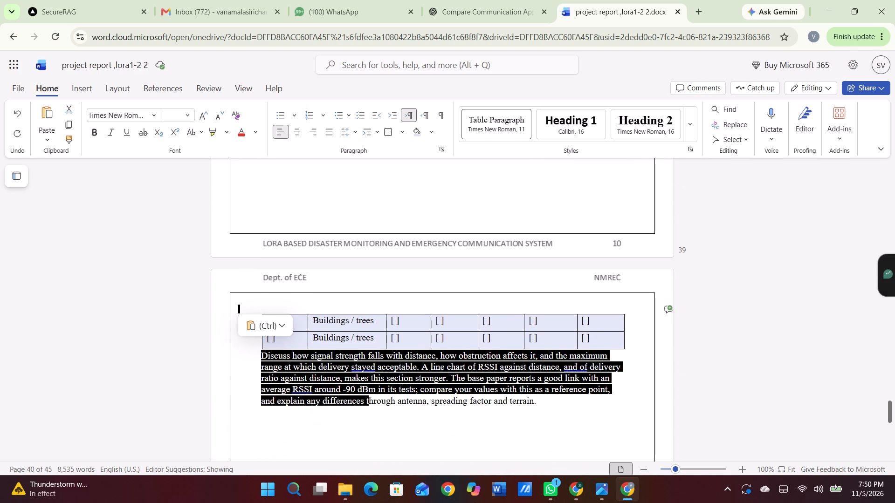
pyautogui.moveTo(475, 502); pyautogui.dragTo(381, 433)
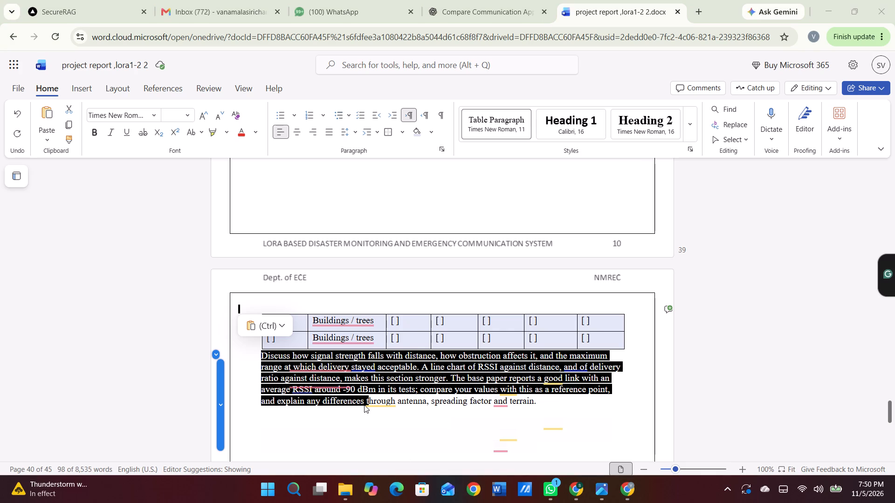
pyautogui.doubleClick(364, 405)
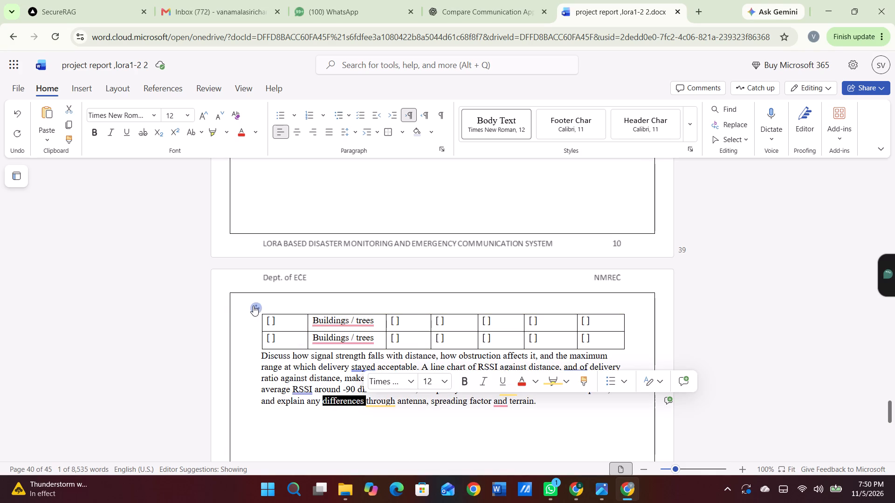
pyautogui.moveTo(260, 318); pyautogui.dragTo(474, 428)
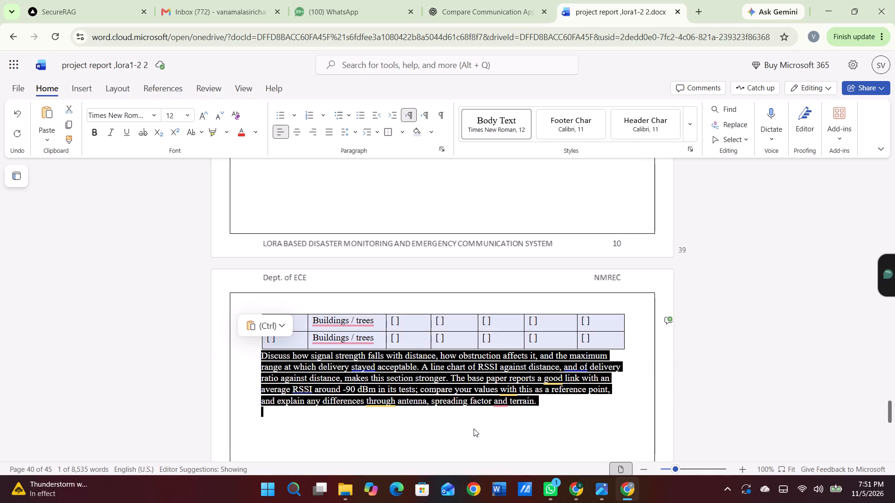
pyautogui.moveTo(474, 428); pyautogui.dragTo(487, 429)
pyautogui.hotkey('ctrl', 'c')
pyautogui.hotkey('ctrl', 'x')
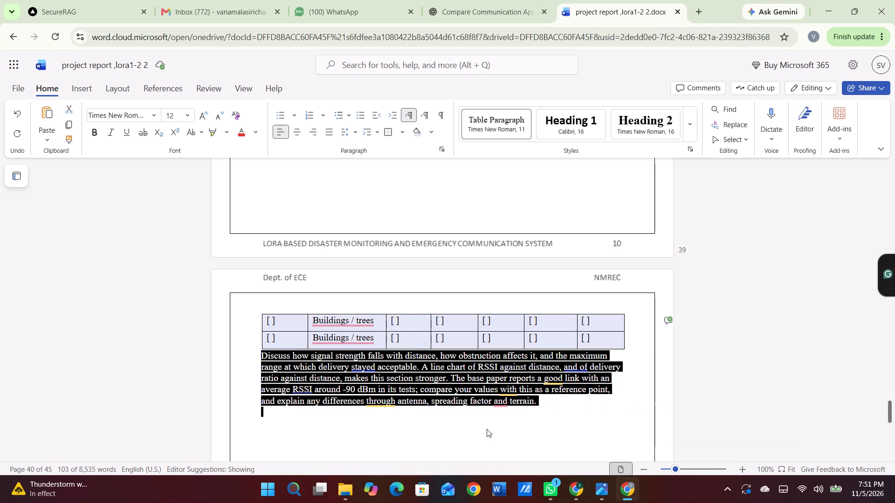
# Paste the Buildings / trees rows and the discussion paragraph directly under the Open ground rows of the section 7.1 table.
pyautogui.scroll(5, 374, 333)
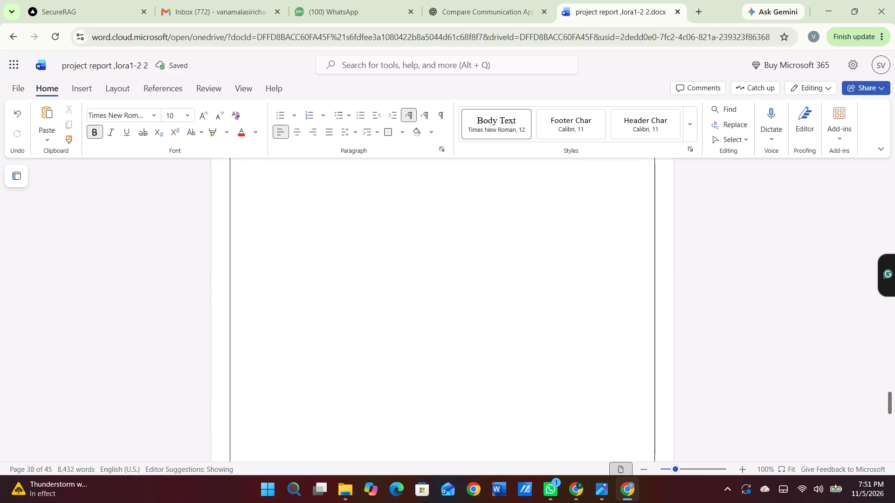
pyautogui.scroll(8, 374, 333)
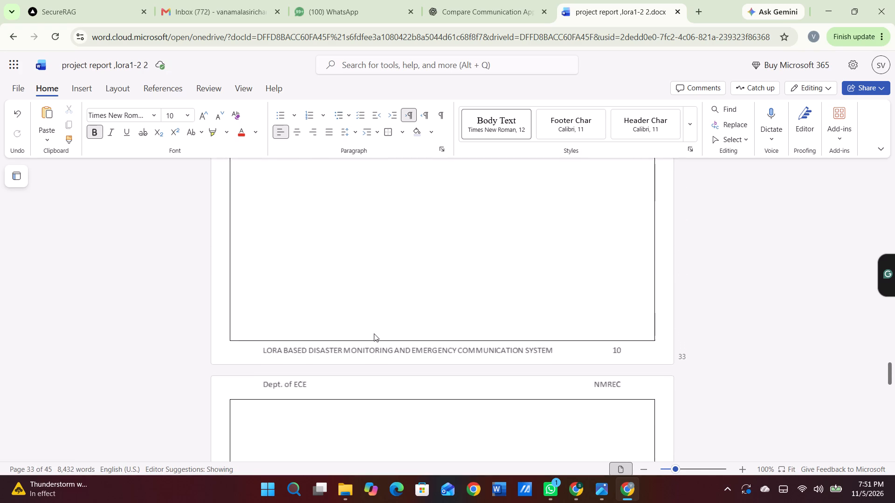
pyautogui.scroll(2, 374, 333)
pyautogui.scroll(-4, 374, 333)
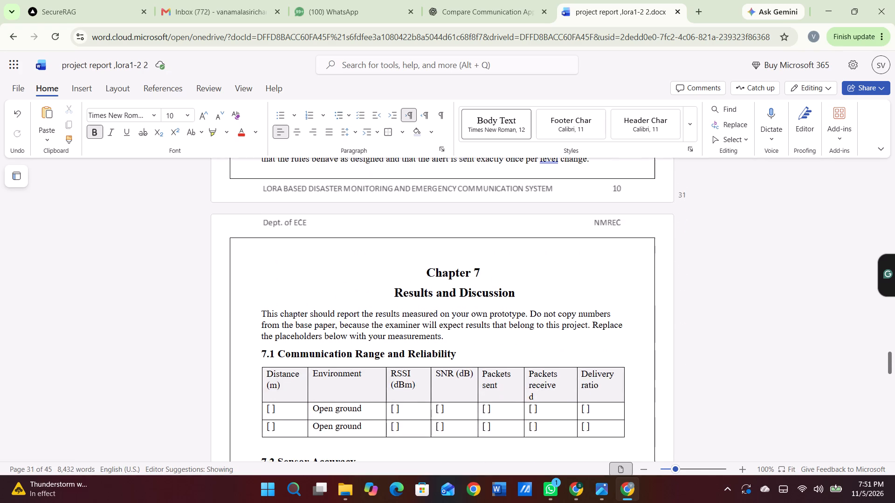
pyautogui.scroll(-1, 374, 333)
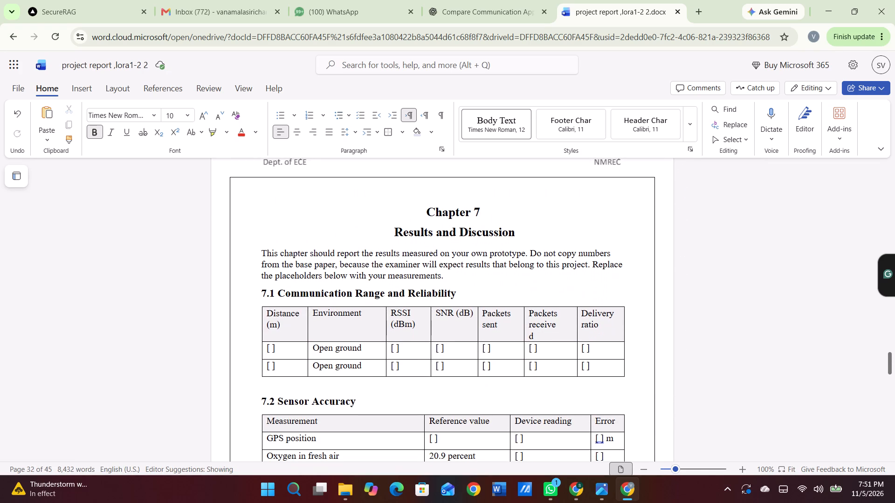
pyautogui.click(273, 386)
pyautogui.hotkey('ctrl', 'v')
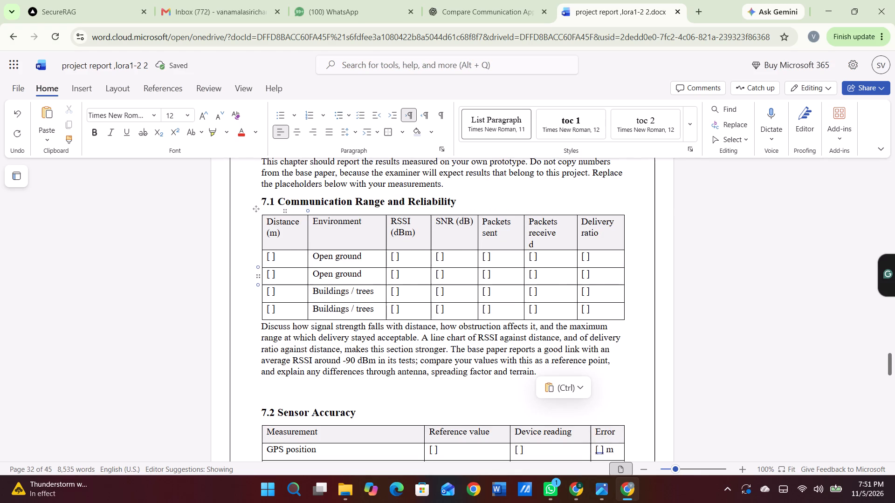
# Set line spacing to 1.5 and justify Chapter 7 from its introductory paragraph through section 7.3's closing text "to show the ben".
pyautogui.scroll(-3, 276, 267)
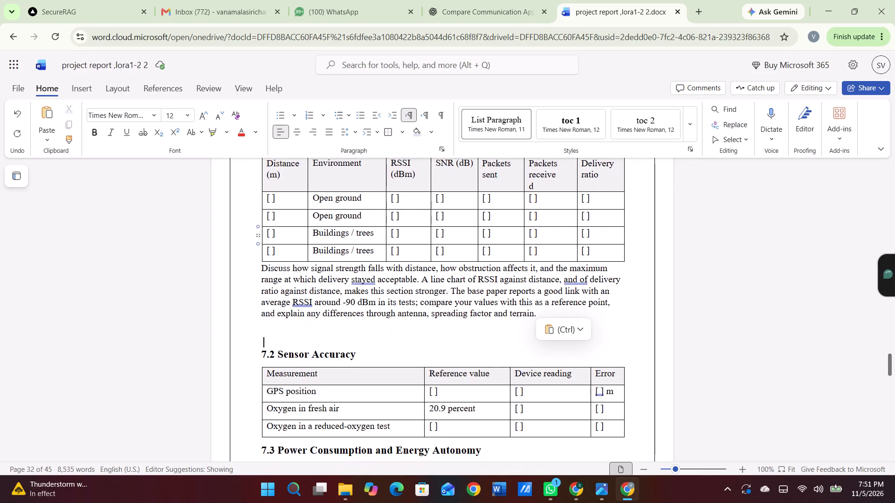
pyautogui.scroll(-2, 276, 267)
pyautogui.scroll(1, 276, 267)
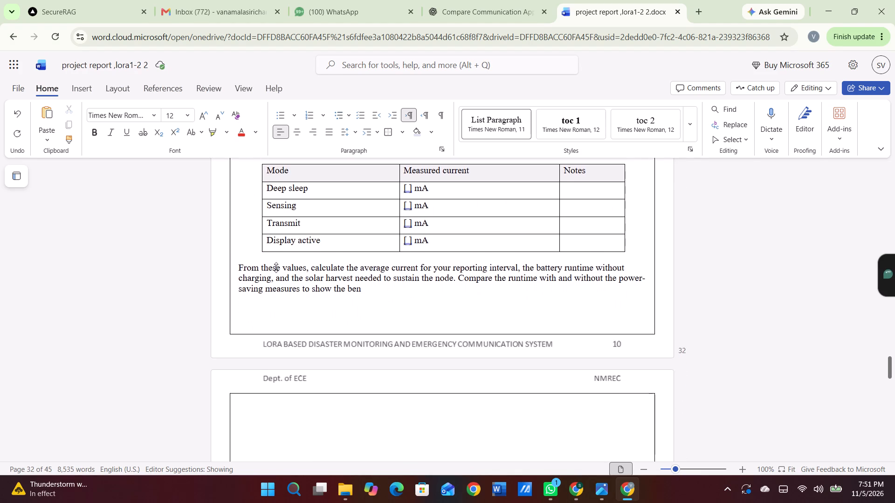
pyautogui.scroll(4, 276, 267)
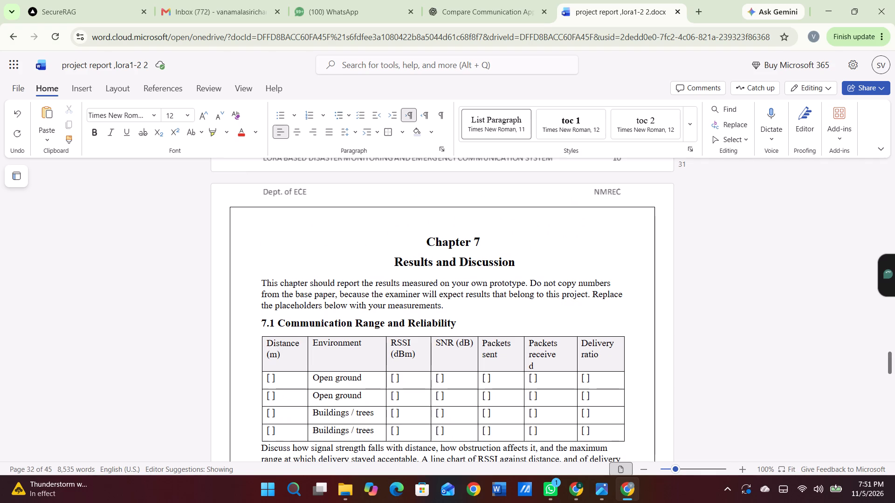
pyautogui.moveTo(259, 277); pyautogui.dragTo(365, 379)
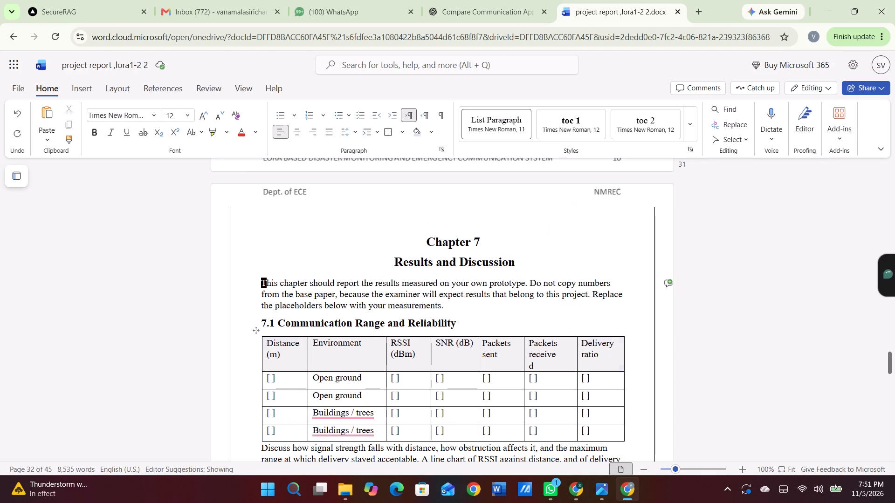
pyautogui.moveTo(365, 379); pyautogui.dragTo(661, 499)
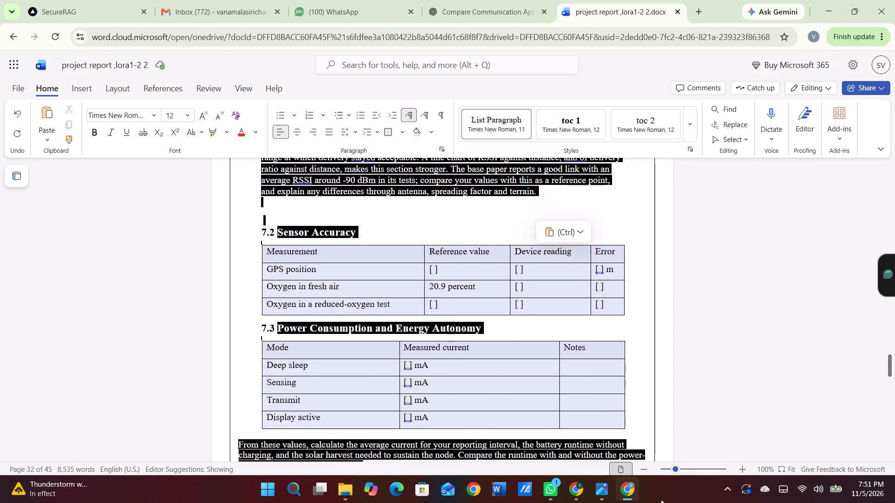
pyautogui.moveTo(661, 499); pyautogui.dragTo(609, 385)
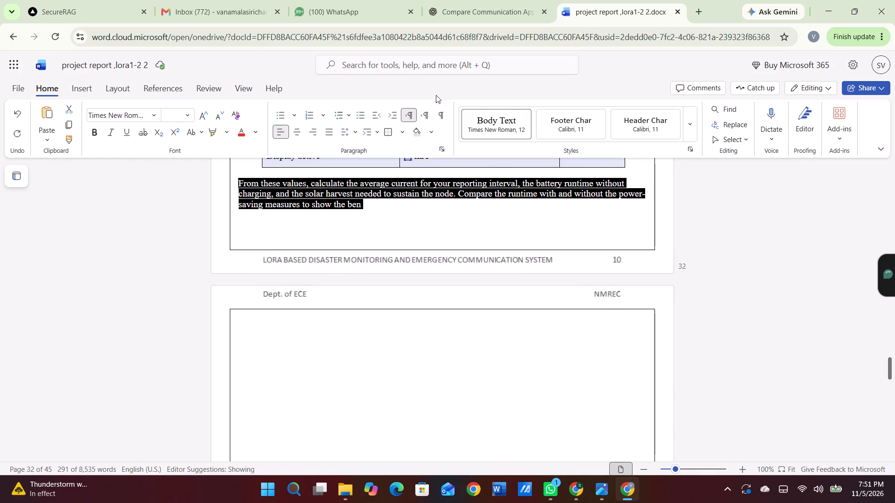
pyautogui.click(358, 133)
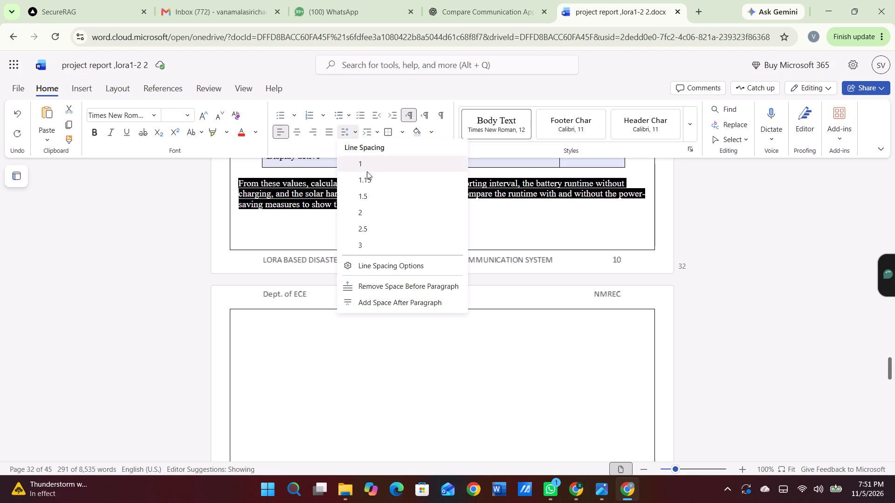
pyautogui.click(371, 189)
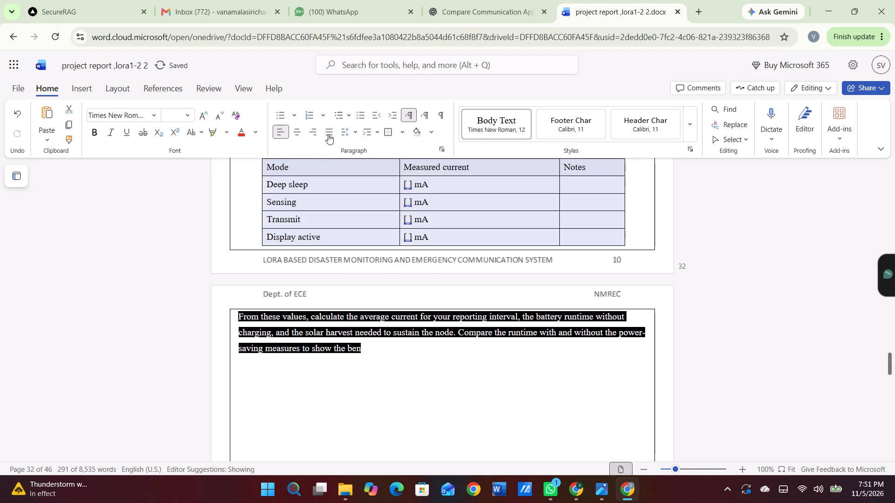
pyautogui.click(328, 132)
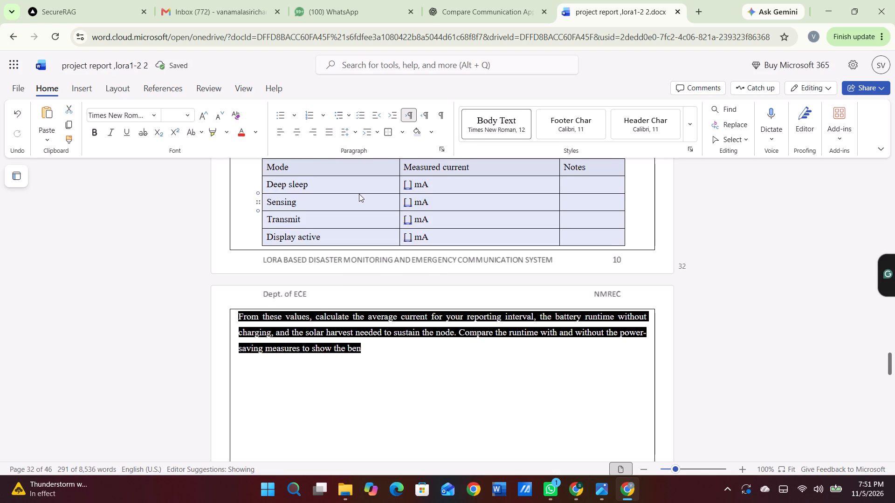
# Cut the stranded text after the blank pages, from "efit of sleep mode" through section 7.6's "The oxygen sensor needs".
pyautogui.scroll(6, 359, 194)
pyautogui.scroll(-3, 359, 194)
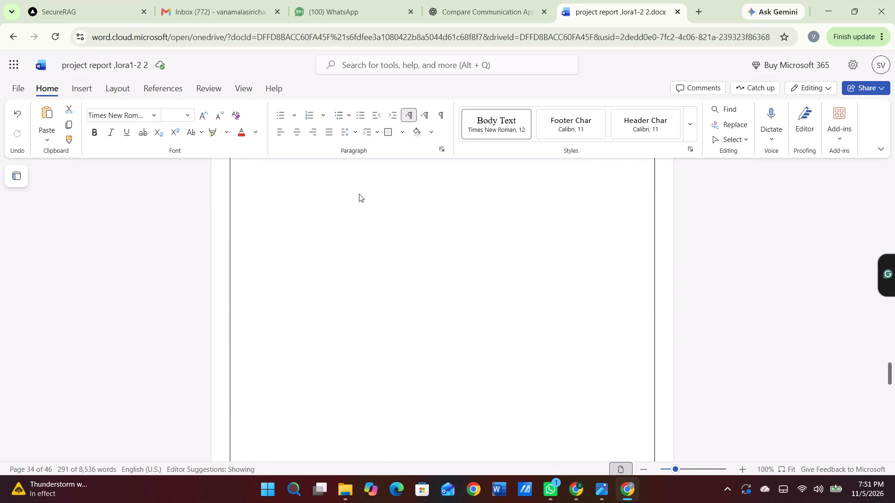
pyautogui.scroll(-6, 359, 194)
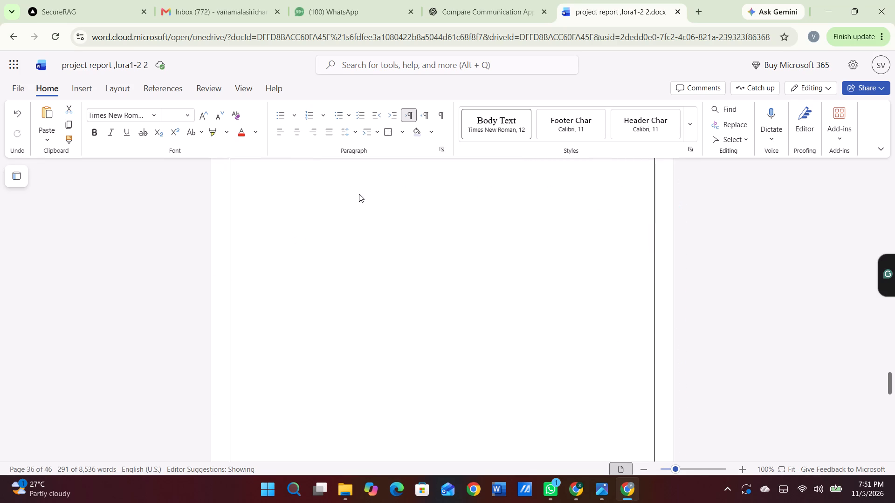
pyautogui.scroll(-8, 359, 194)
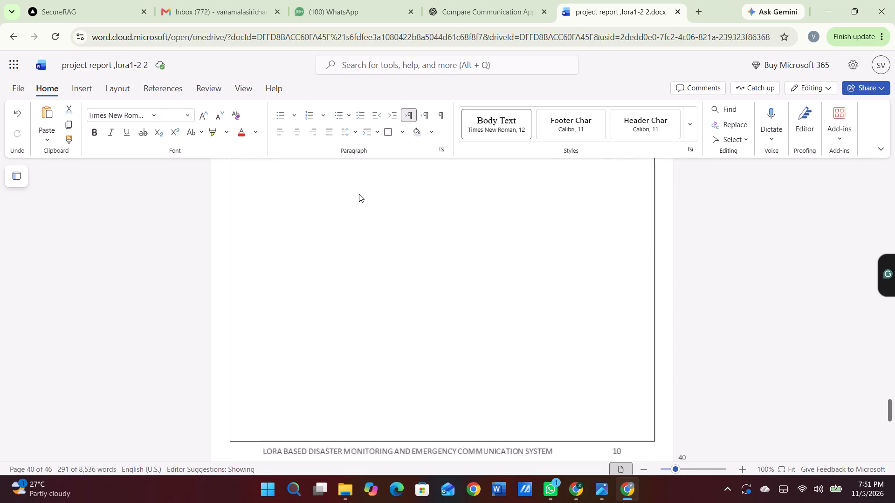
pyautogui.scroll(-3, 359, 194)
pyautogui.click(359, 194)
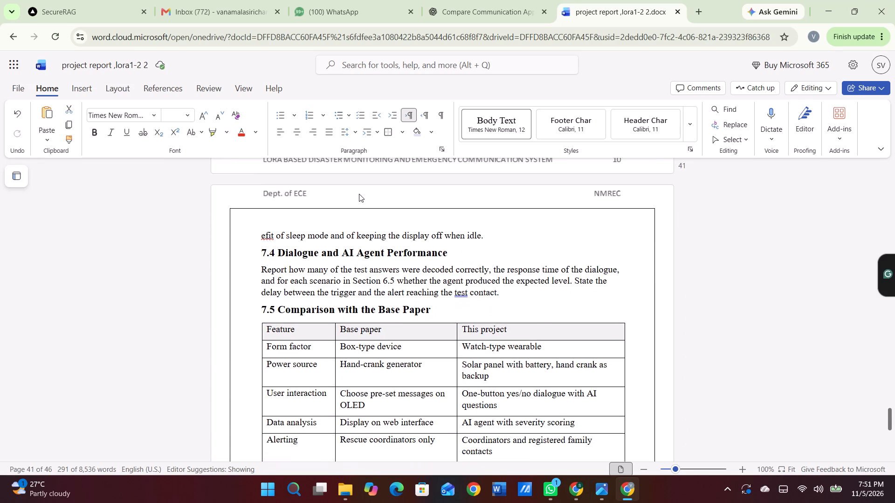
pyautogui.click(275, 254)
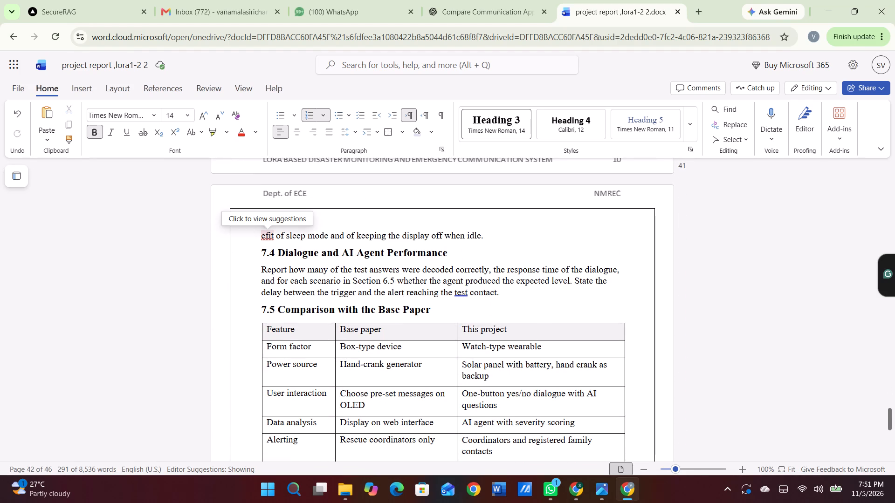
pyautogui.moveTo(261, 235); pyautogui.dragTo(562, 481)
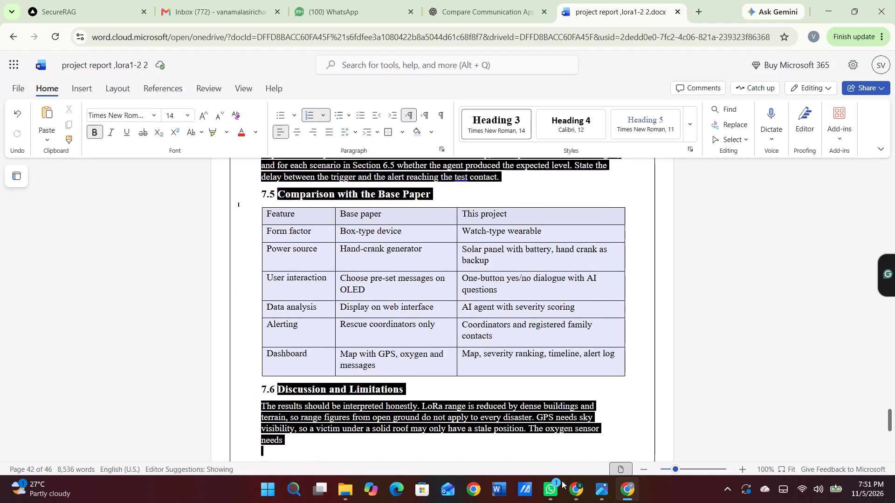
pyautogui.moveTo(562, 481); pyautogui.dragTo(534, 399)
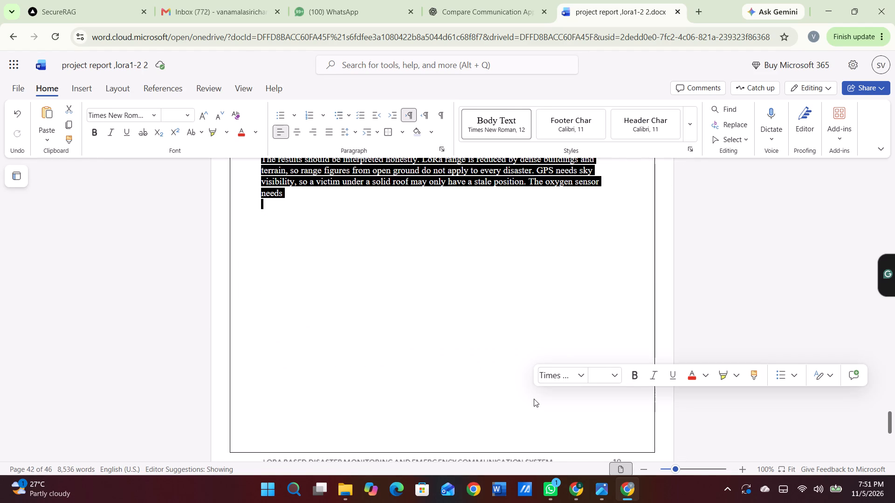
pyautogui.hotkey('ctrl', 'c')
pyautogui.hotkey('ctrl', 'x')
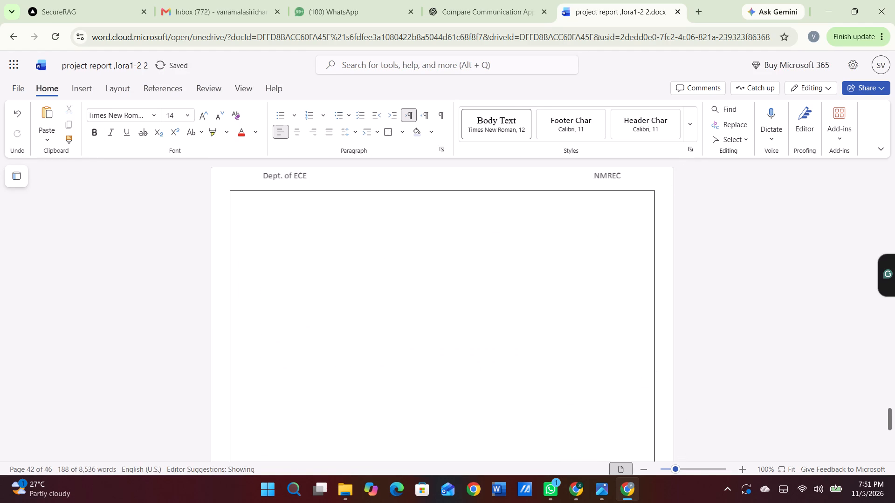
# Paste the cut content directly after "to show the ben" at the end of section 7.3's closing paragraph.
pyautogui.scroll(7, 383, 198)
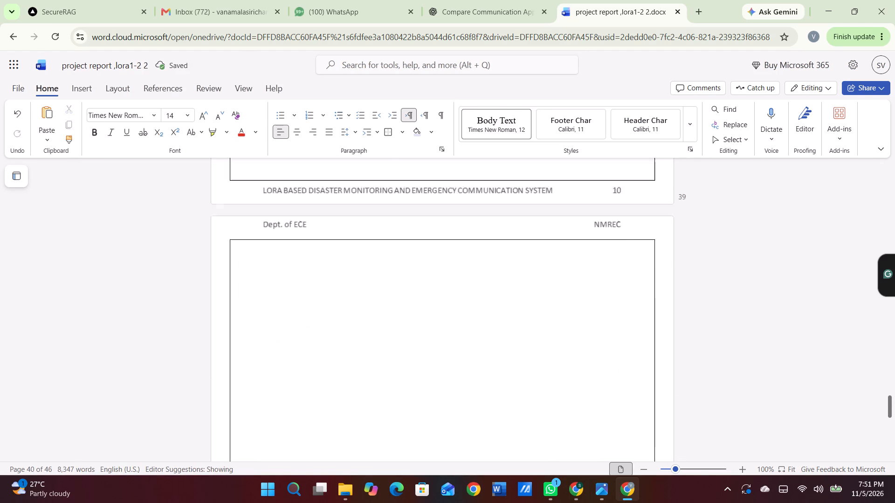
pyautogui.scroll(7, 383, 198)
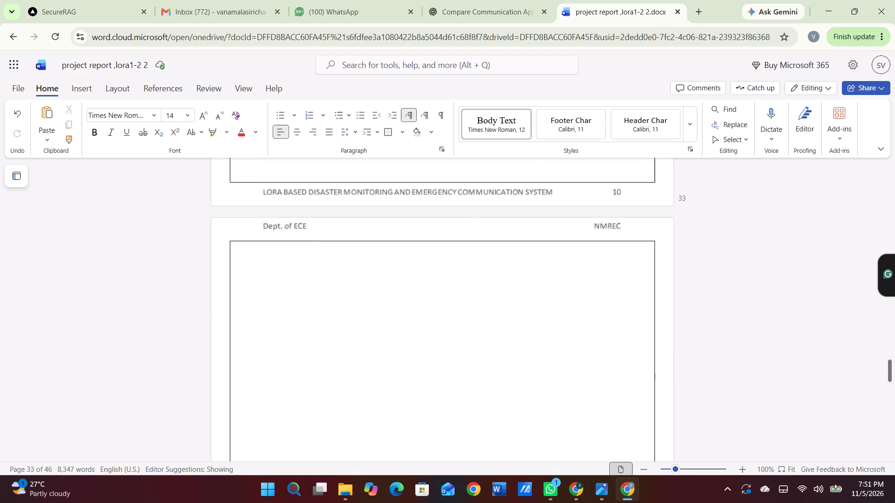
pyautogui.scroll(5, 383, 198)
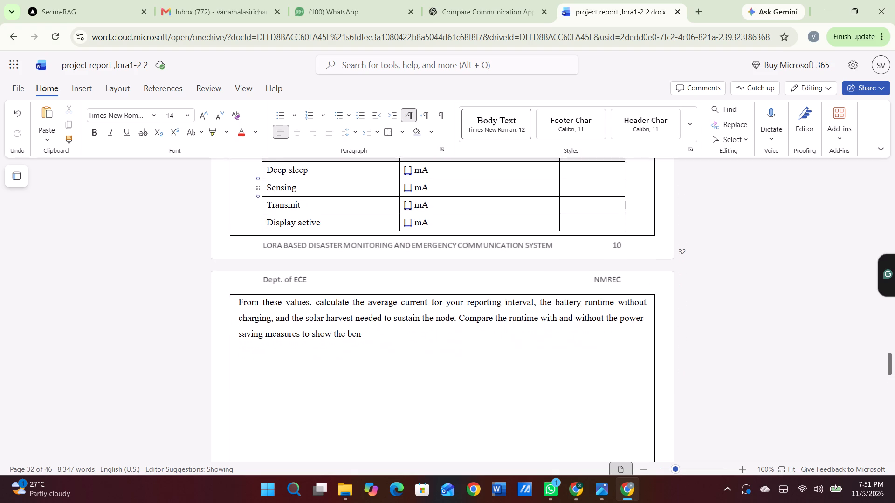
pyautogui.click(360, 335)
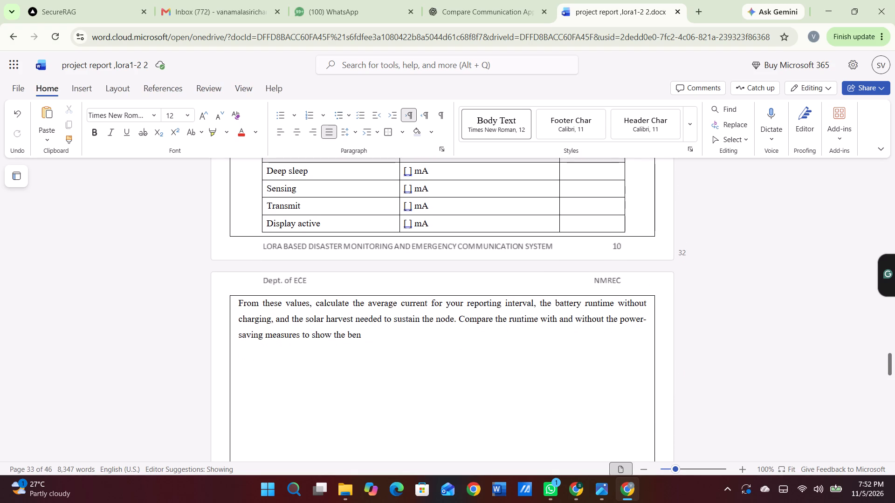
pyautogui.hotkey('ctrl', 'v')
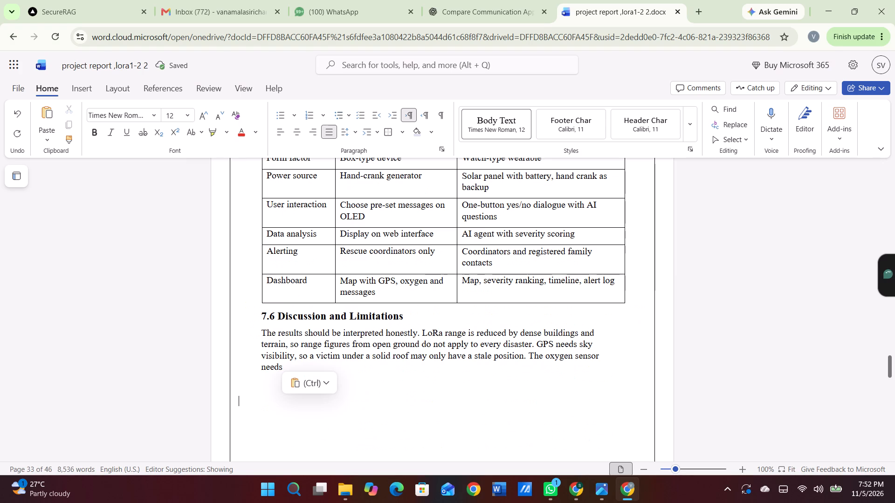
# Remove the gap between "ben" and "efit" in section 7.3's closing paragraph so the word reads "benefit".
pyautogui.scroll(5, 347, 268)
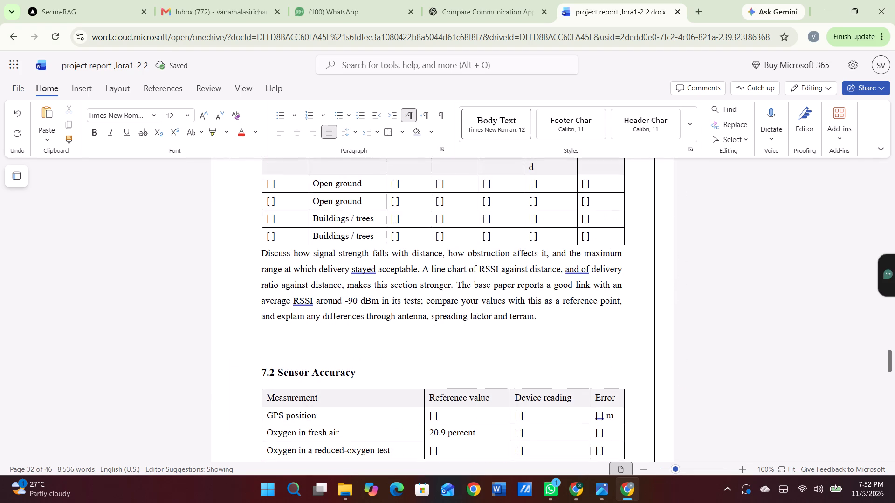
pyautogui.scroll(2, 347, 268)
pyautogui.scroll(-6, 347, 268)
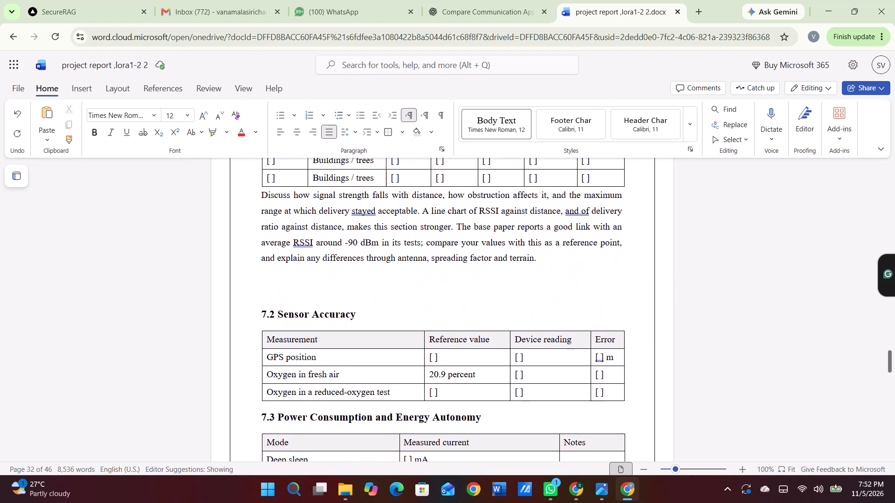
pyautogui.scroll(-4, 347, 268)
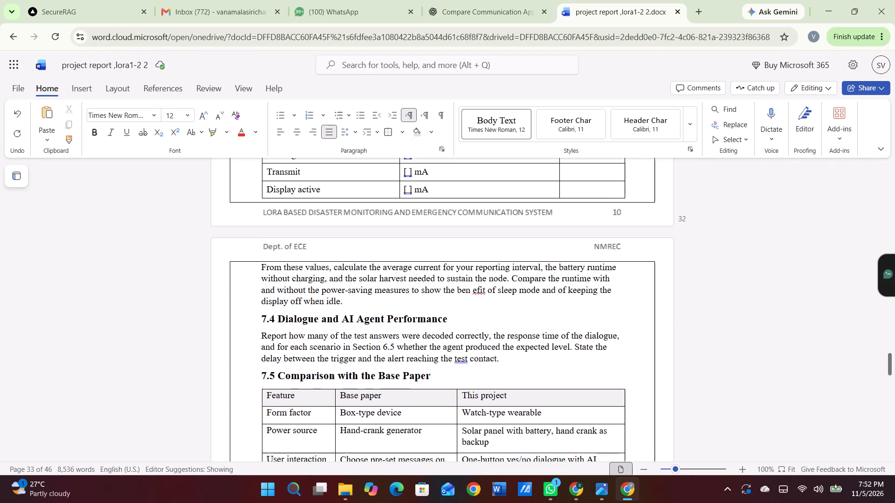
pyautogui.click(474, 290)
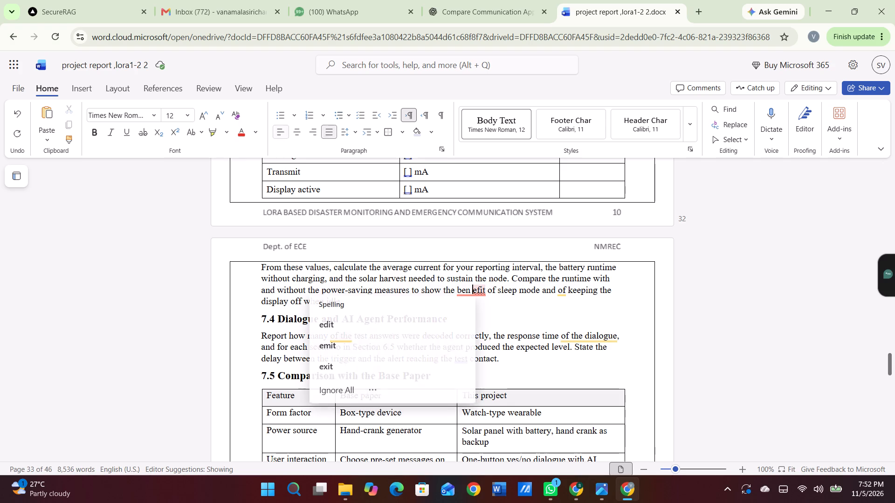
pyautogui.press('BackSpace')
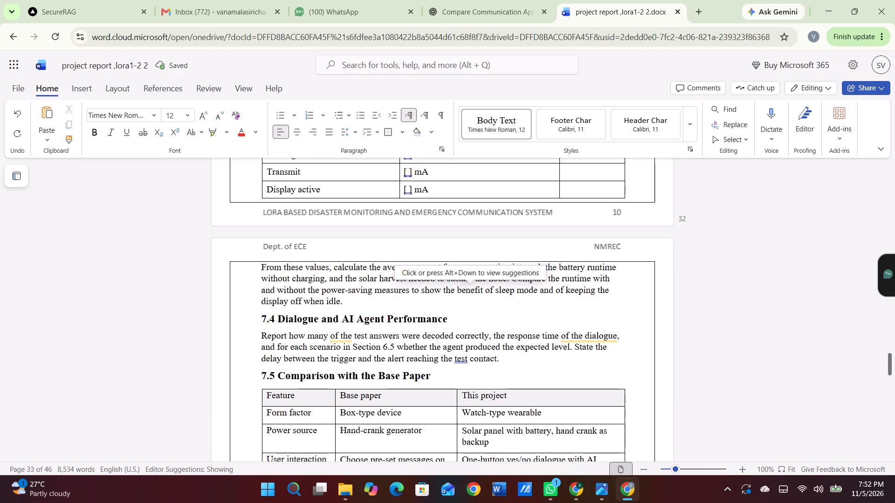
# Set line spacing to 1.5 and justify the content from heading 7.4 through the section 7.6 Discussion and Limitations paragraph.
pyautogui.moveTo(256, 313); pyautogui.dragTo(393, 409)
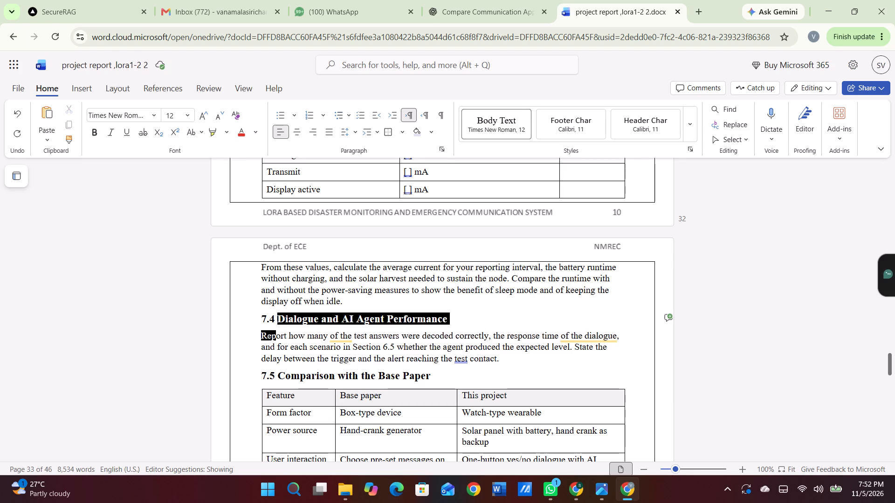
pyautogui.moveTo(393, 409); pyautogui.dragTo(654, 437)
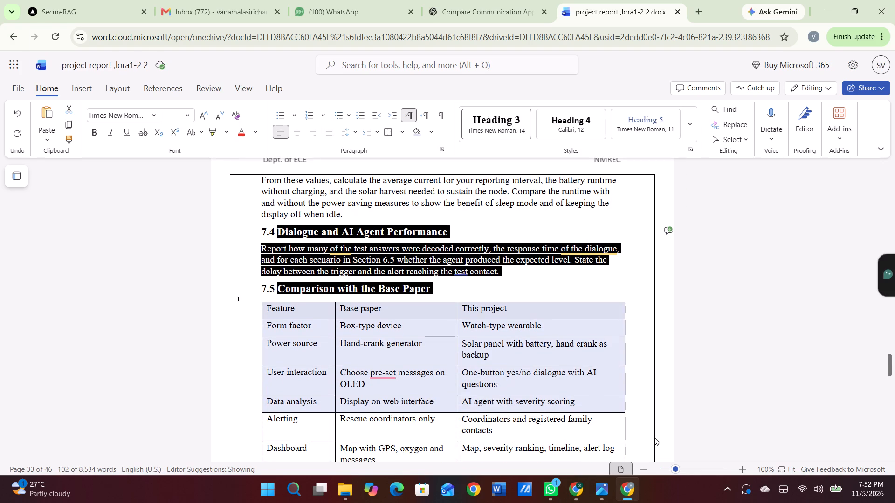
pyautogui.moveTo(654, 437); pyautogui.dragTo(661, 445)
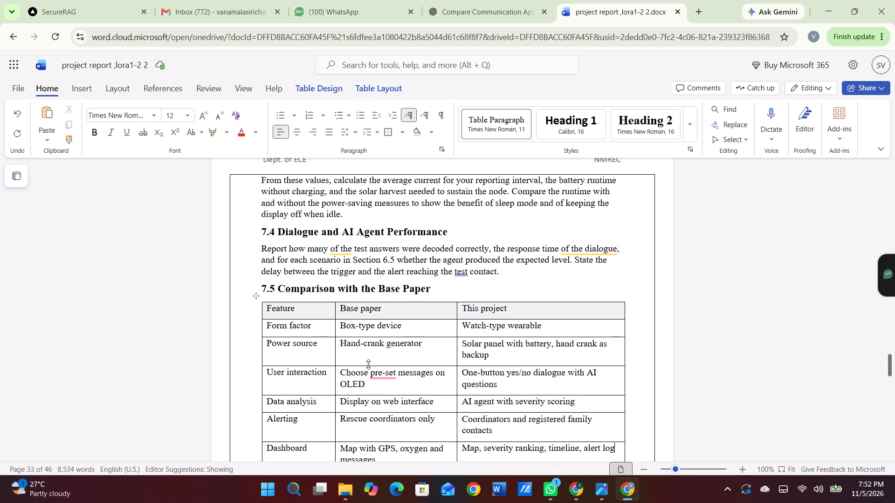
pyautogui.click(368, 364)
pyautogui.scroll(-1, 254, 278)
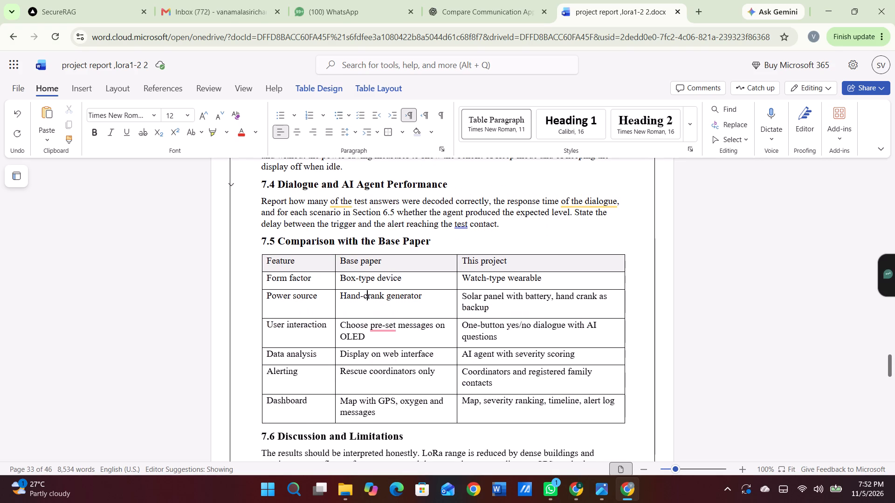
pyautogui.moveTo(259, 178); pyautogui.dragTo(637, 489)
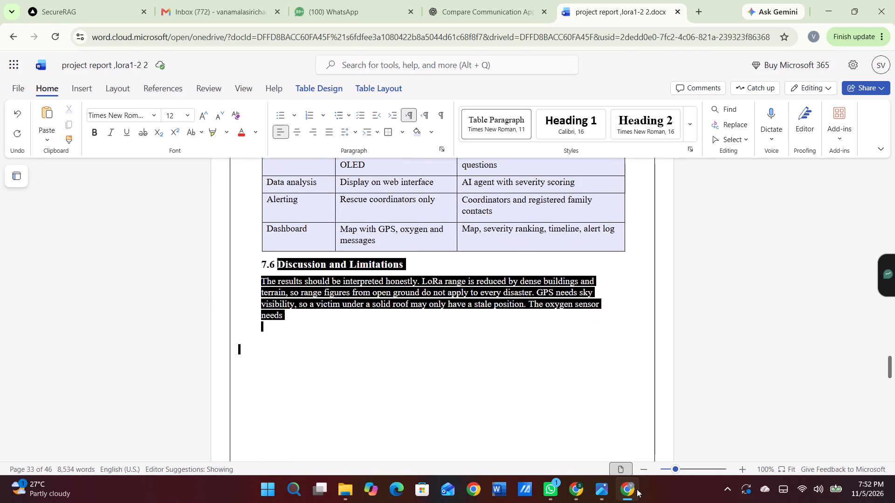
pyautogui.moveTo(637, 489); pyautogui.dragTo(591, 447)
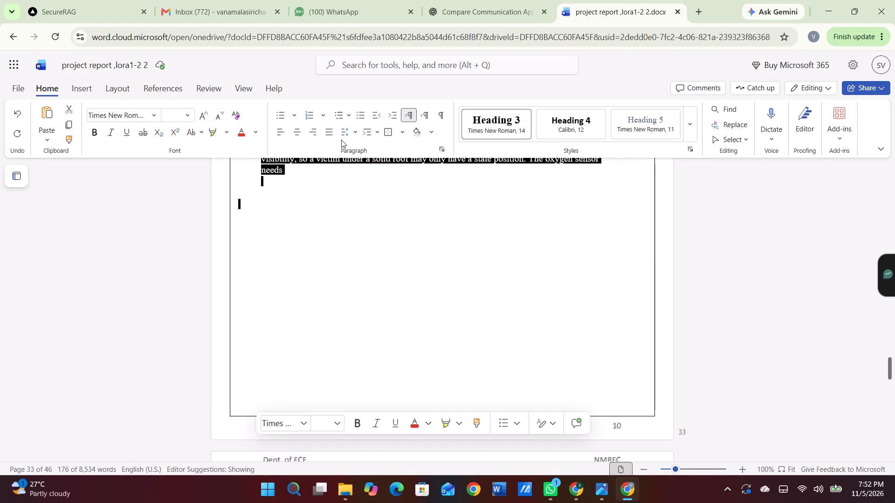
pyautogui.click(355, 132)
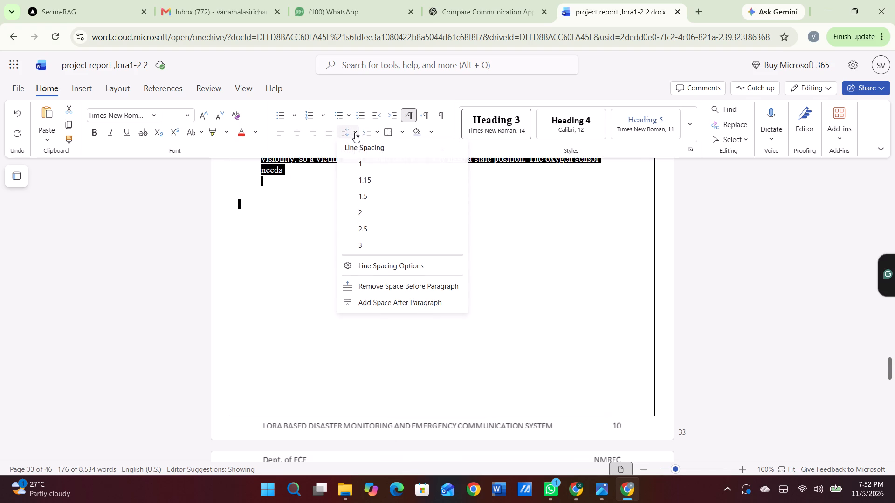
pyautogui.click(372, 194)
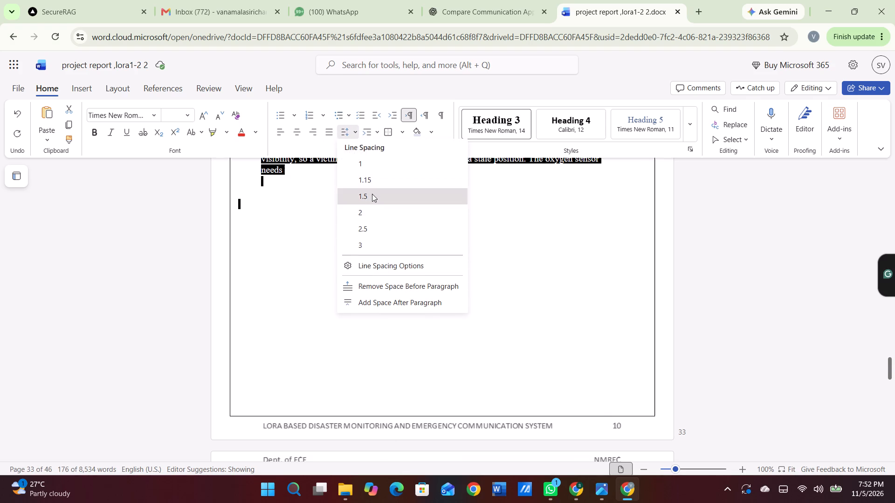
pyautogui.click(328, 132)
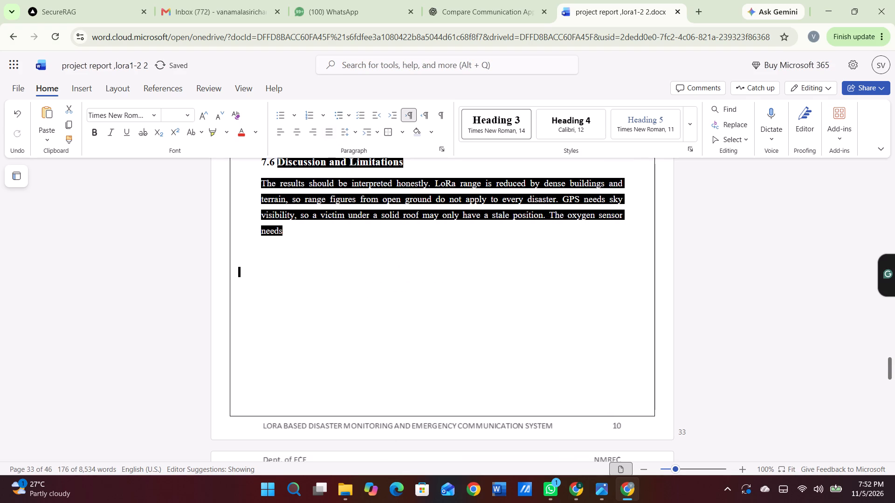
pyautogui.click(359, 244)
# Cut the stranded paragraph above the Chapter 8 heading, from "periodic calibration" to "internet access at the gateway.".
pyautogui.scroll(4, 359, 244)
pyautogui.scroll(-2, 359, 244)
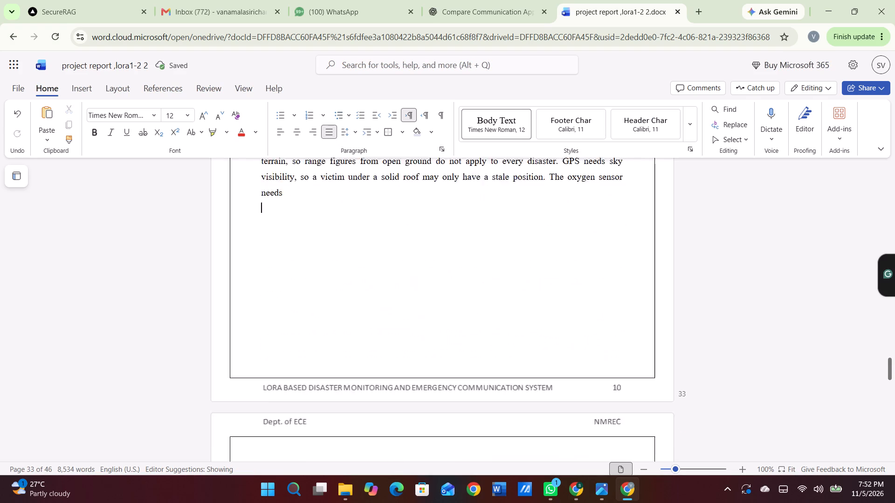
pyautogui.scroll(-6, 359, 244)
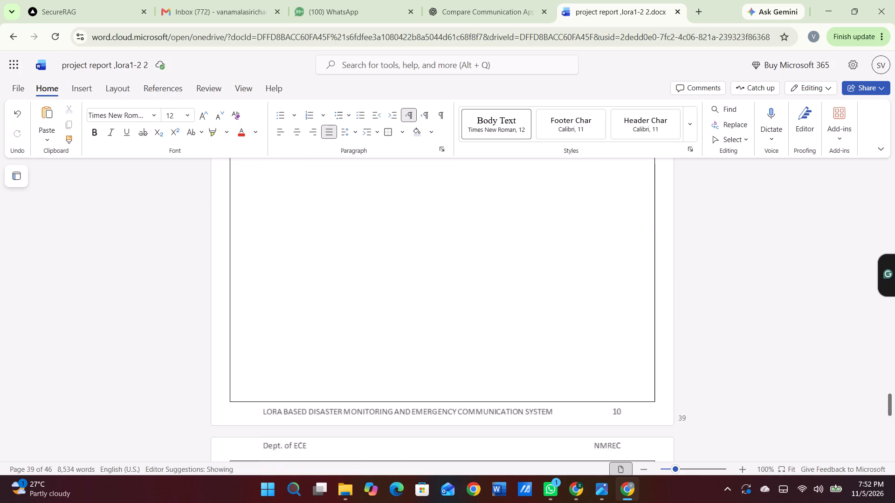
pyautogui.scroll(-3, 359, 244)
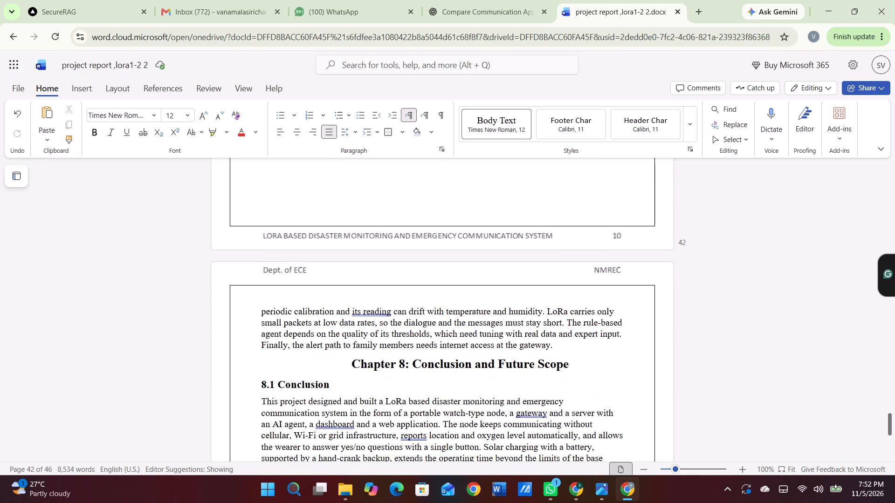
pyautogui.moveTo(257, 310); pyautogui.dragTo(294, 335)
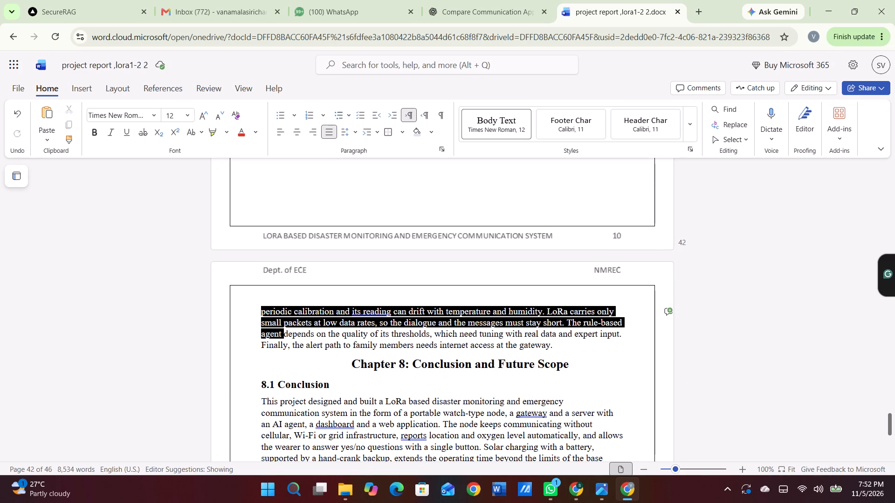
pyautogui.moveTo(294, 335); pyautogui.dragTo(615, 345)
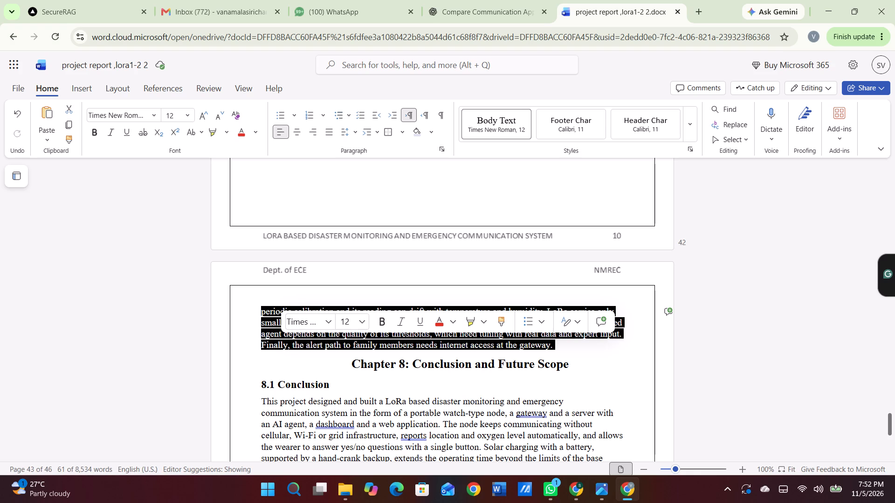
pyautogui.hotkey('ctrl', 'c')
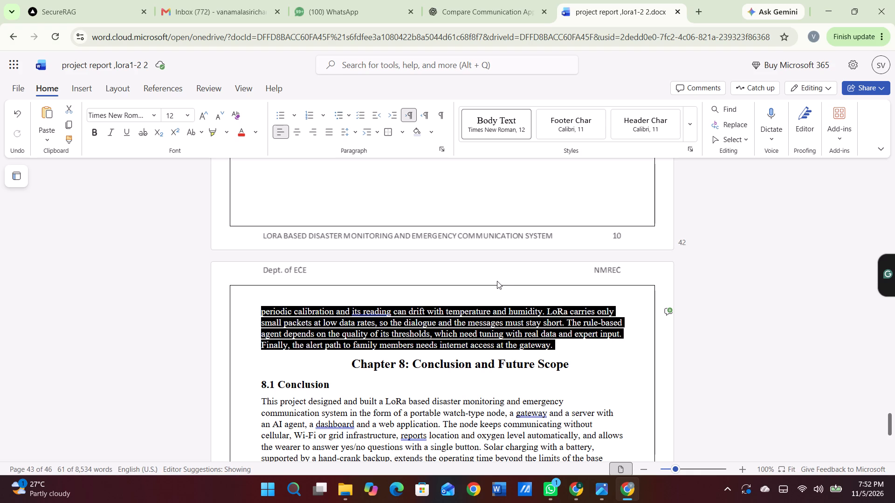
pyautogui.hotkey('ctrl', 'x')
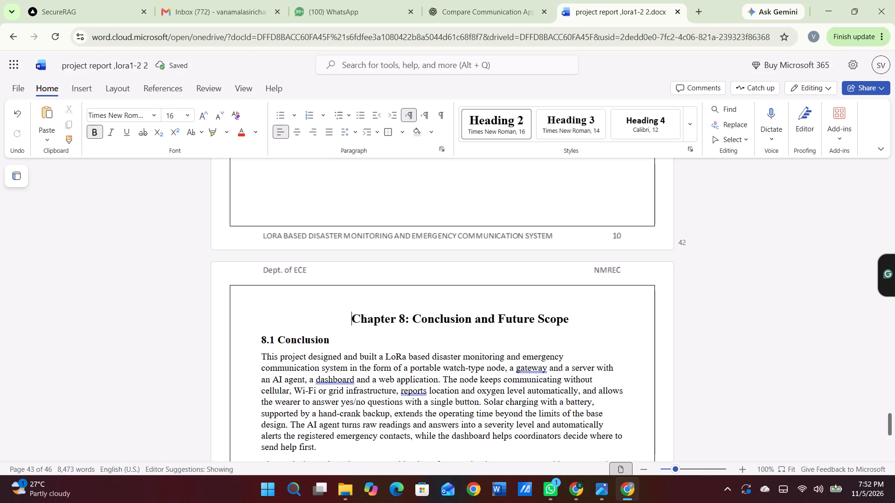
# Paste the cut paragraph text after "The oxygen sensor needs" at the end of section 7.6 Discussion and Limitations.
pyautogui.scroll(11, 413, 215)
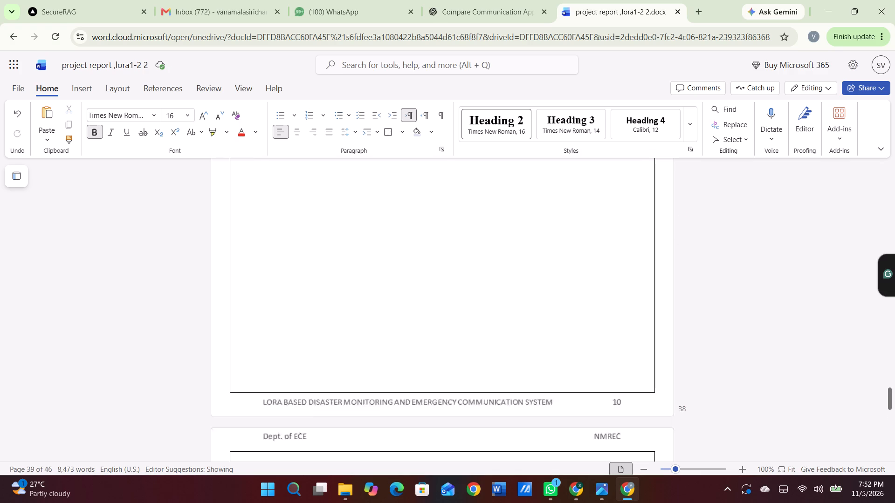
pyautogui.scroll(4, 413, 215)
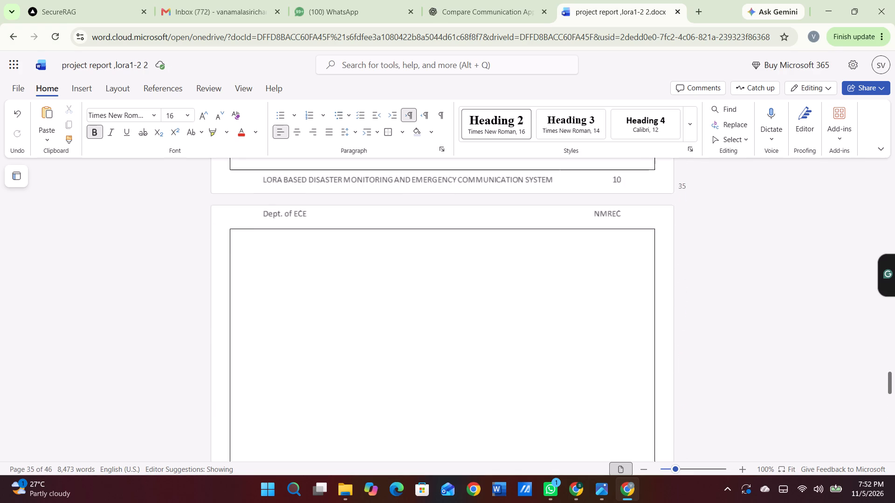
pyautogui.scroll(5, 413, 215)
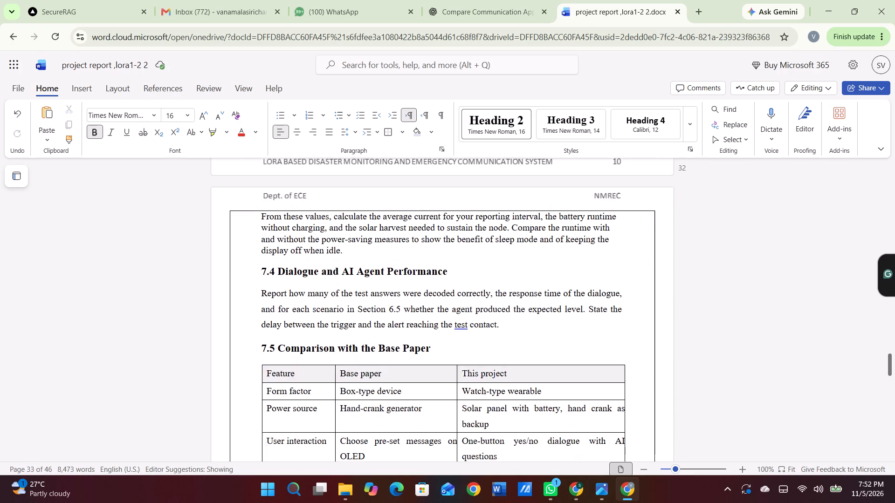
pyautogui.scroll(-7, 413, 215)
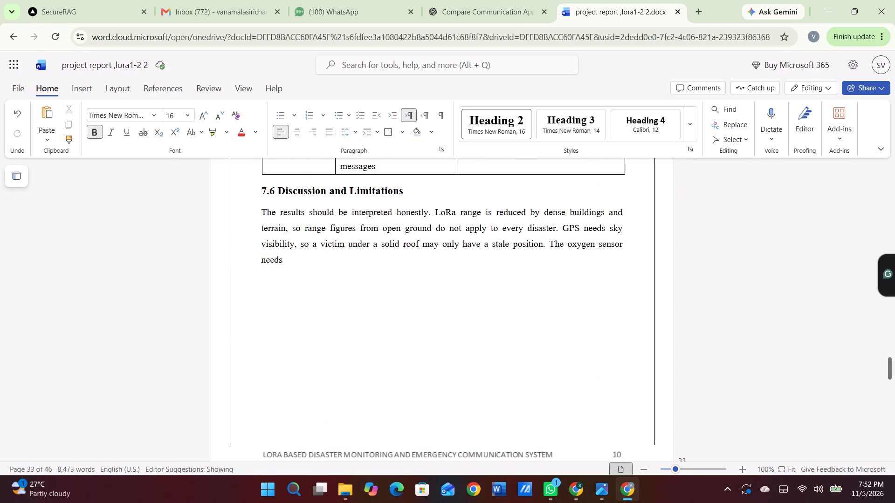
pyautogui.click(288, 261)
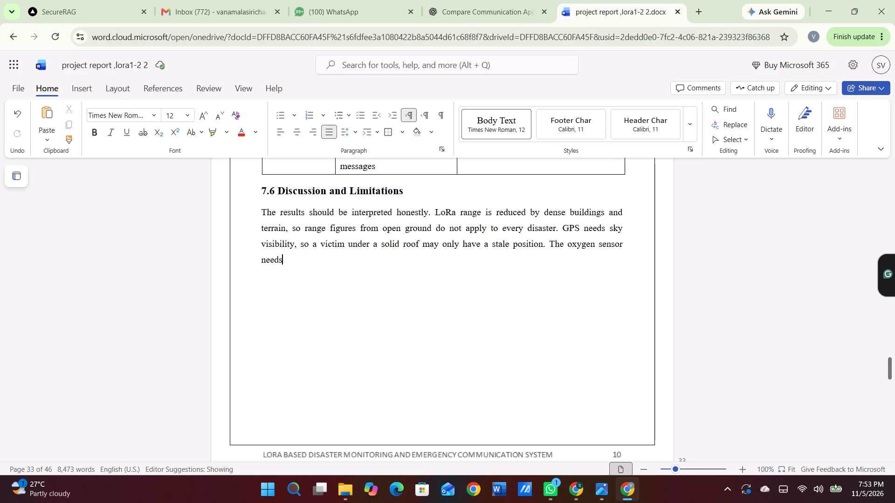
pyautogui.hotkey('ctrl', 'v')
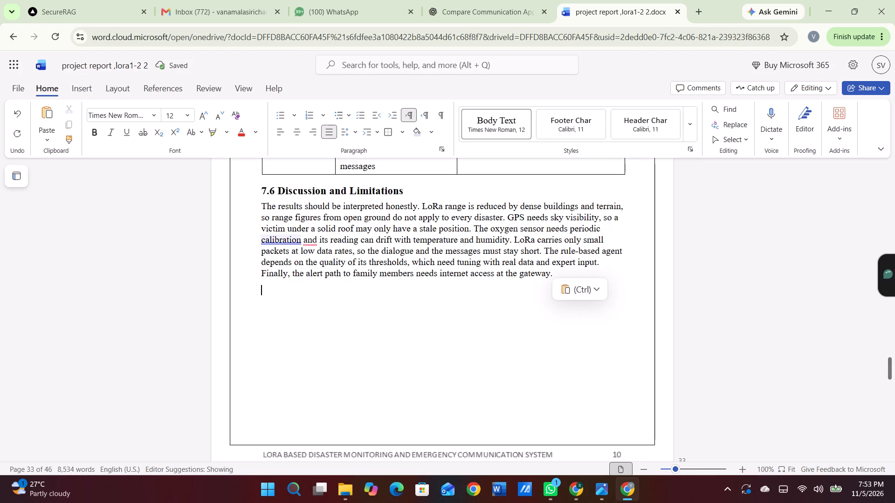
# Set 1.5 line spacing and justified alignment for the section 7.6 Discussion and Limitations content.
pyautogui.moveTo(262, 189); pyautogui.dragTo(456, 310)
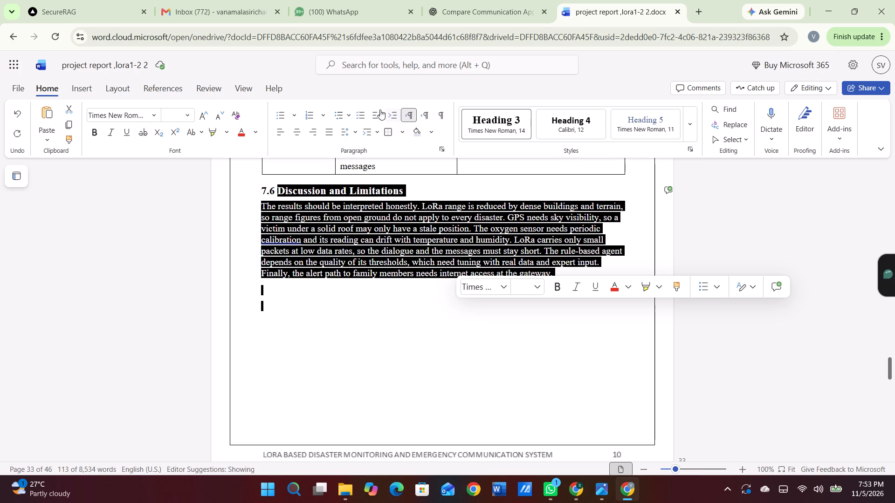
pyautogui.click(353, 133)
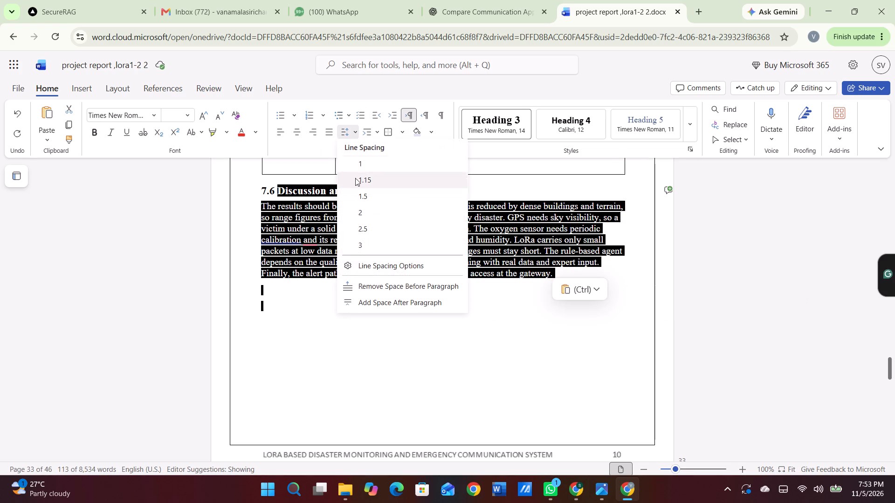
pyautogui.click(357, 188)
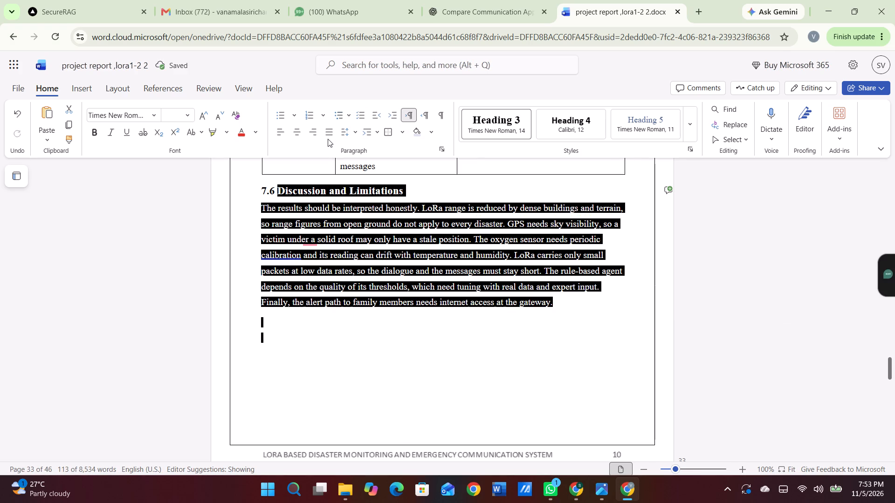
pyautogui.click(328, 138)
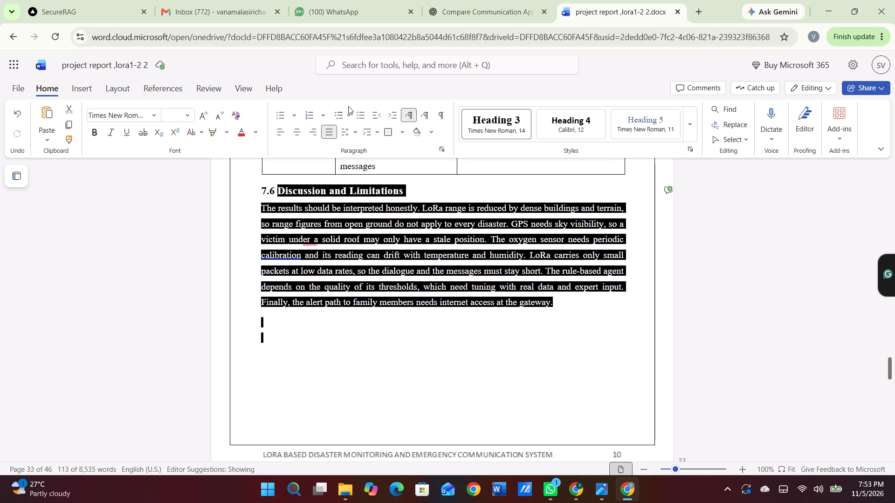
pyautogui.click(339, 249)
# Cut everything from the Chapter 8: Conclusion and Future Scope heading through reference [3], ending at "Flagship".
pyautogui.scroll(-9, 339, 249)
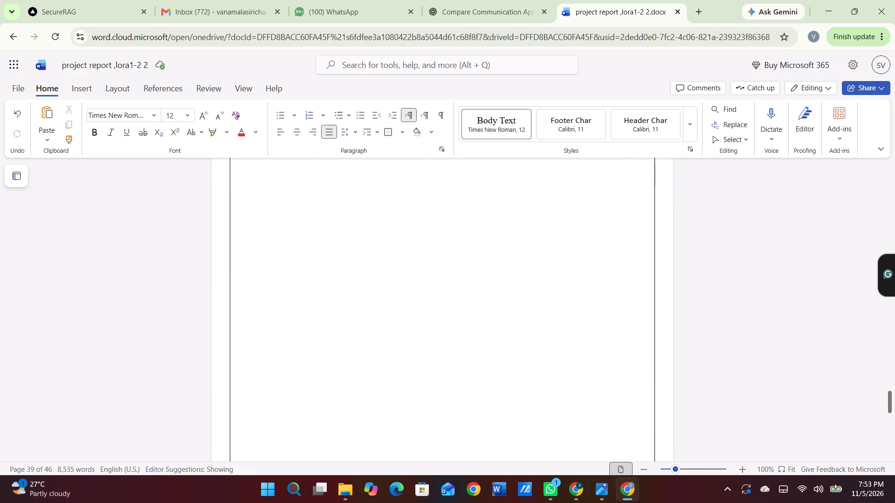
pyautogui.scroll(-6, 339, 249)
pyautogui.scroll(2, 339, 249)
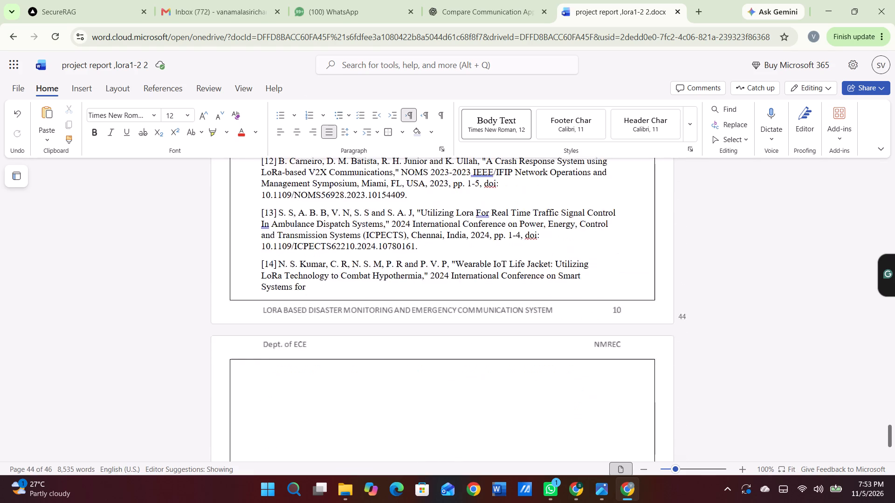
pyautogui.scroll(5, 339, 249)
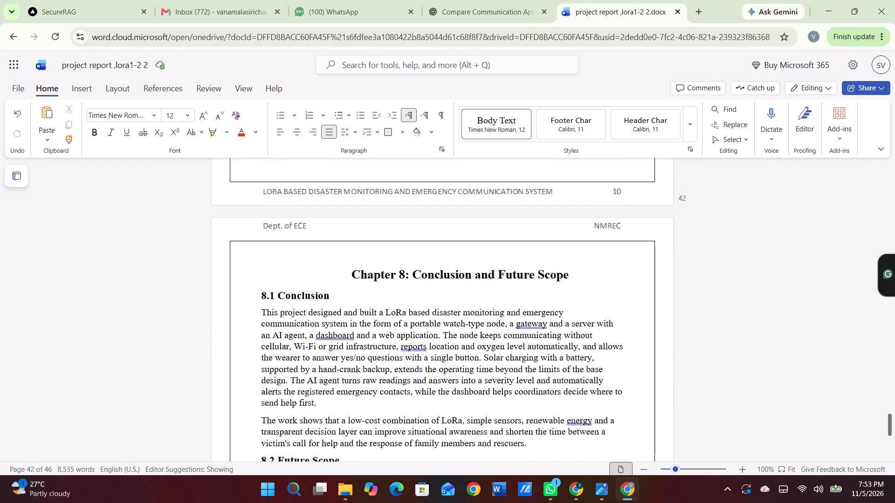
pyautogui.moveTo(344, 266); pyautogui.dragTo(536, 425)
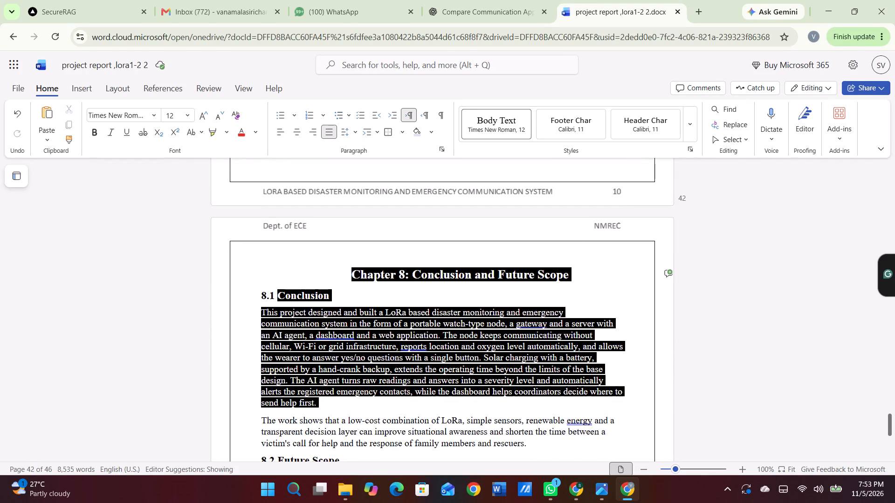
pyautogui.moveTo(536, 425); pyautogui.dragTo(614, 502)
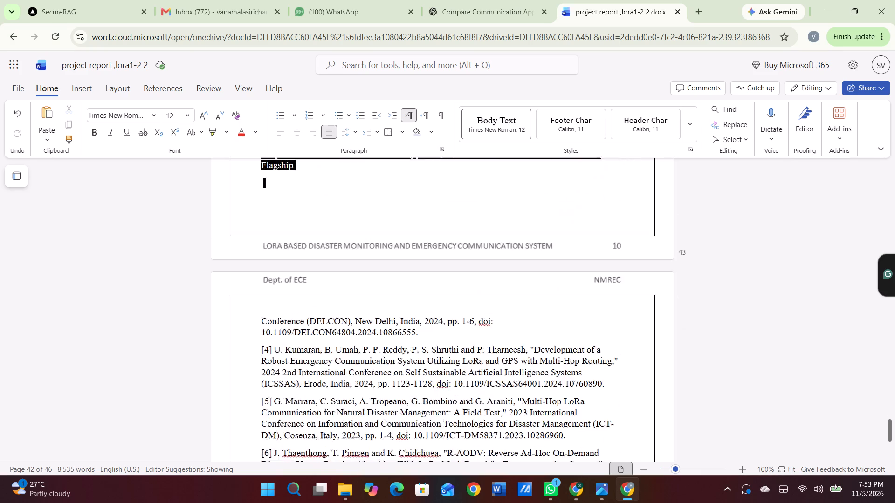
pyautogui.moveTo(614, 502); pyautogui.dragTo(613, 502)
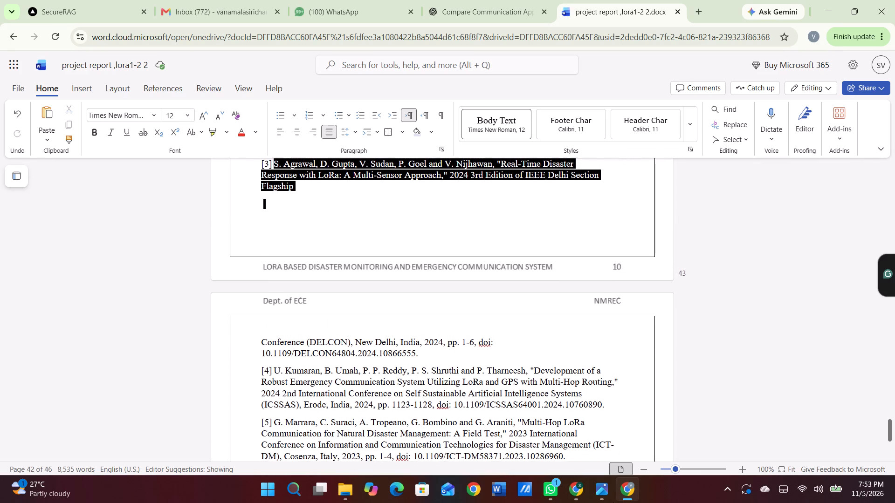
pyautogui.hotkey('ctrl', 'c')
pyautogui.hotkey('ctrl', 'x')
# Paste the cut Chapter 8 and references content onto the blank page following section 7.6.
pyautogui.scroll(10, 401, 317)
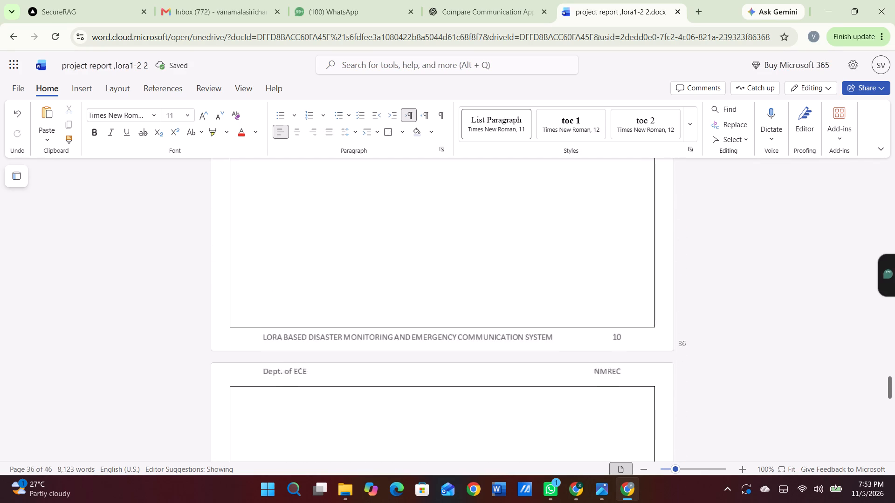
pyautogui.scroll(3, 401, 317)
pyautogui.scroll(-1, 401, 317)
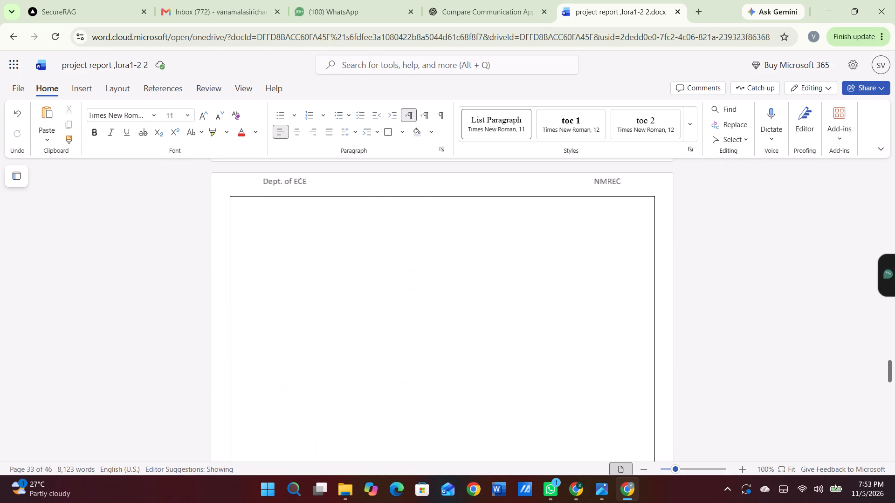
pyautogui.click(398, 228)
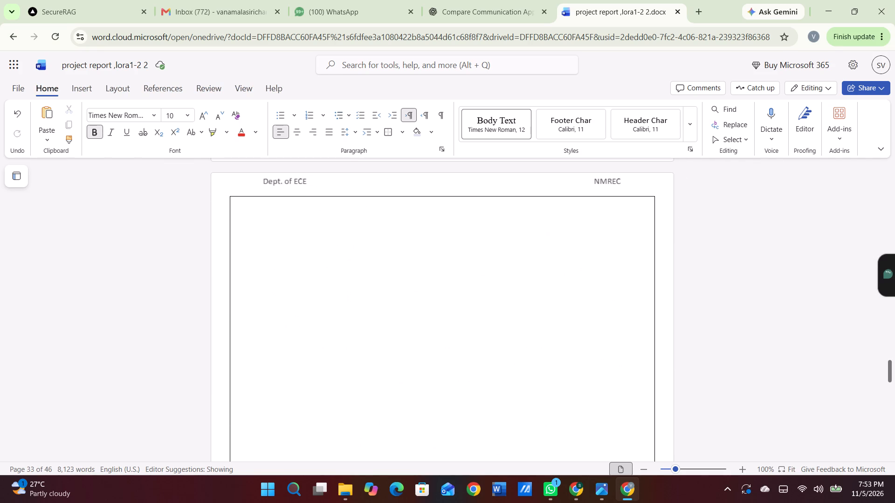
pyautogui.hotkey('ctrl', 'v')
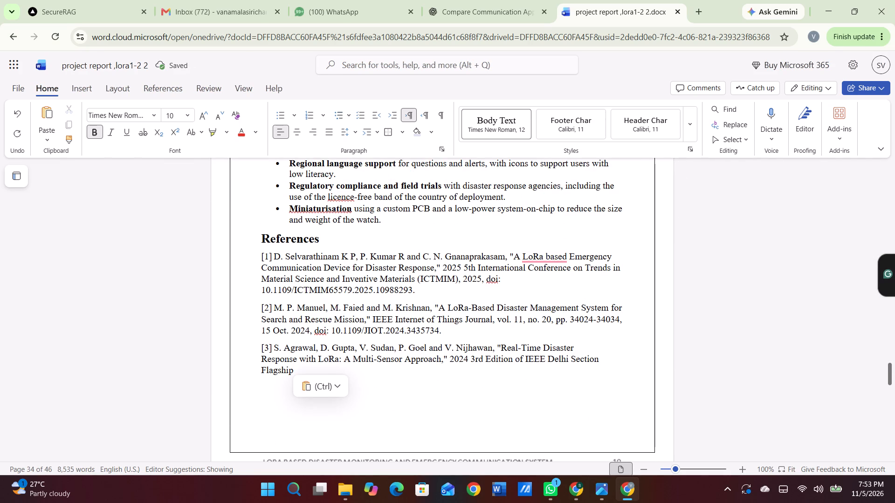
# Replace the bullet of "Mesh or multi-hop LoRa" under 8.2 Future Scope with the number 8.2.1, spaced in under the heading.
pyautogui.scroll(4, 375, 236)
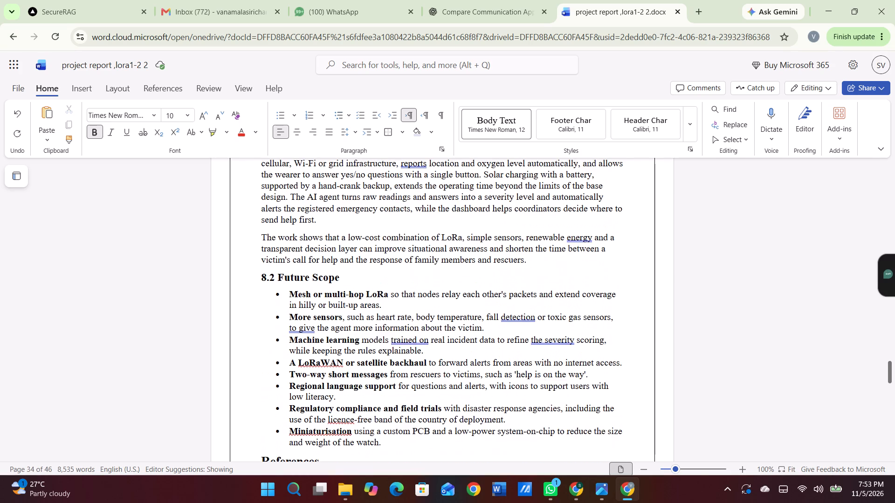
pyautogui.scroll(3, 375, 236)
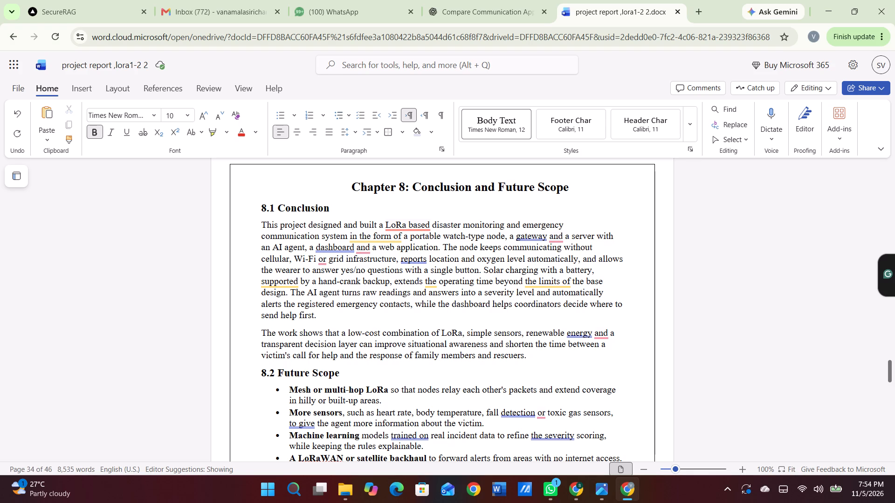
pyautogui.click(288, 387)
pyautogui.press('+')
pyautogui.press('BackSpace')
pyautogui.press('BackSpace')
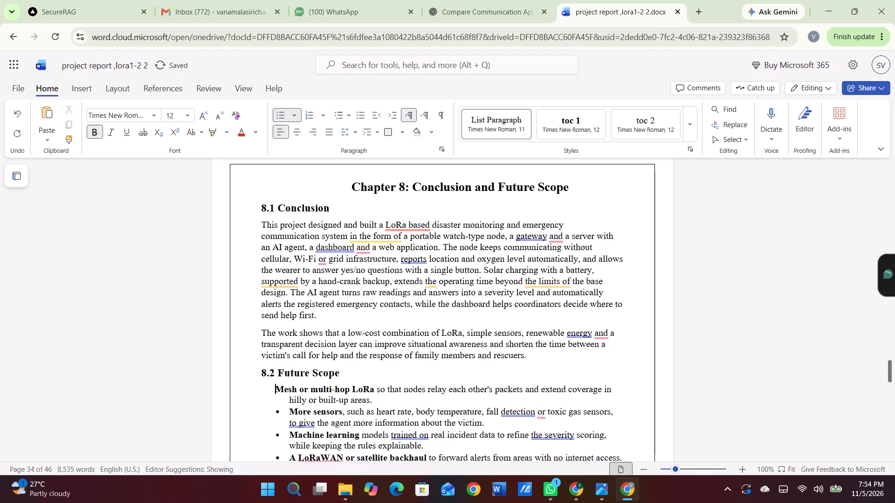
pyautogui.press('BackSpace')
pyautogui.press('BackSpace')
pyautogui.press('BackSpace')
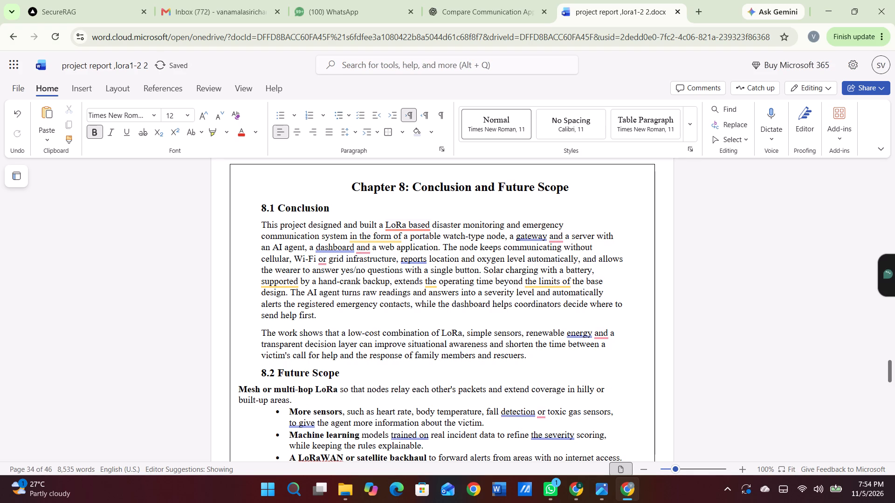
pyautogui.press('space')
pyautogui.press('space')
pyautogui.press('space')
pyautogui.press('space')
pyautogui.press('space')
pyautogui.press('space')
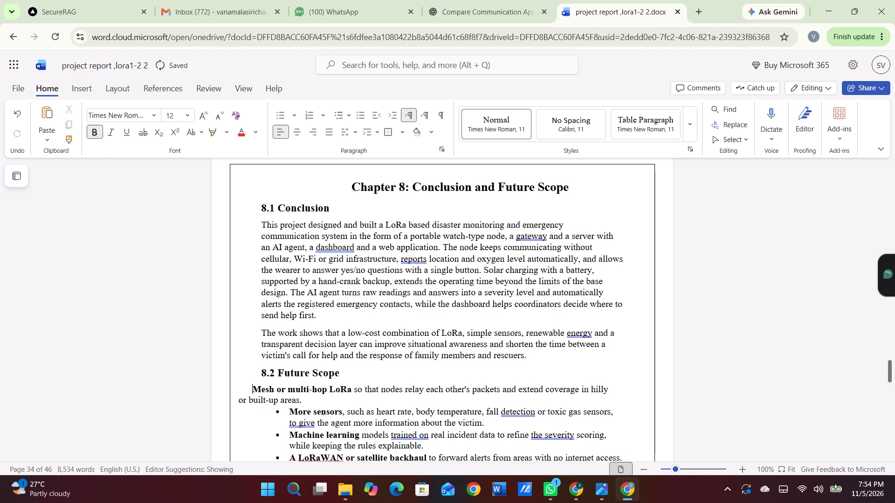
pyautogui.press('space')
pyautogui.press('space')
pyautogui.press('space')
pyautogui.press('space')
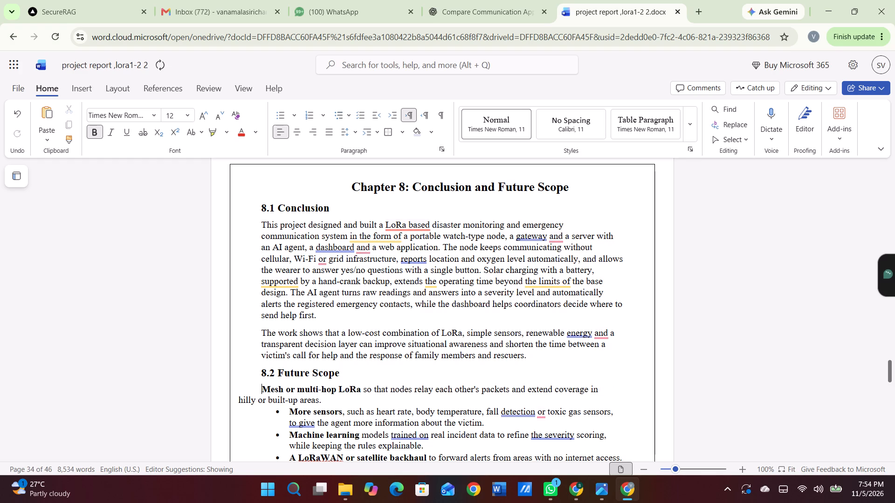
pyautogui.write('8.2.1')
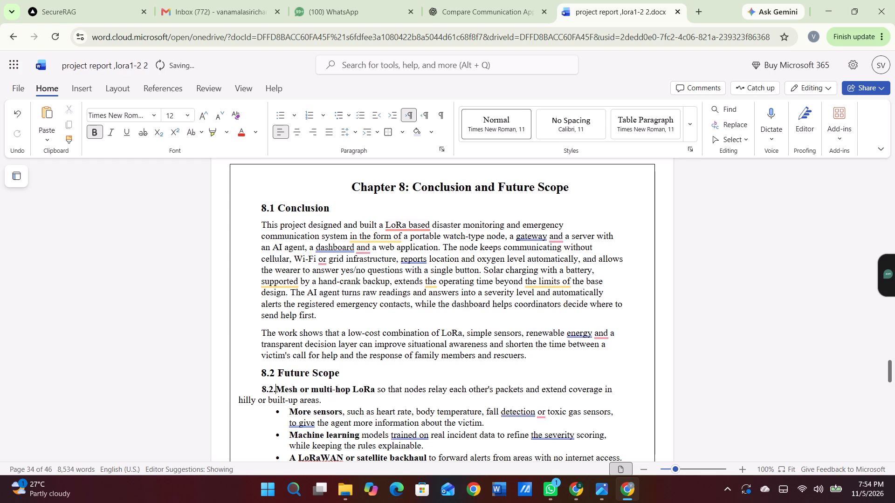
# Replace the bullet of "More sensors" under 8.2 Future Scope with the number 8.2.2, spaced in under the heading.
pyautogui.click(288, 410)
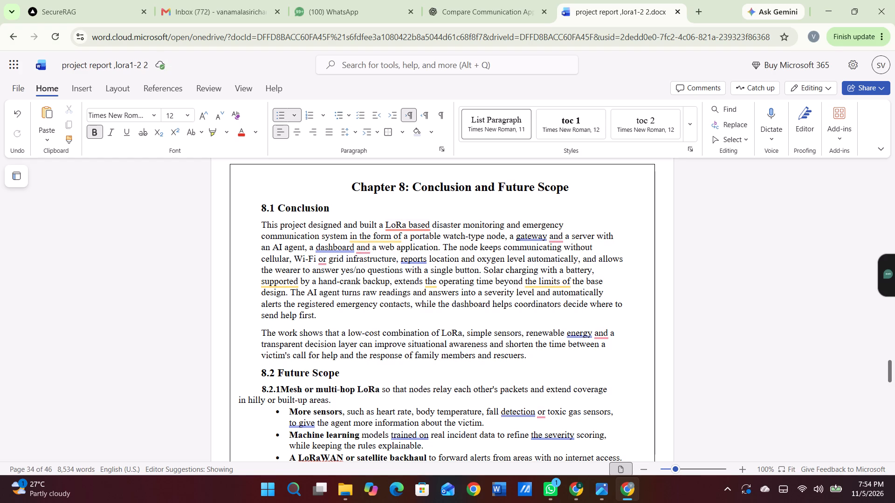
pyautogui.press('BackSpace')
pyautogui.press('BackSpace')
pyautogui.press('BackSpace')
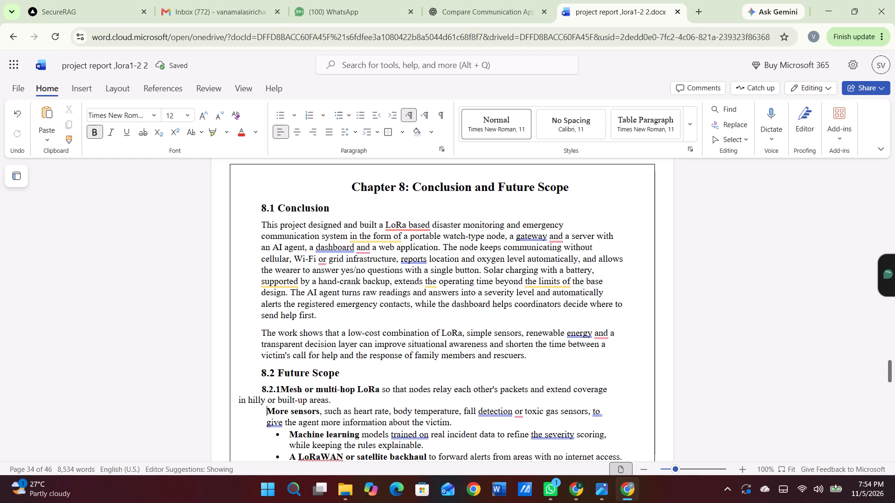
pyautogui.press('BackSpace')
pyautogui.press('space')
pyautogui.press('space')
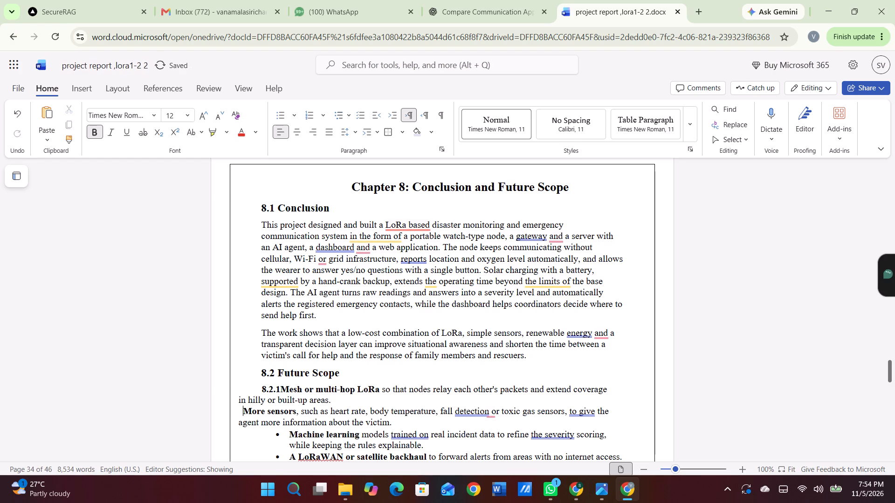
pyautogui.press('space')
pyautogui.press('space')
pyautogui.press('space')
pyautogui.press('space')
pyautogui.press('space')
pyautogui.press('space')
pyautogui.press('space')
pyautogui.press('space')
pyautogui.press('space')
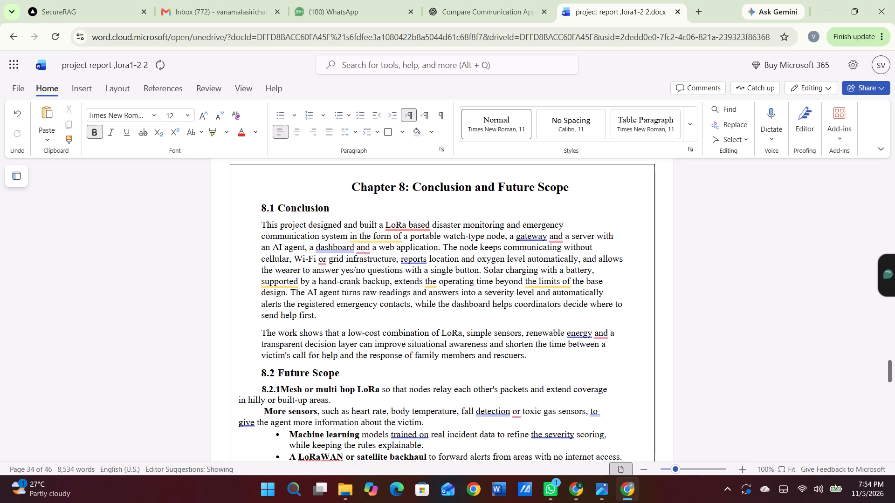
pyautogui.write('8.2.2')
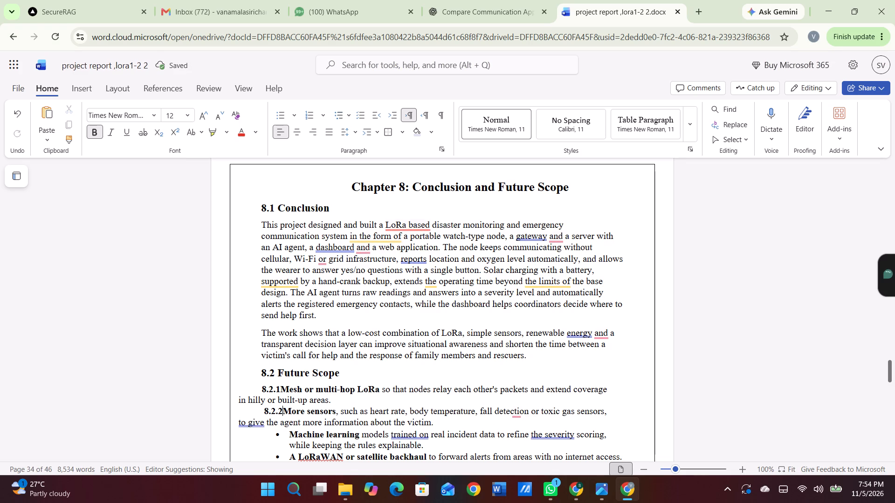
pyautogui.press('space')
# Replace the bullet of "Machine learning" under 8.2 Future Scope with the number 8.2.3, outdented closer to the heading's edge.
pyautogui.press('Down')
pyautogui.press('Down')
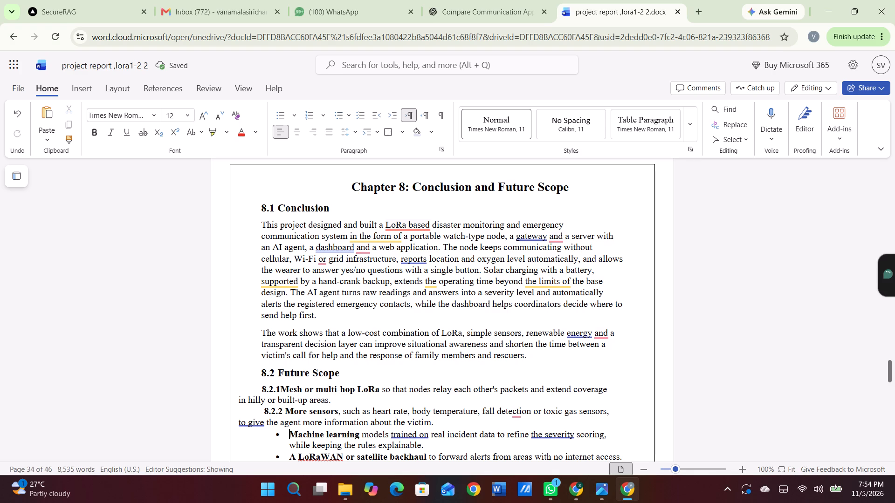
pyautogui.press('BackSpace')
pyautogui.press('BackSpace')
pyautogui.press('BackSpace')
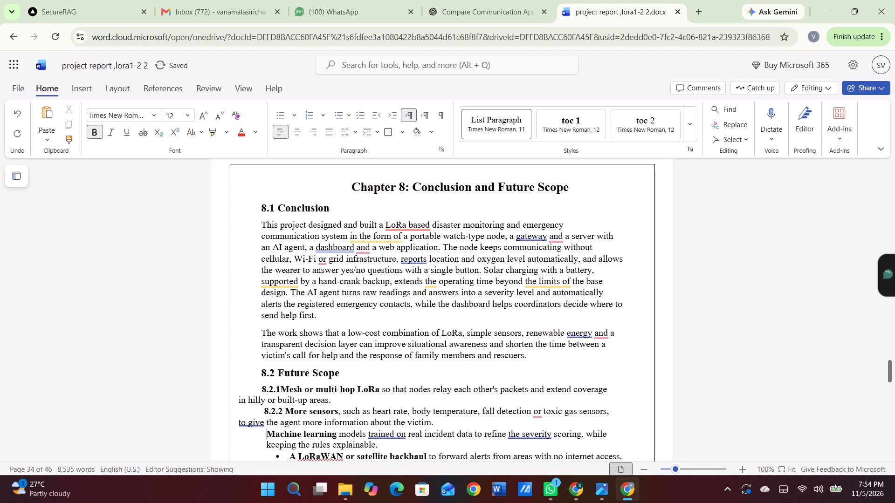
pyautogui.write('8.2.')
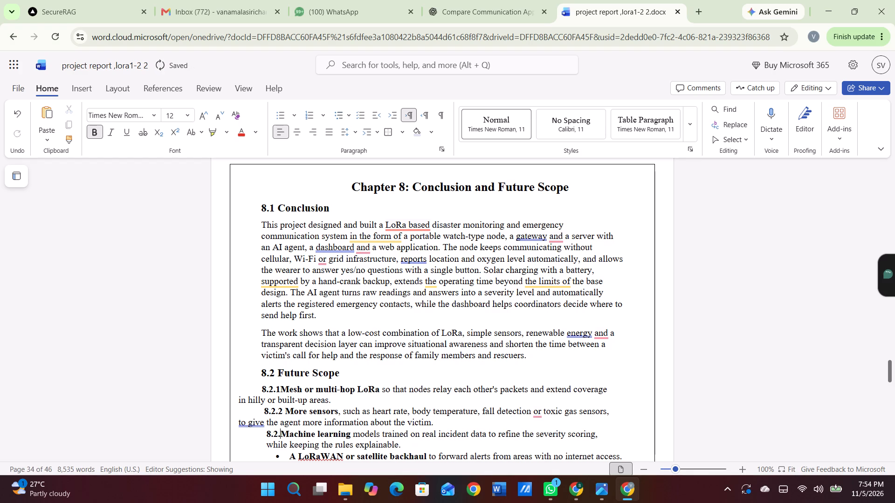
pyautogui.write('3')
pyautogui.press('space')
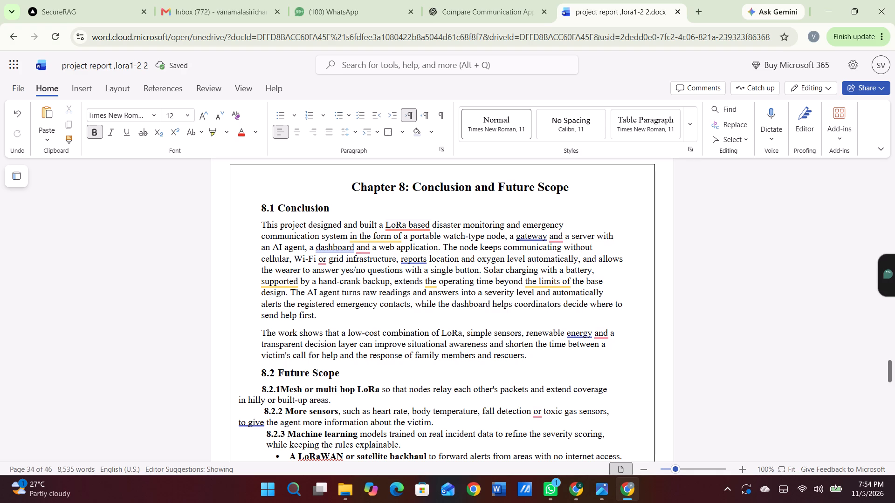
# Replace the bullet of "A LoRaWAN or satellite backhaul" with the number 8.2.4, lined up with item 8.2.3.
pyautogui.press('Down')
pyautogui.press('Down')
pyautogui.press('BackSpace')
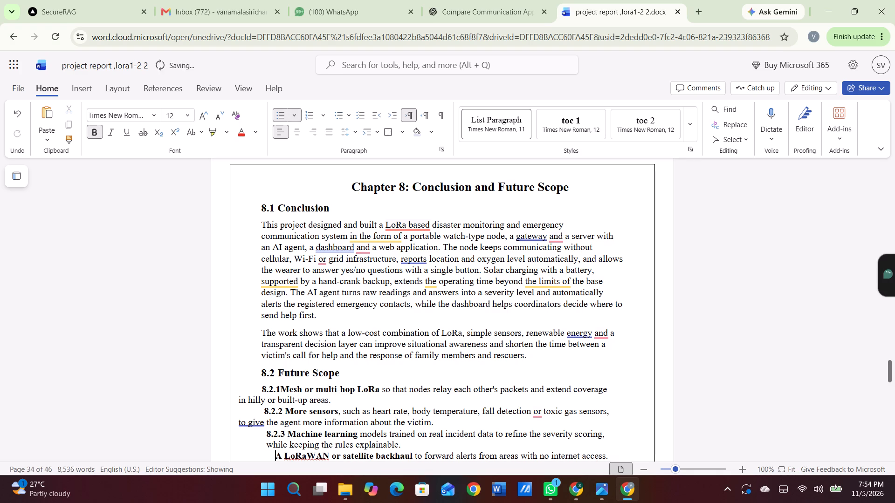
pyautogui.press('BackSpace')
pyautogui.press('BackSpace')
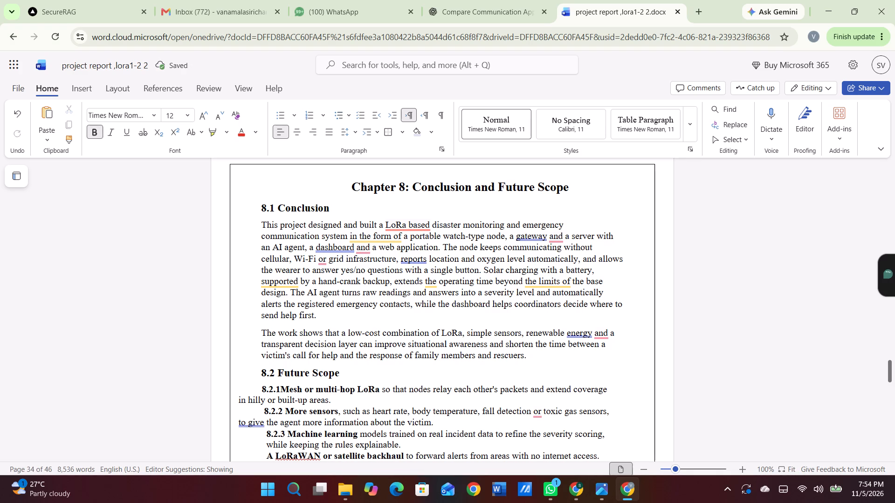
pyautogui.write('8.2.')
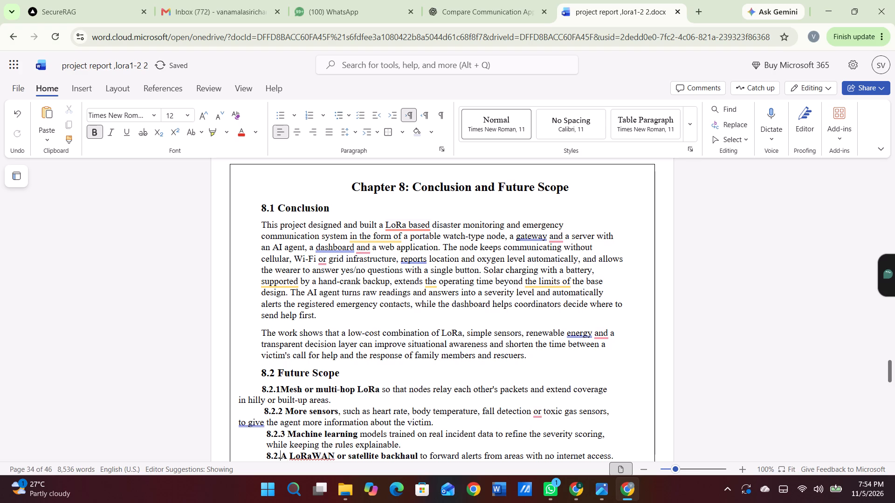
pyautogui.write('4')
pyautogui.press('space')
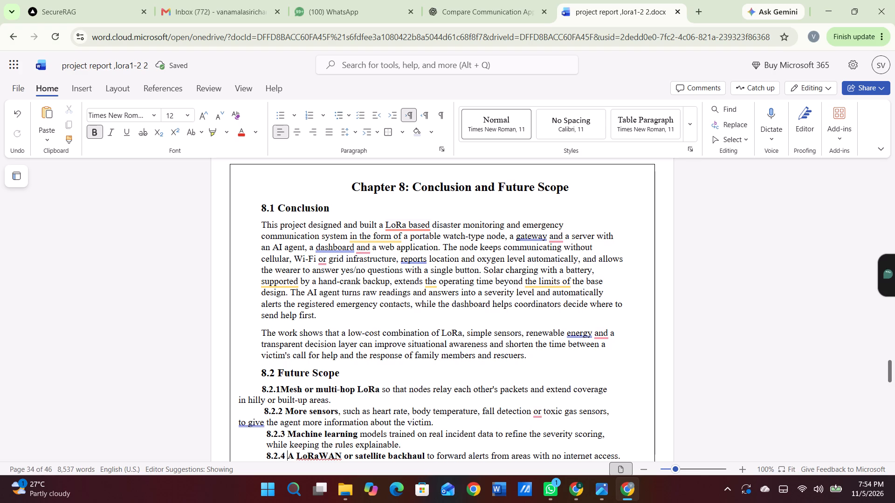
# Replace the bullet of "Two-way short messages" under 8.2 Future Scope with the number 8.2.5, lined up with item 8.2.4.
pyautogui.click(288, 410)
pyautogui.scroll(-2, 288, 410)
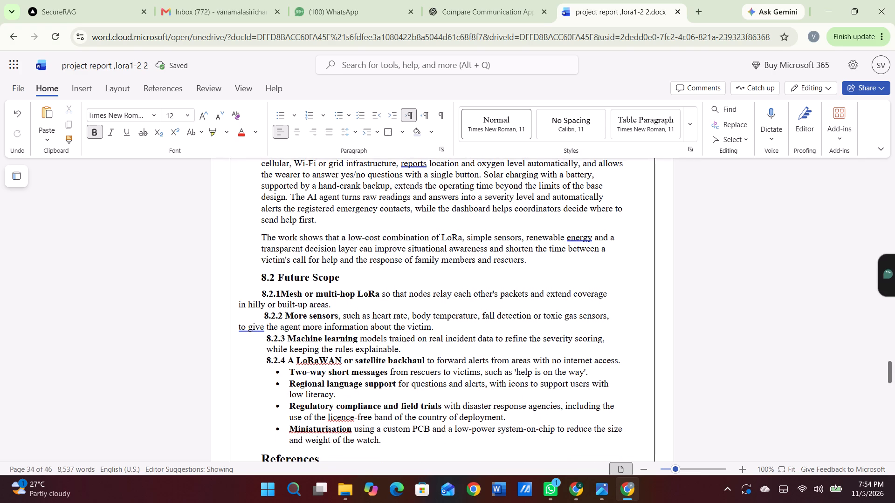
pyautogui.press('Down')
pyautogui.press('Down')
pyautogui.press('Down')
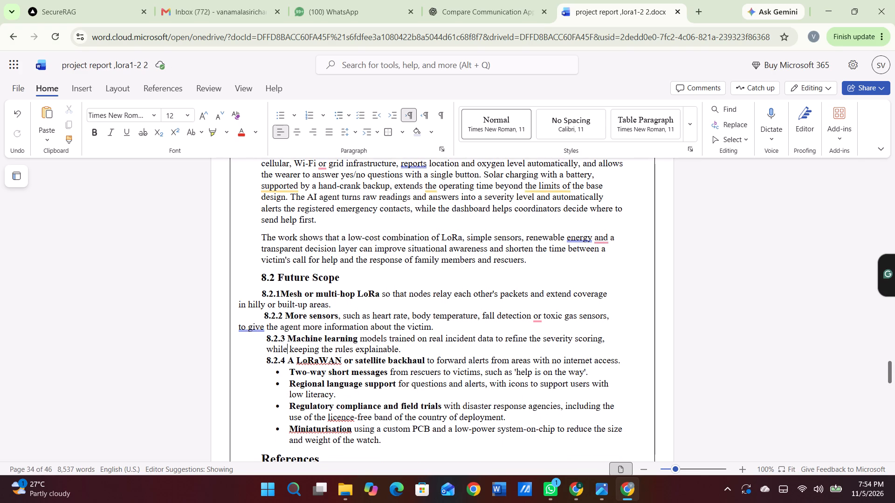
pyautogui.press('Down')
pyautogui.press('Down')
pyautogui.press('BackSpace')
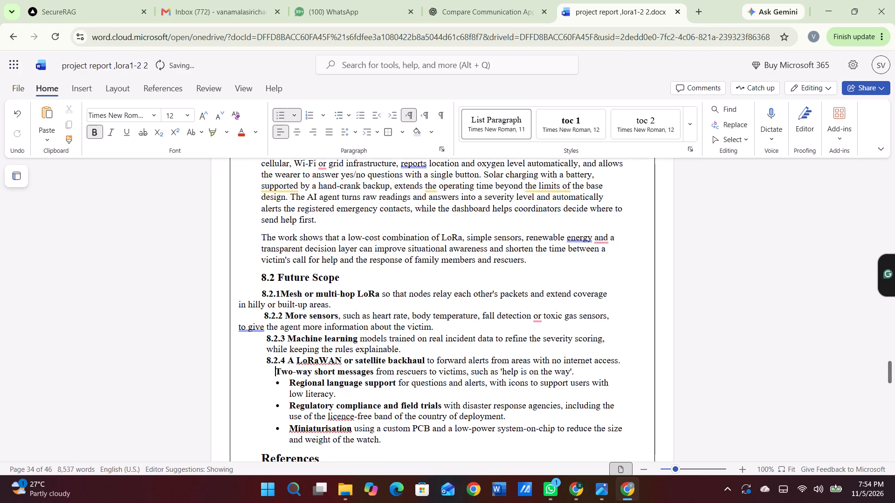
pyautogui.press('BackSpace')
pyautogui.press('BackSpace')
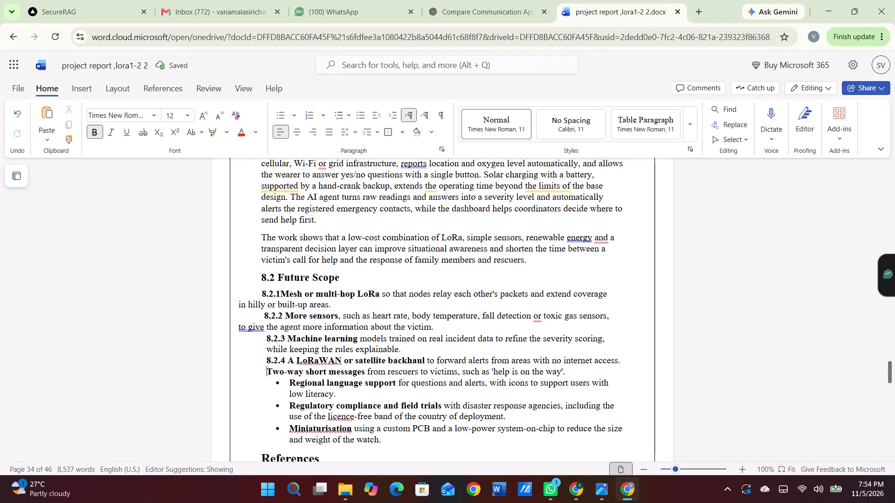
pyautogui.press('8')
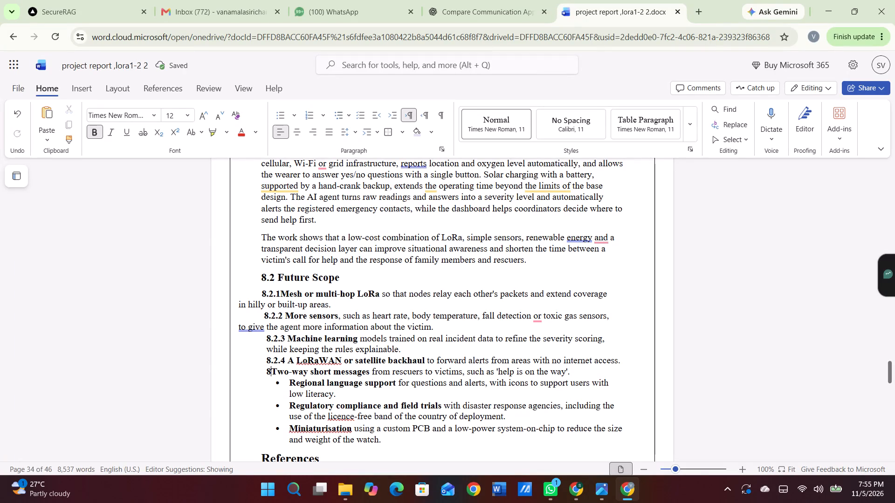
pyautogui.write('.2.')
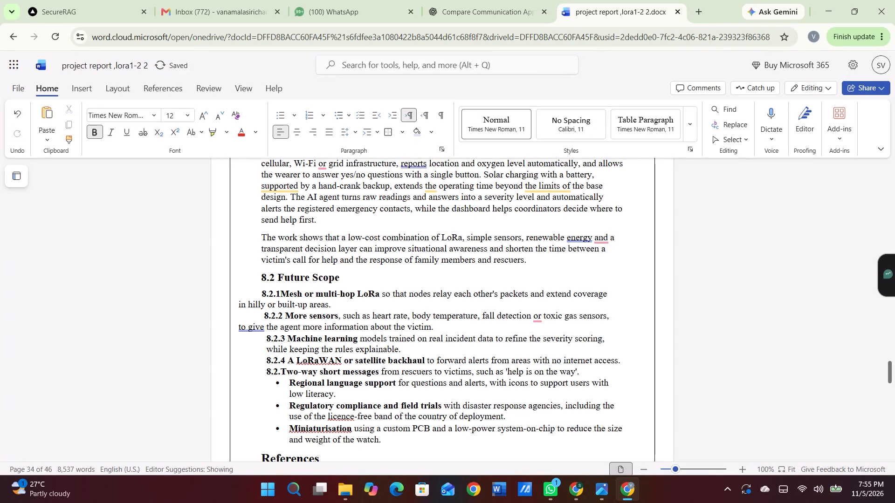
pyautogui.write('5')
pyautogui.press('space')
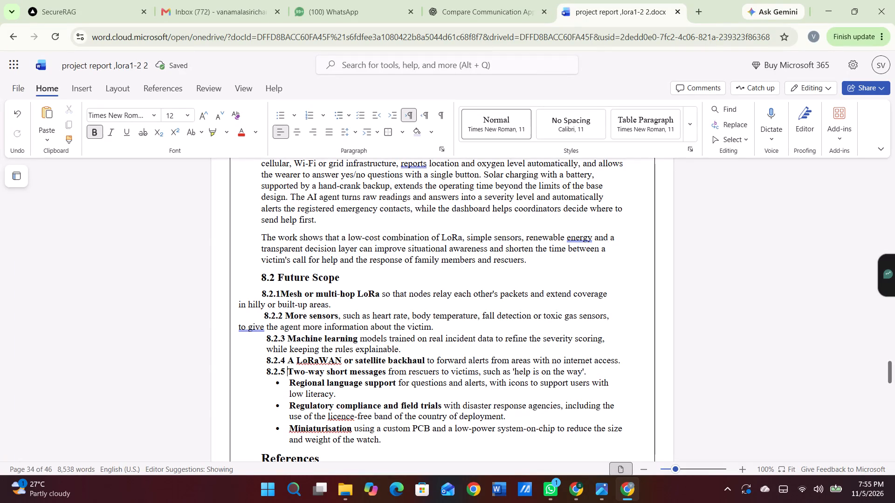
# Replace the bullet of "Regional language support" with the number 8.2.6, lined up with item 8.2.5.
pyautogui.press('Down')
pyautogui.press('BackSpace')
pyautogui.press('BackSpace')
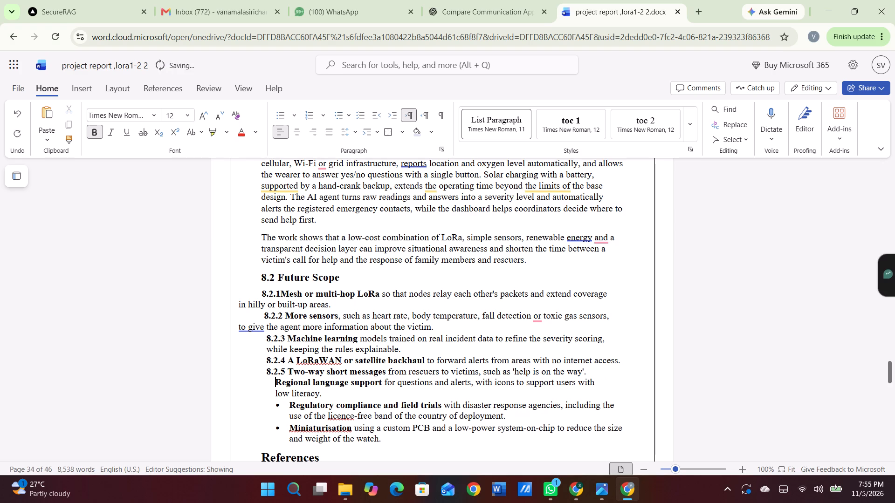
pyautogui.press('BackSpace')
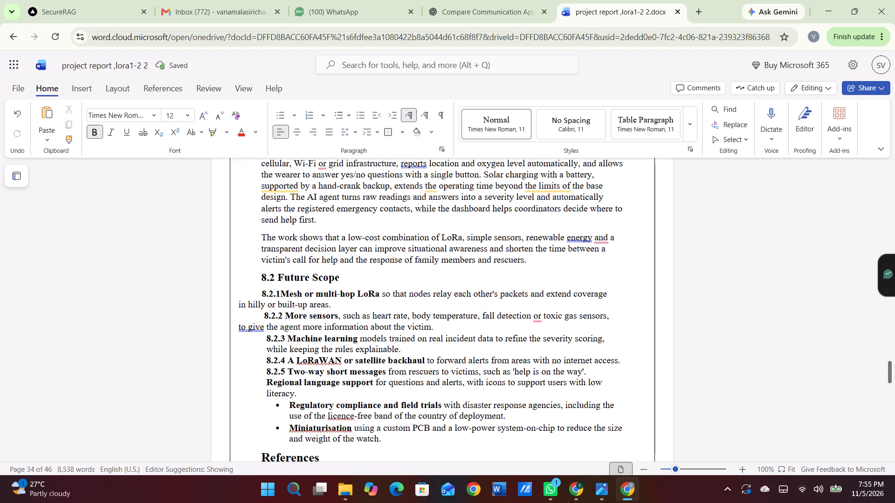
pyautogui.press('8')
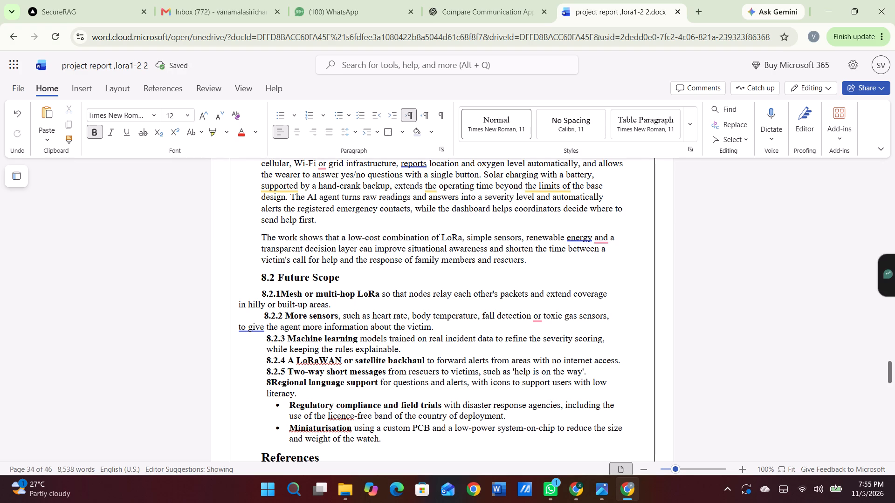
pyautogui.press('.')
pyautogui.write('2.')
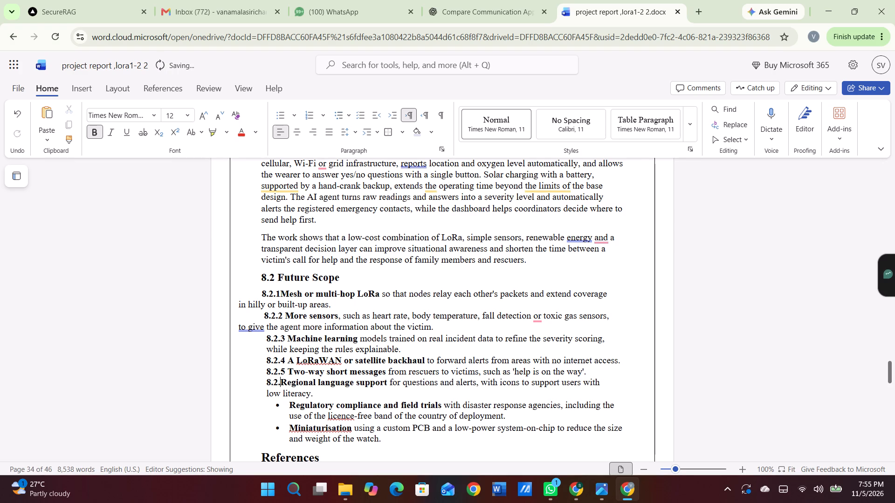
pyautogui.write('6')
pyautogui.press('space')
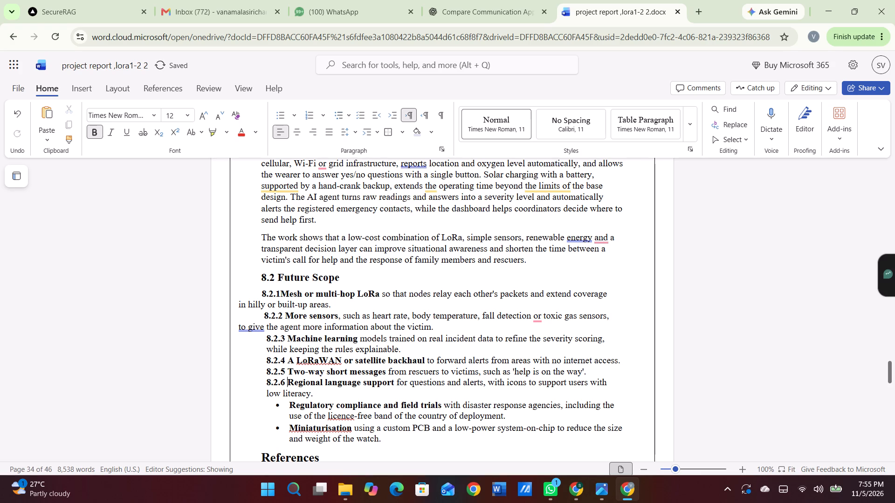
# Replace the bullet of "Regulatory compliance and field trials" with the number 8.2.7, lined up with item 8.2.6.
pyautogui.press('Down')
pyautogui.press('Down')
pyautogui.press('BackSpace')
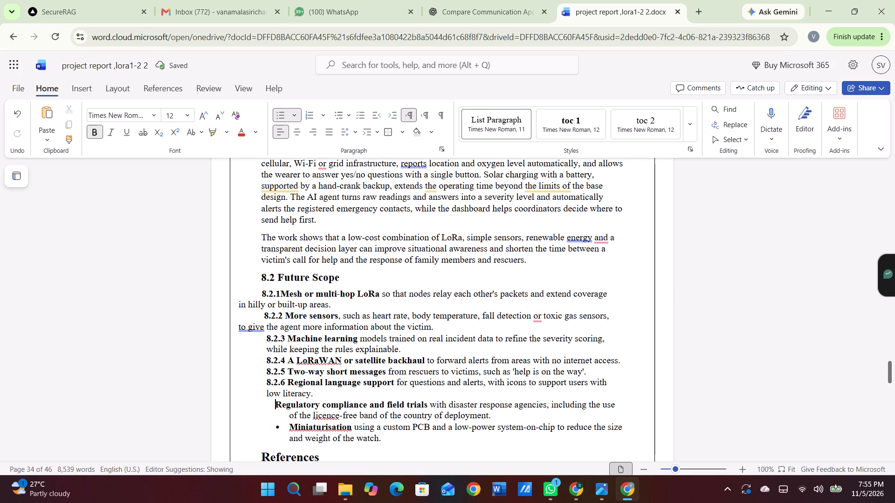
pyautogui.press('BackSpace')
pyautogui.press('BackSpace')
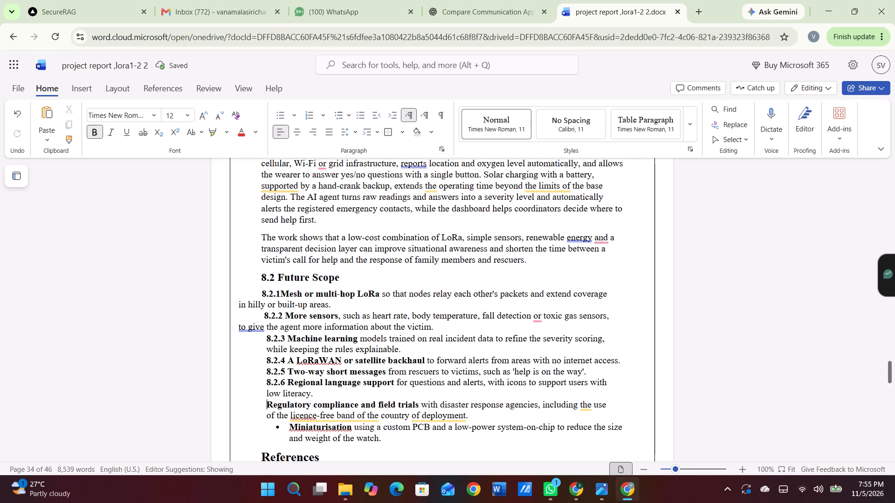
pyautogui.write('8.2.')
pyautogui.write('7')
pyautogui.press('space')
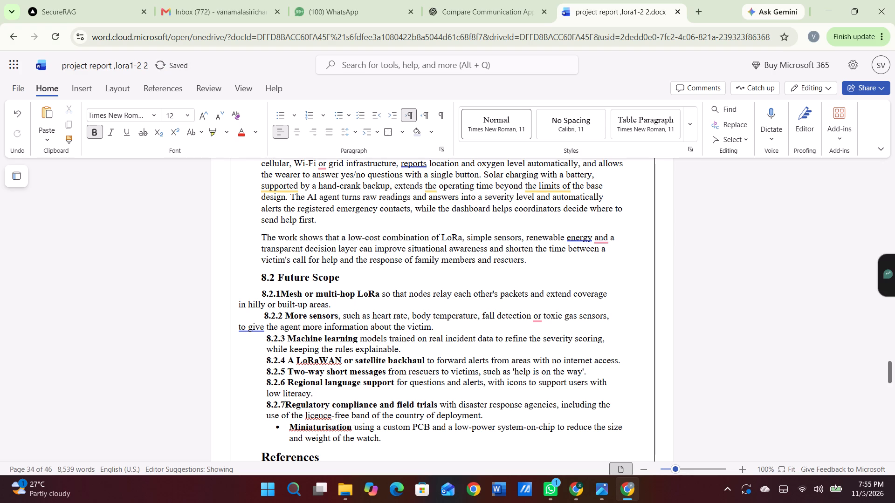
# Replace the bullet of "Miniaturisation", the last Future Scope item, with the number 8.2.8, lined up with item 8.2.7.
pyautogui.press('Down')
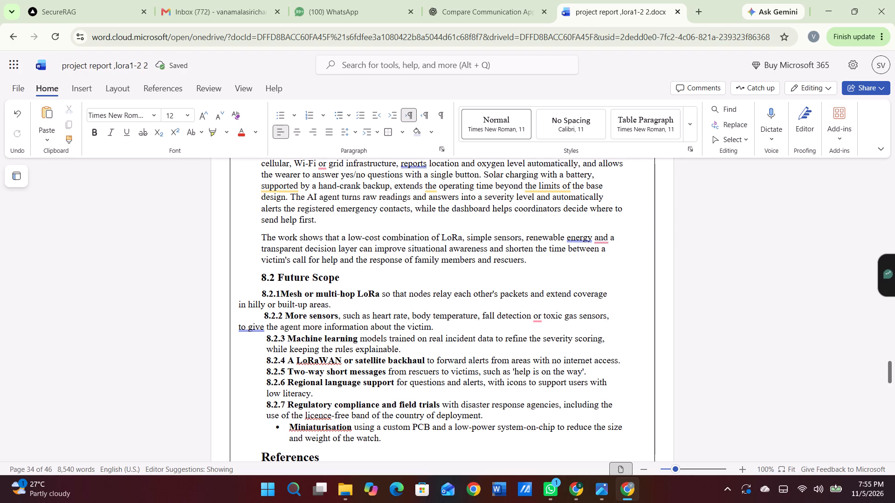
pyautogui.press('Down')
pyautogui.press('BackSpace')
pyautogui.press('BackSpace')
pyautogui.press('BackSpace')
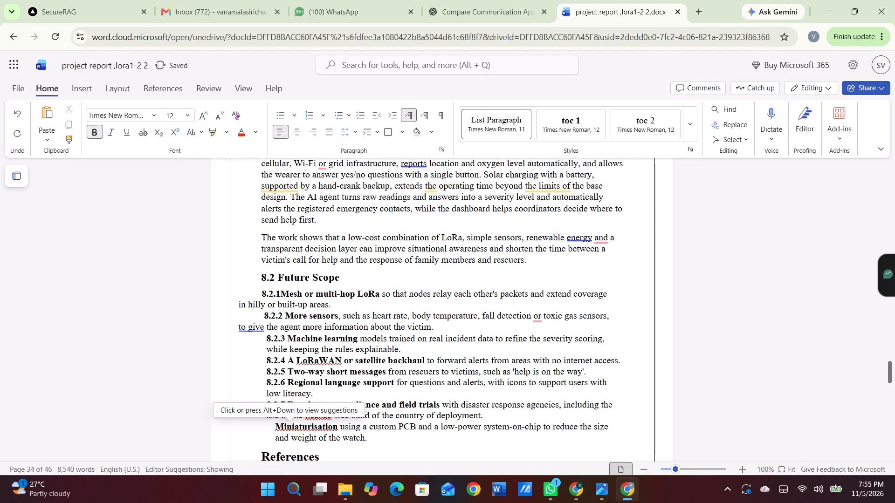
pyautogui.write('8.2.')
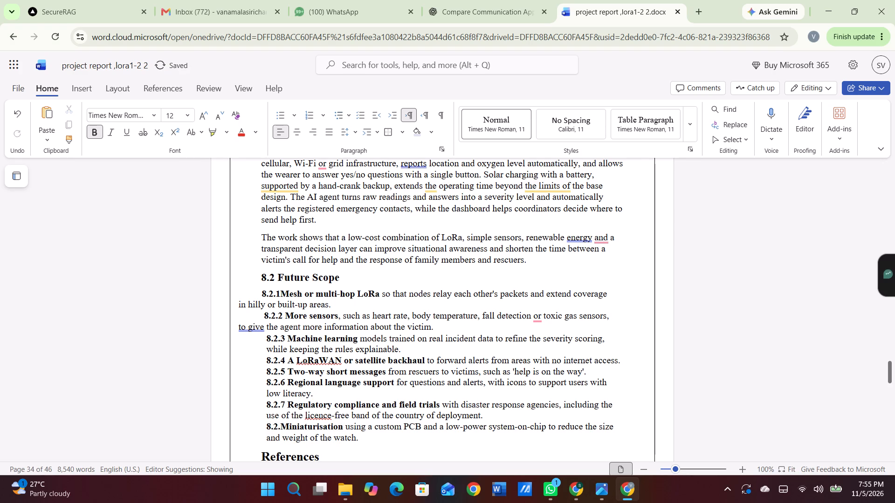
pyautogui.write('8')
pyautogui.press('space')
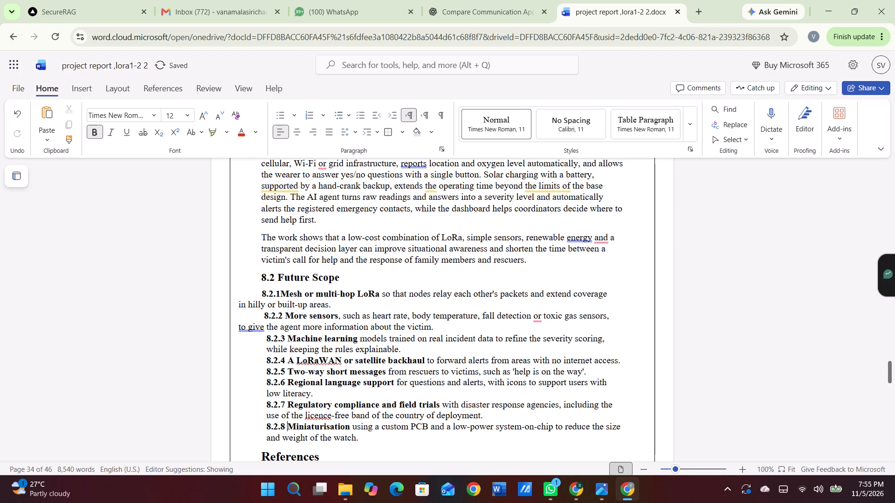
# Set the line spacing to 1.5 for everything from the 8.1 Conclusion heading through reference [3].
pyautogui.scroll(-3, 339, 442)
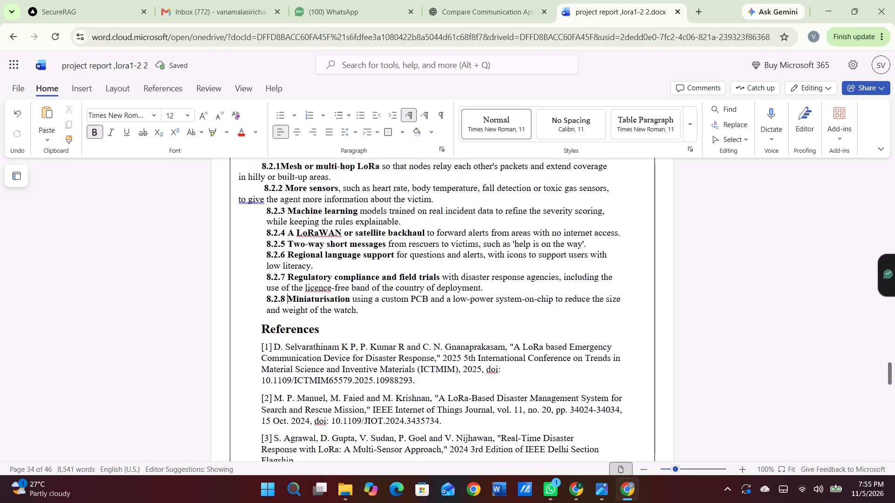
pyautogui.scroll(-2, 339, 442)
pyautogui.scroll(2, 339, 442)
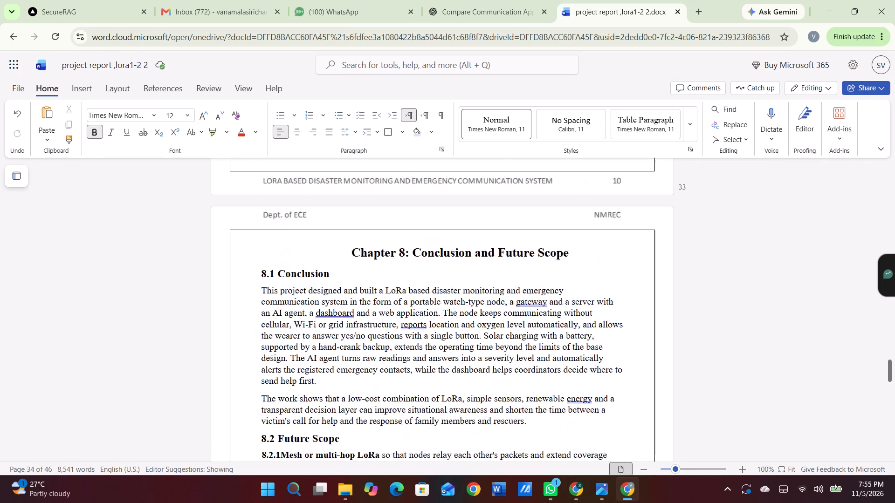
pyautogui.scroll(1, 339, 442)
pyautogui.scroll(-3, 339, 442)
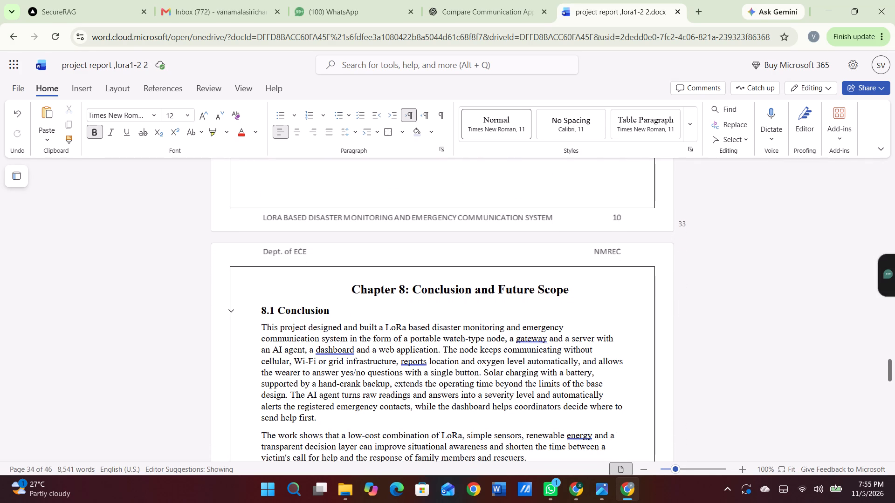
pyautogui.moveTo(256, 307); pyautogui.dragTo(426, 468)
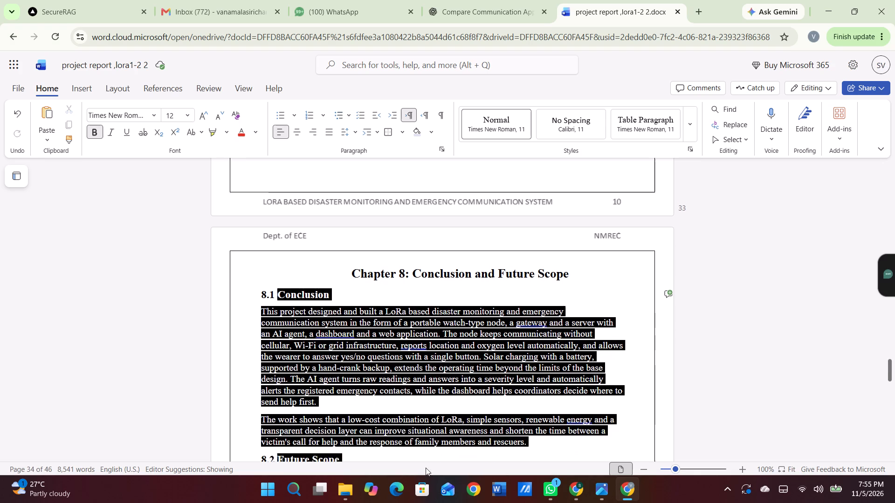
pyautogui.moveTo(426, 468); pyautogui.dragTo(450, 474)
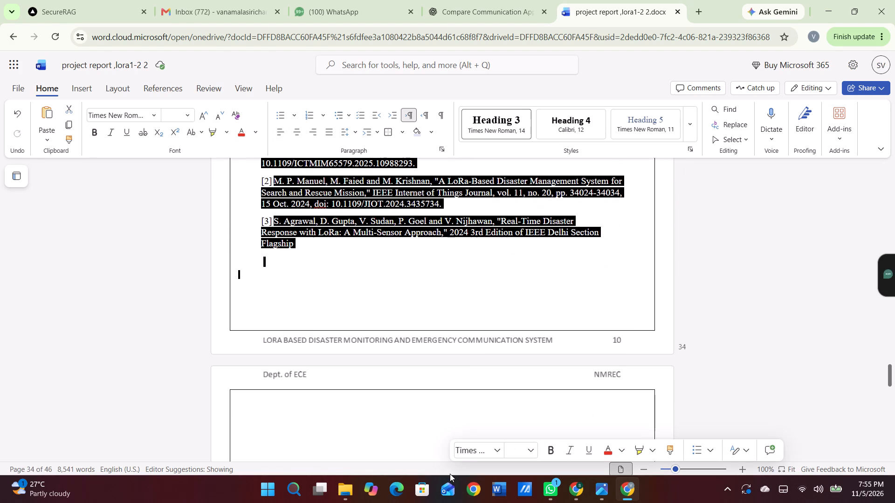
pyautogui.click(379, 135)
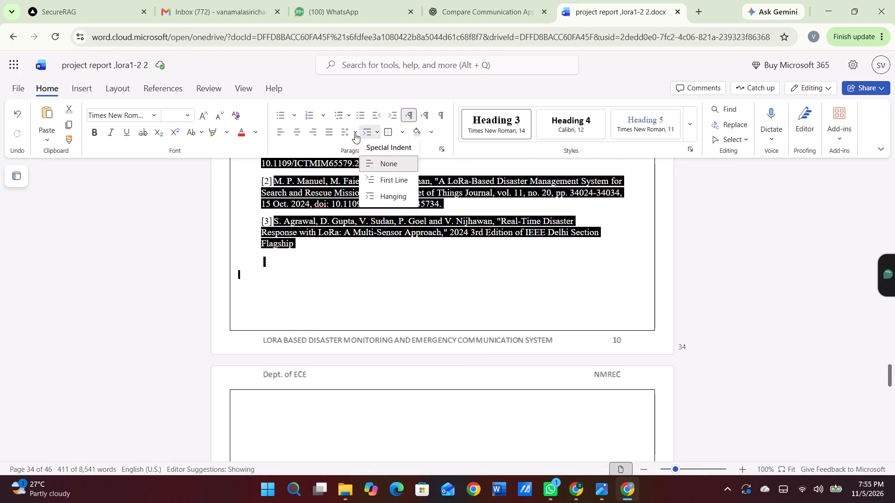
pyautogui.click(349, 127)
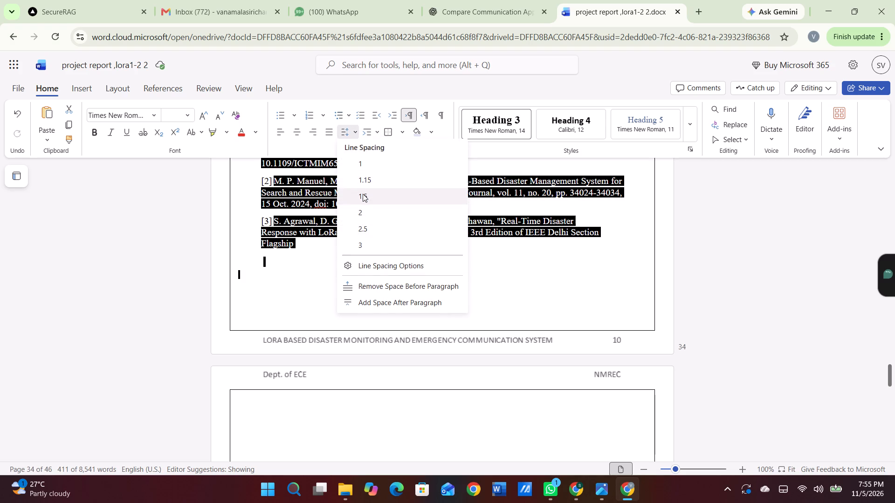
pyautogui.click(363, 194)
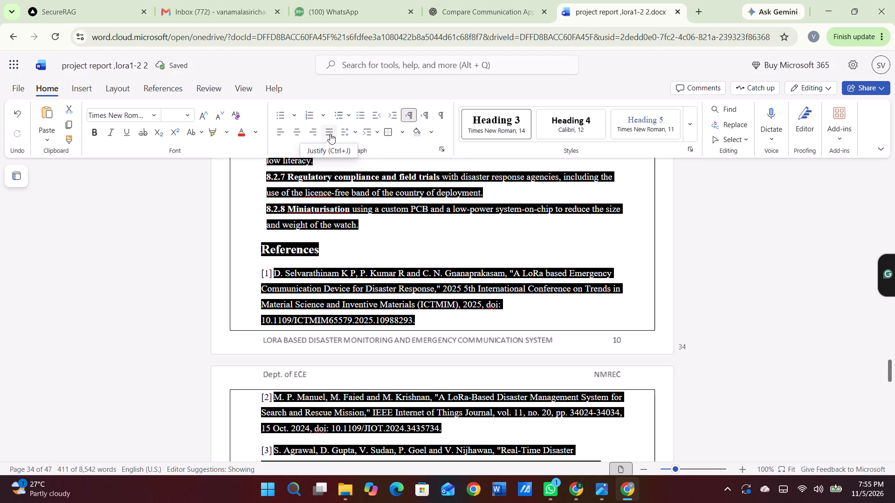
# Justify the selected text from the 8.1 Conclusion heading through reference [3].
pyautogui.click(330, 134)
pyautogui.click(314, 291)
# Indent the wrapped line "in hilly or built-up areas." of item 8.2.1 with spaces so it lines up under the item number.
pyautogui.scroll(1, 314, 291)
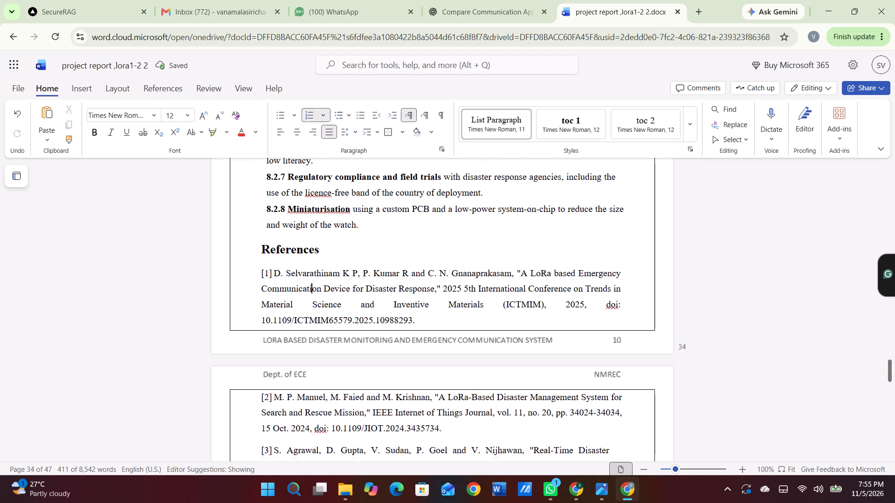
pyautogui.scroll(2, 314, 291)
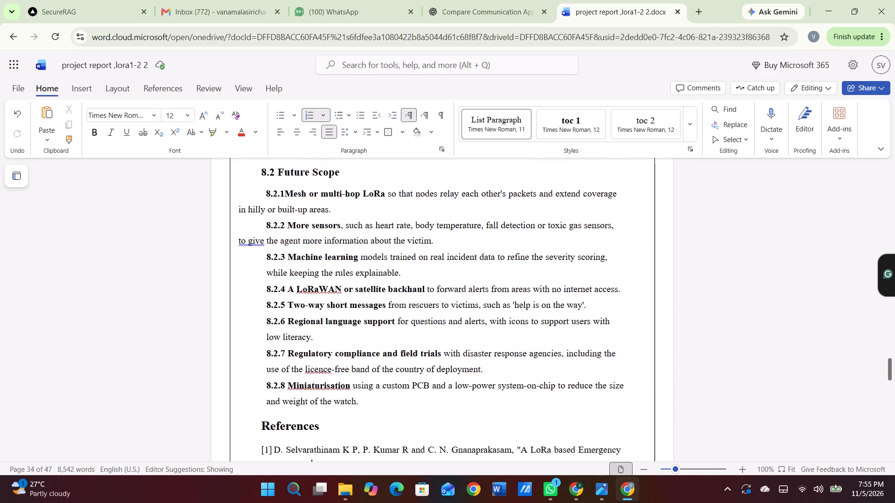
pyautogui.scroll(1, 314, 291)
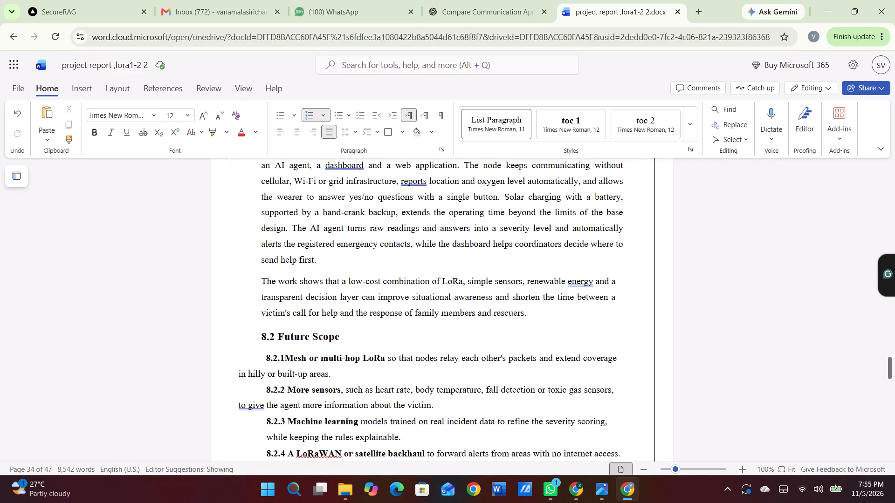
pyautogui.click(236, 374)
pyautogui.press('space')
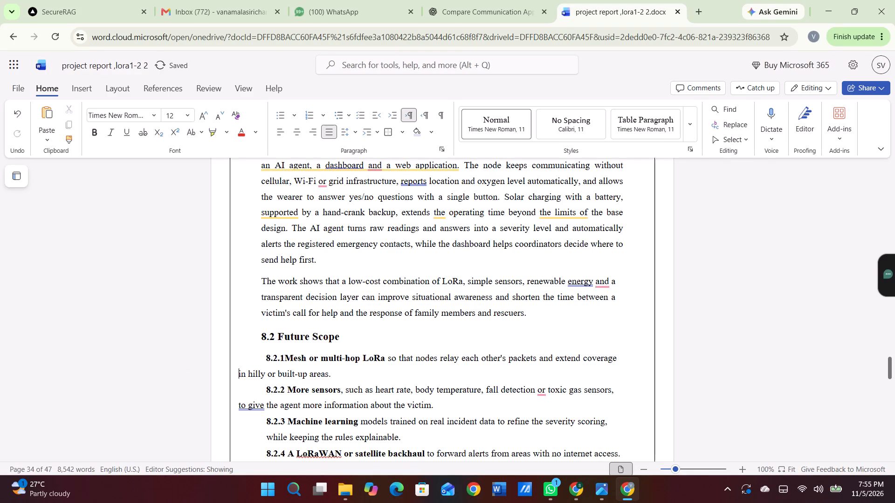
pyautogui.press('space')
pyautogui.press('space')
pyautogui.press('space')
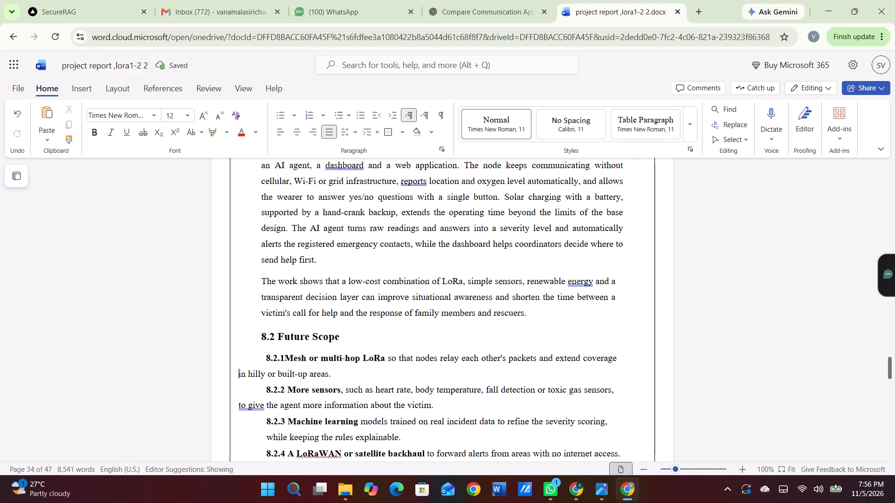
pyautogui.click(247, 375)
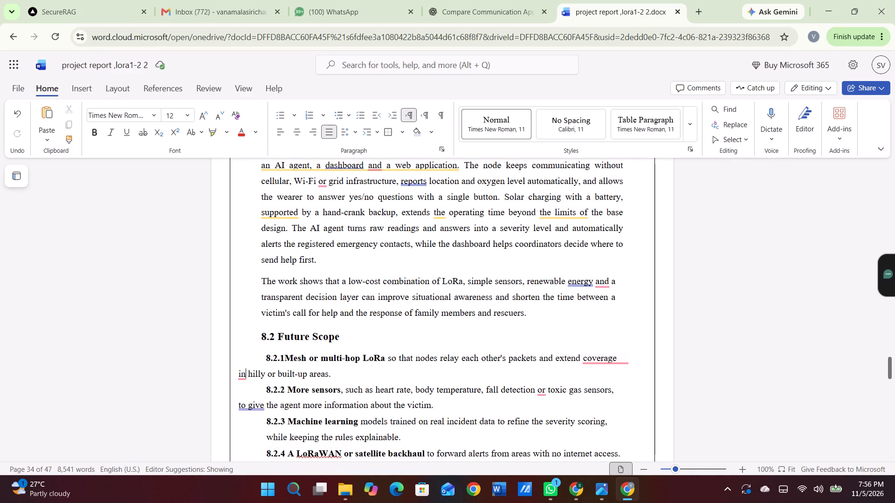
pyautogui.press('BackSpace')
pyautogui.press('BackSpace')
pyautogui.press('space')
pyautogui.press('space')
pyautogui.press('space')
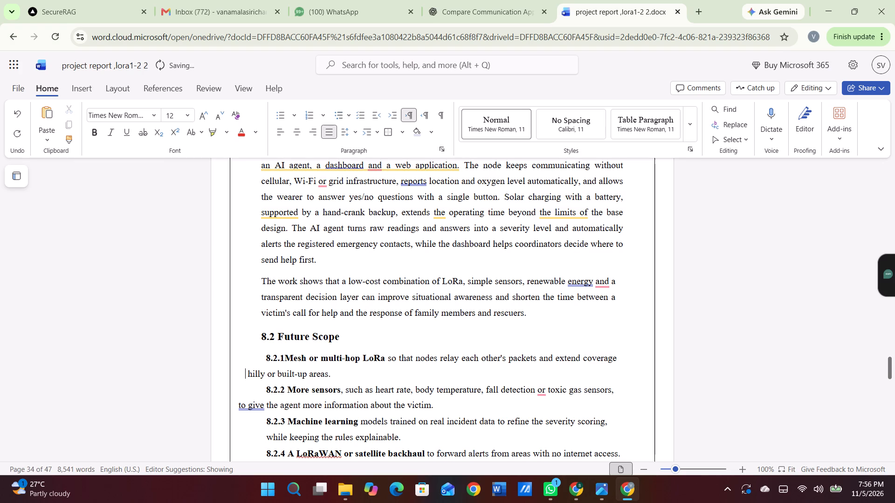
pyautogui.press('space')
pyautogui.press('space')
pyautogui.press('space')
pyautogui.press('space')
pyautogui.press('space')
pyautogui.press('space')
pyautogui.press('space')
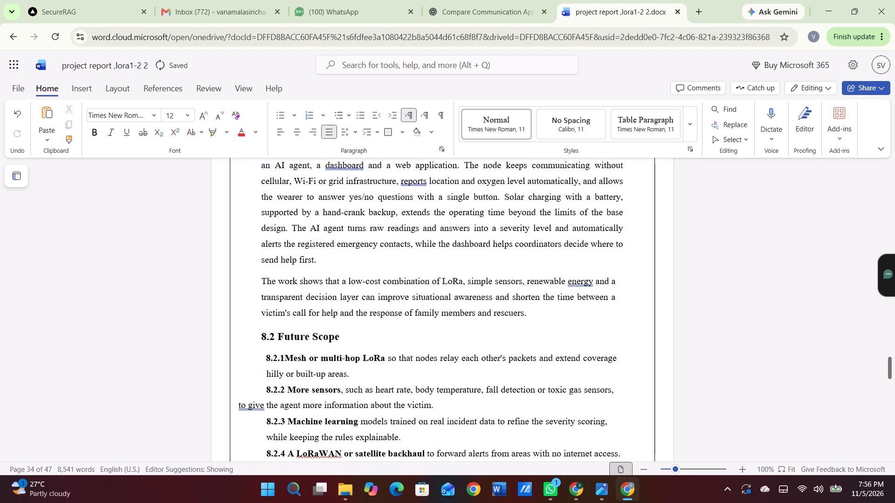
pyautogui.press('space')
pyautogui.write('in')
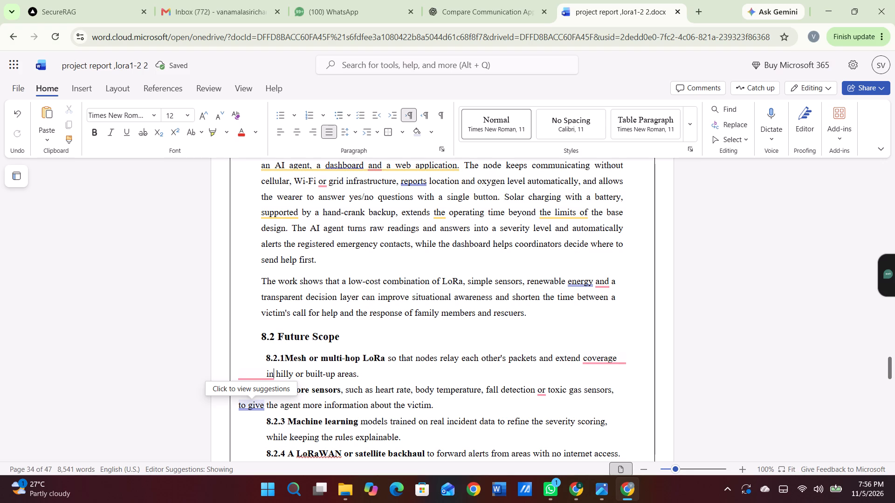
pyautogui.press('BackSpace')
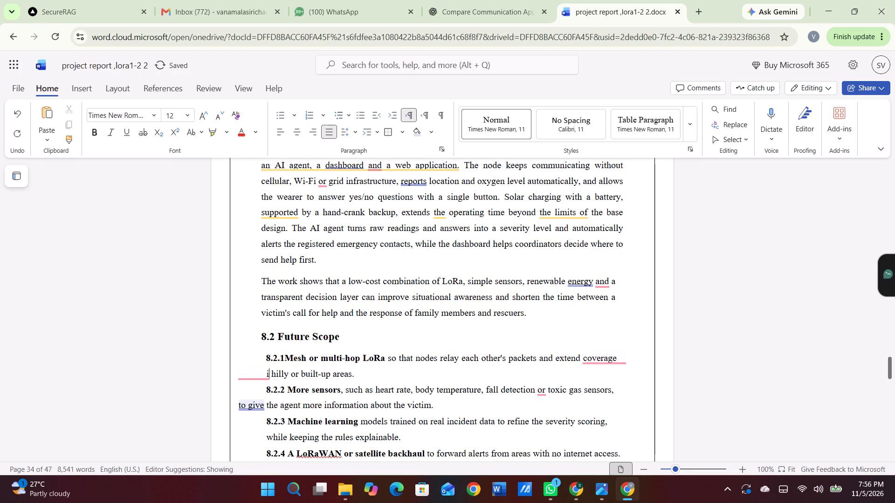
pyautogui.press('n')
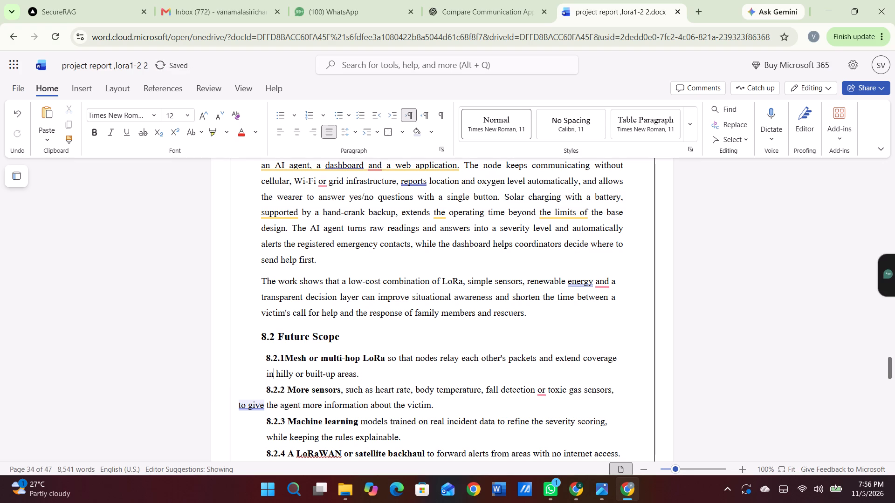
# Indent the wrapped line "to give the agent more information about the victim." of item 8.2.2 with spaces to align with item 8.2.3.
pyautogui.click(245, 404)
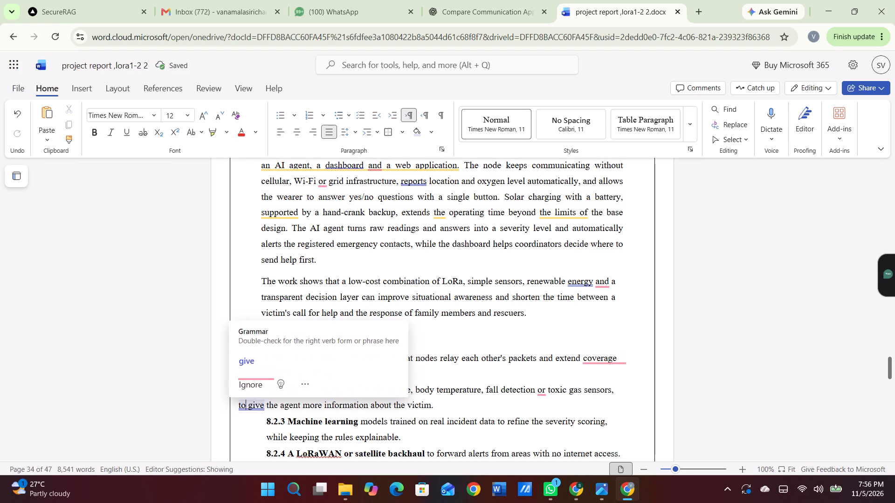
pyautogui.press('BackSpace')
pyautogui.press('BackSpace')
pyautogui.press('space')
pyautogui.press('space')
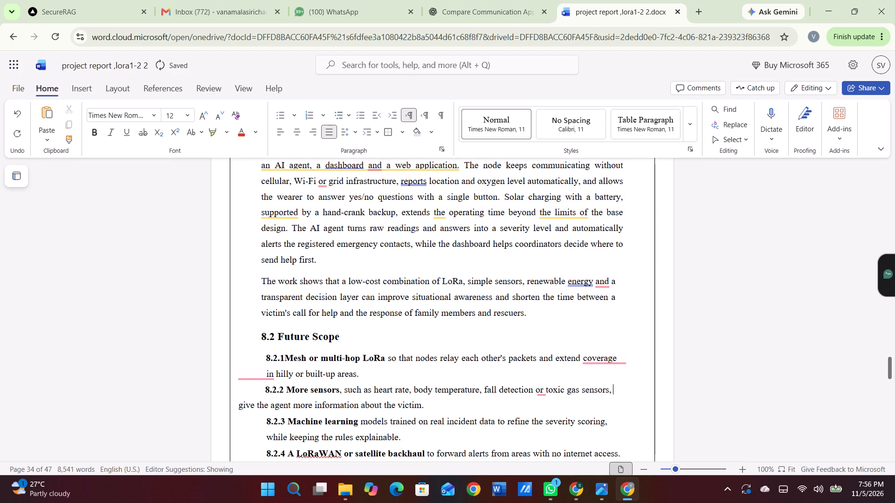
pyautogui.click(246, 407)
pyautogui.press('space')
pyautogui.press('space')
pyautogui.press('space')
pyautogui.press('space')
pyautogui.press('space')
pyautogui.press('space')
pyautogui.press('space')
pyautogui.press('space')
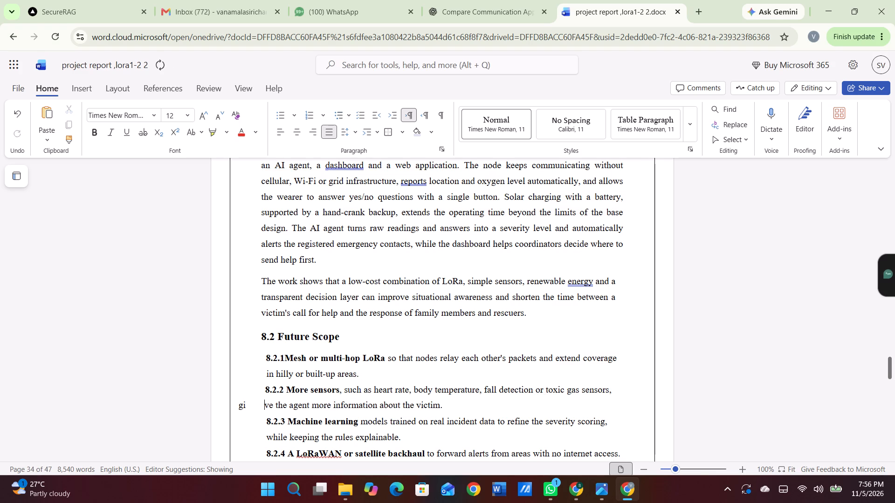
pyautogui.press('space')
pyautogui.press('space')
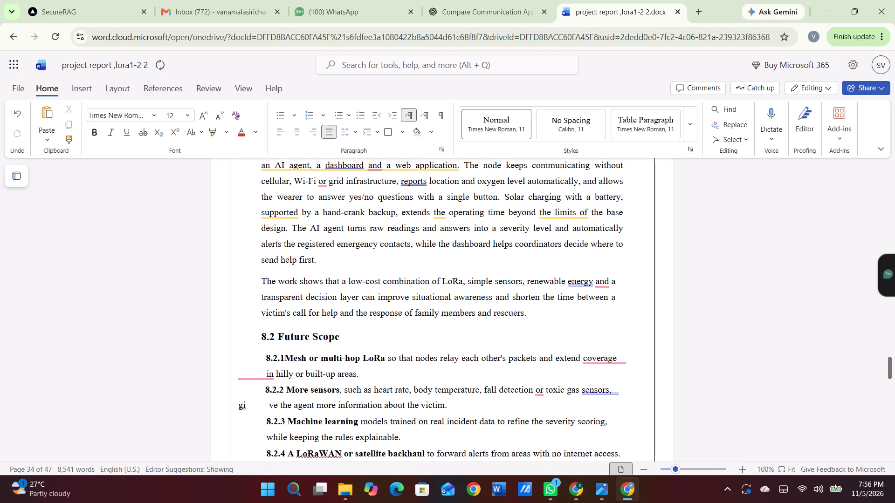
pyautogui.press('BackSpace')
pyautogui.write('to')
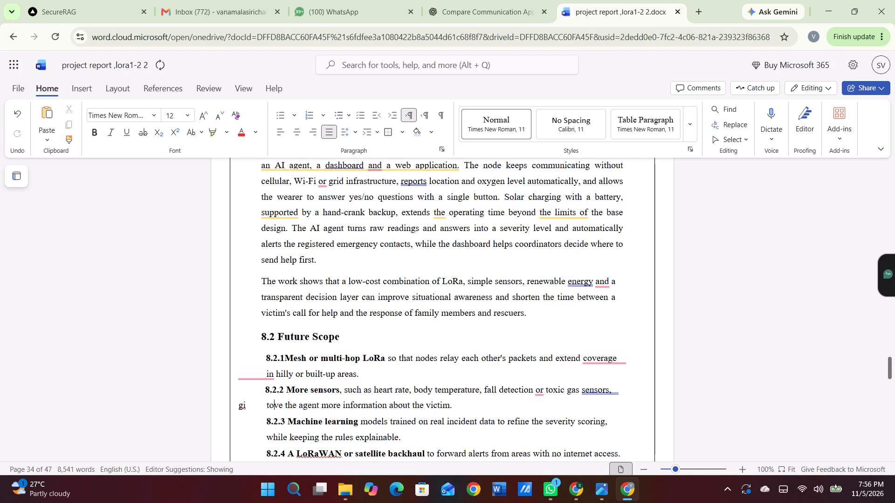
pyautogui.press('space')
pyautogui.write('gi')
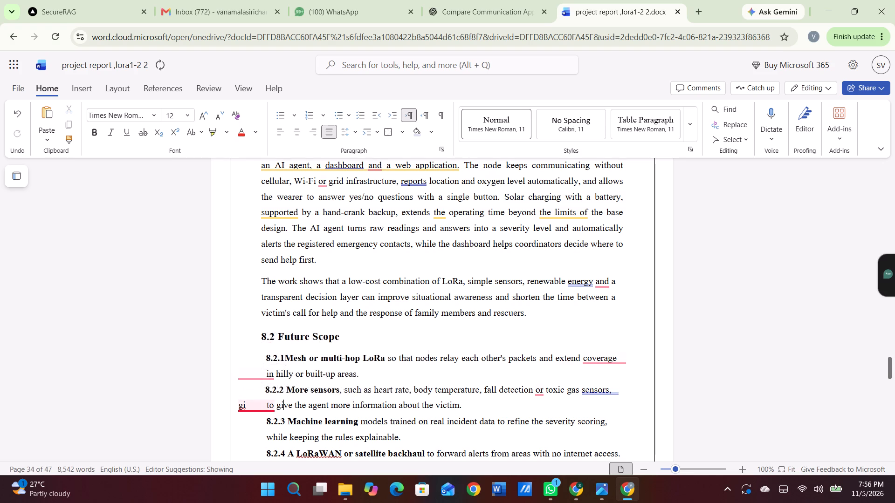
pyautogui.click(252, 408)
pyautogui.press('BackSpace')
pyautogui.press('BackSpace')
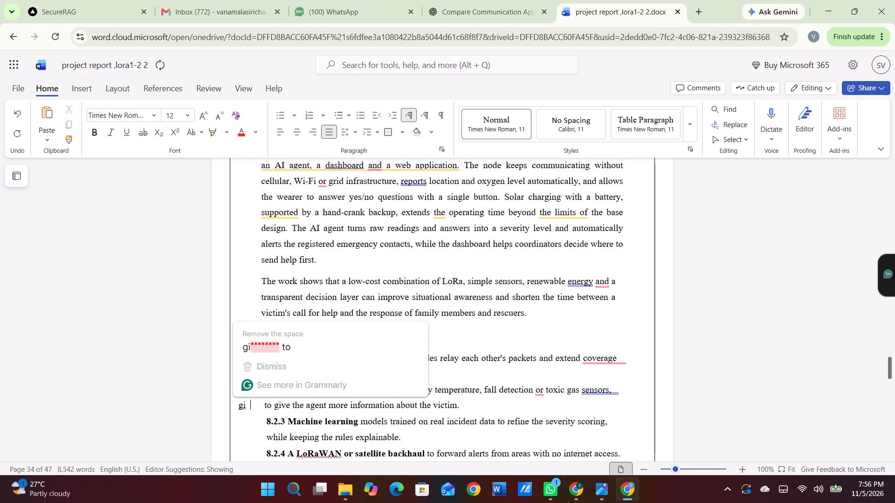
pyautogui.press('BackSpace')
pyautogui.press('BackSpace')
pyautogui.press('BackSpace')
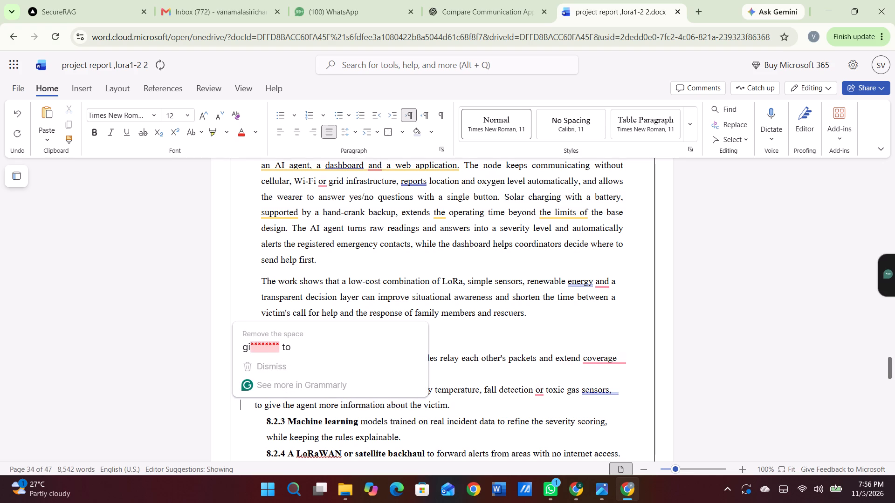
pyautogui.click(234, 422)
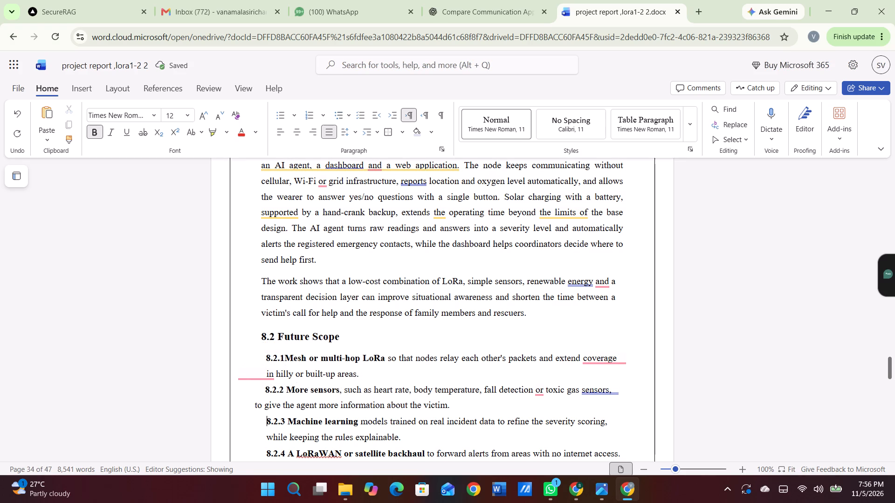
pyautogui.click(263, 401)
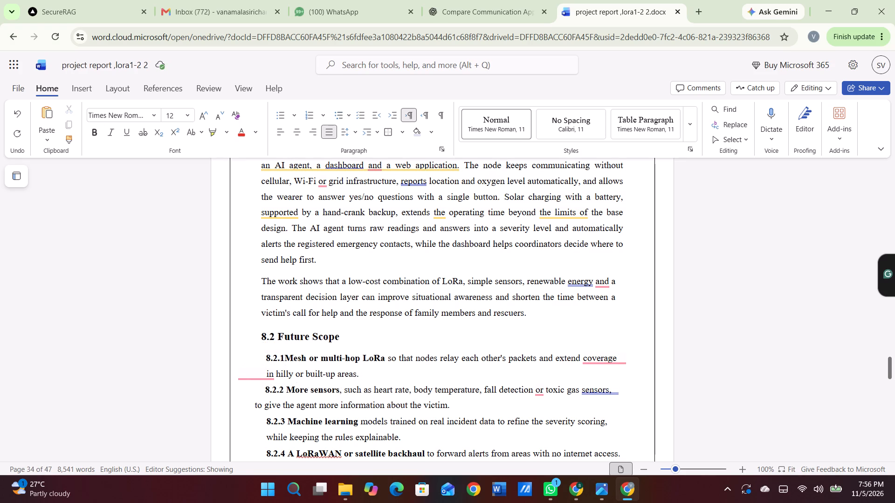
pyautogui.press('BackSpace')
pyautogui.press('BackSpace')
pyautogui.press('BackSpace')
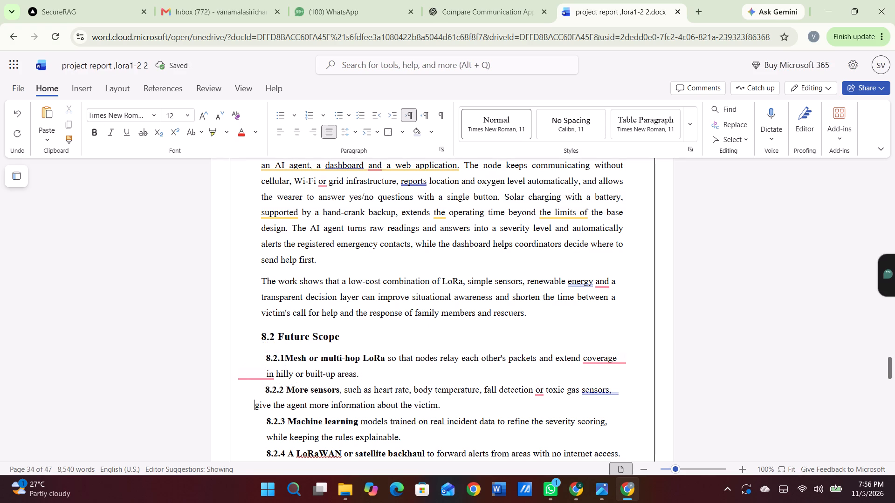
pyautogui.press('space')
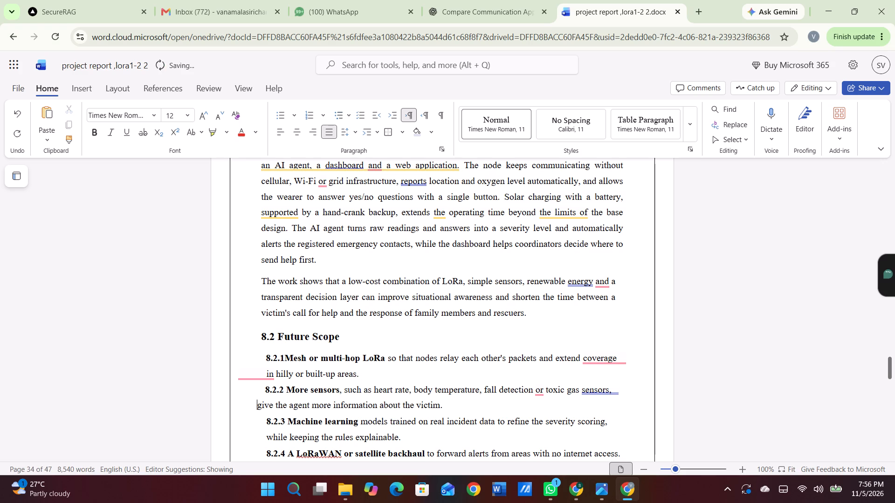
pyautogui.press('space')
pyautogui.press('space')
pyautogui.press('space')
pyautogui.press('space')
pyautogui.press('t')
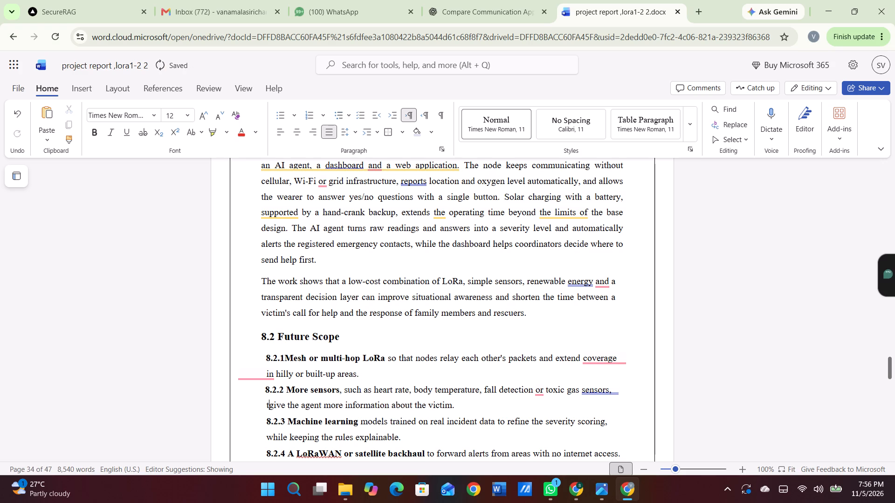
pyautogui.press('space')
pyautogui.press('BackSpace')
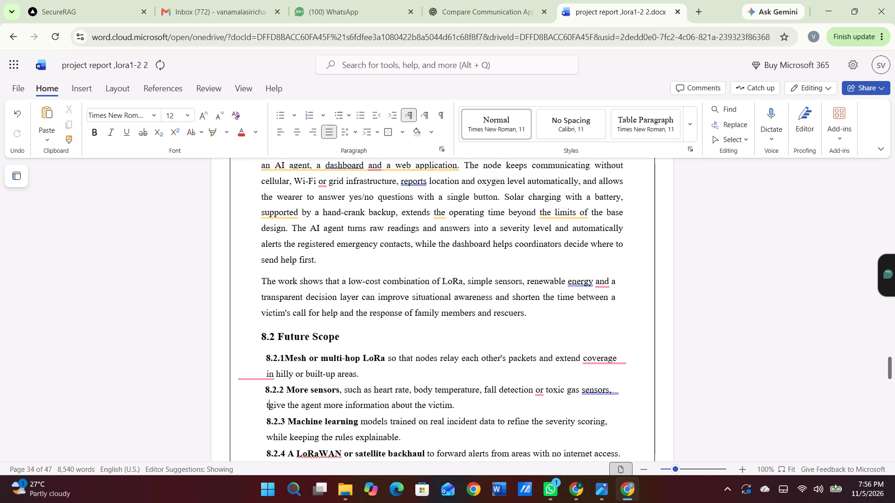
pyautogui.write('o')
pyautogui.press('space')
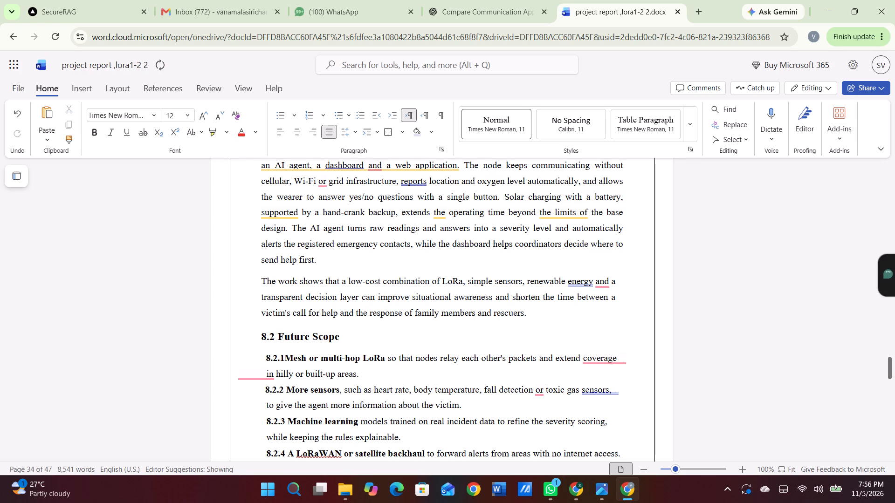
# Cut the stranded reference text from "Conference (DELCON)", the end of reference [3], through "Systems for" in reference [14].
pyautogui.scroll(-8, 288, 415)
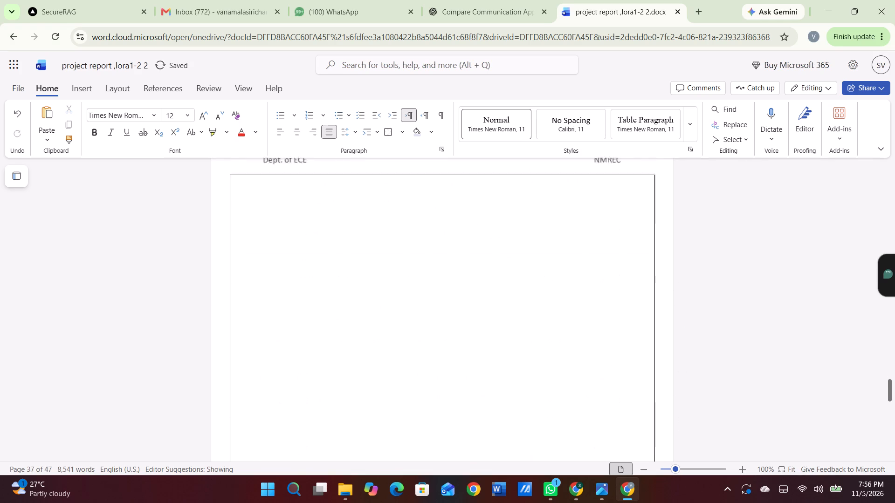
pyautogui.scroll(-7, 288, 415)
pyautogui.scroll(1, 288, 415)
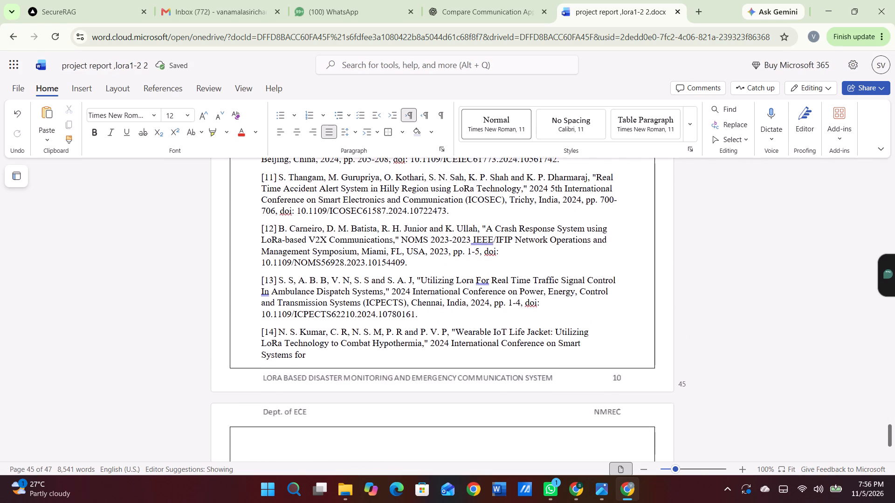
pyautogui.scroll(4, 288, 415)
pyautogui.scroll(-2, 288, 415)
pyautogui.scroll(1, 288, 415)
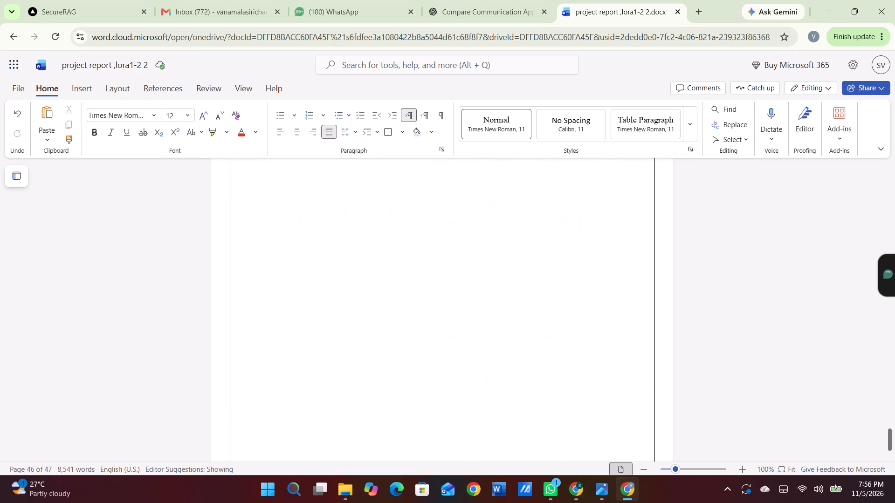
pyautogui.scroll(4, 288, 415)
pyautogui.scroll(-1, 443, 272)
pyautogui.scroll(5, 443, 272)
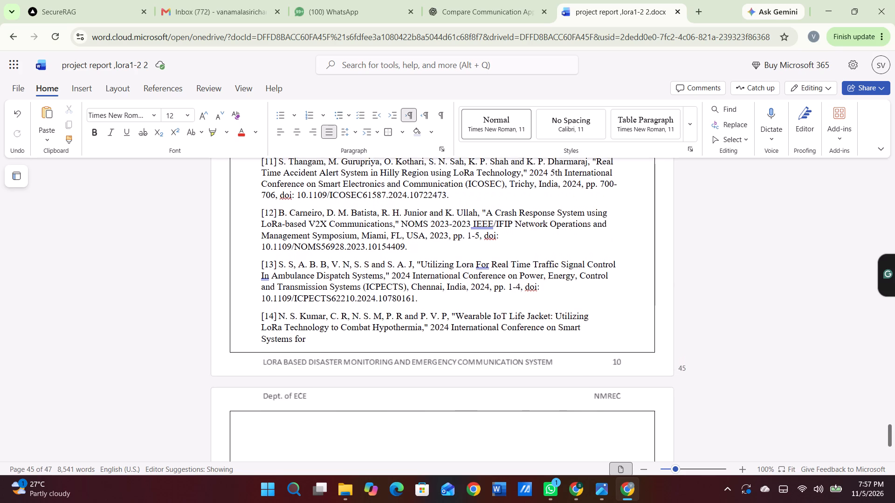
pyautogui.scroll(2, 443, 272)
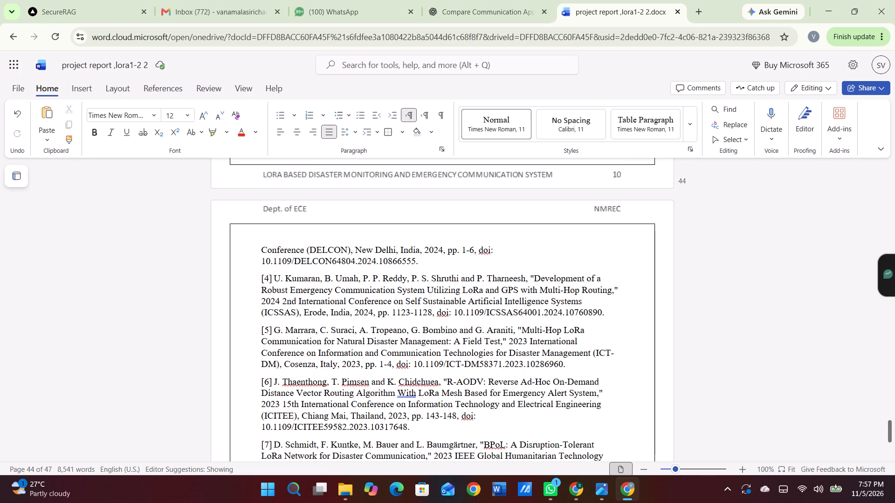
pyautogui.moveTo(256, 247); pyautogui.dragTo(586, 467)
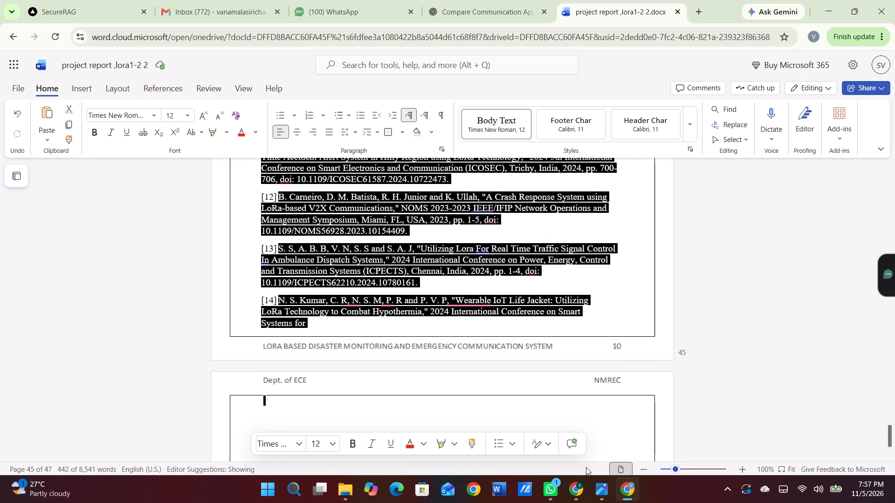
pyautogui.hotkey('ctrl', 'c')
pyautogui.hotkey('ctrl', 'x')
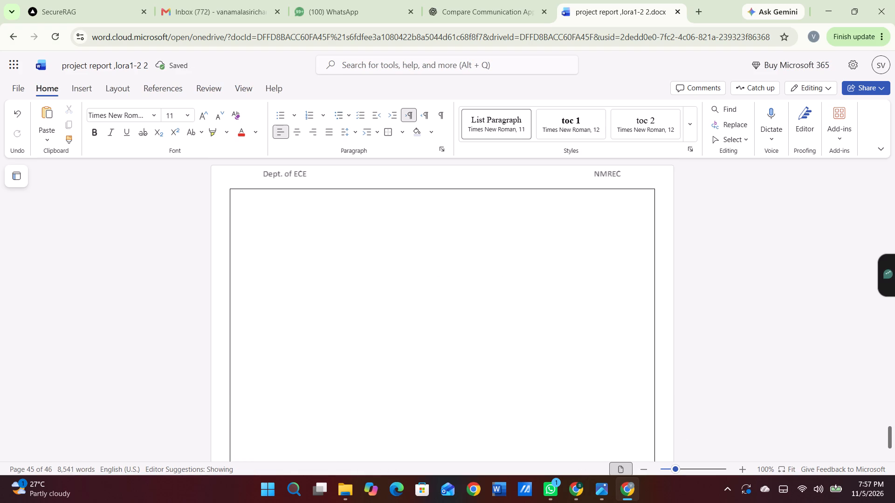
# Paste the cut reference text directly after "Flagship" at the end of reference [3].
pyautogui.scroll(7, 420, 259)
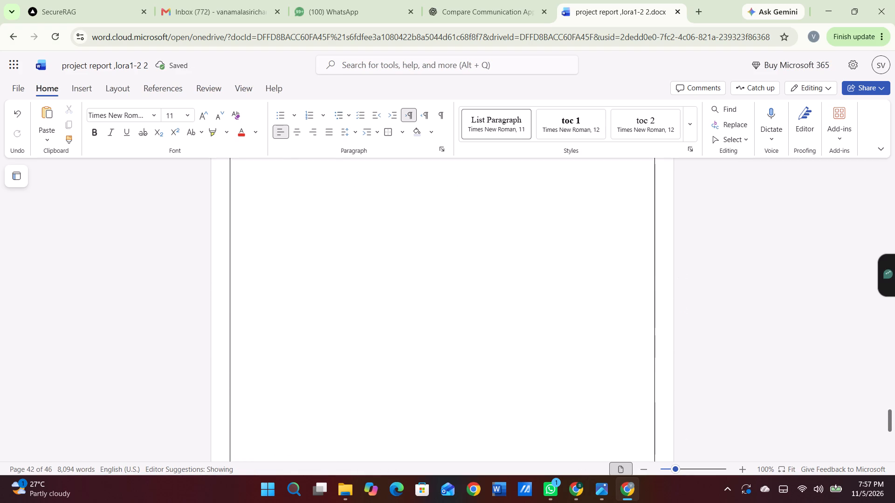
pyautogui.scroll(8, 420, 259)
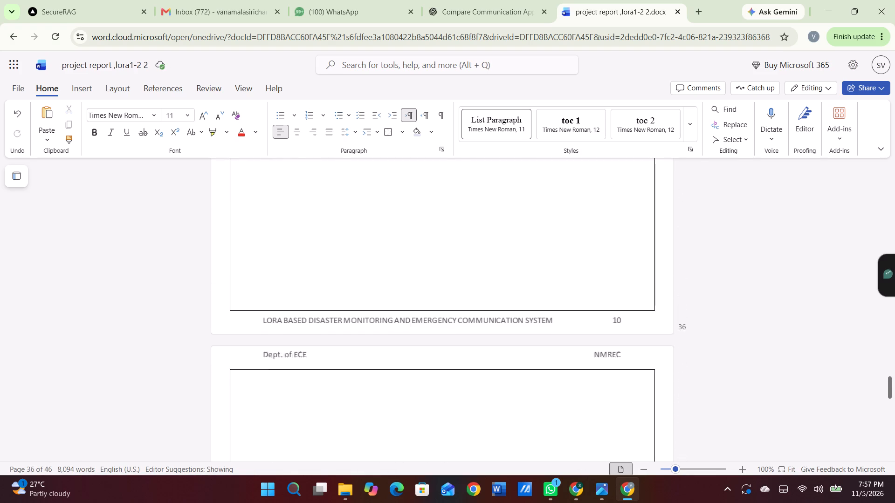
pyautogui.scroll(3, 420, 259)
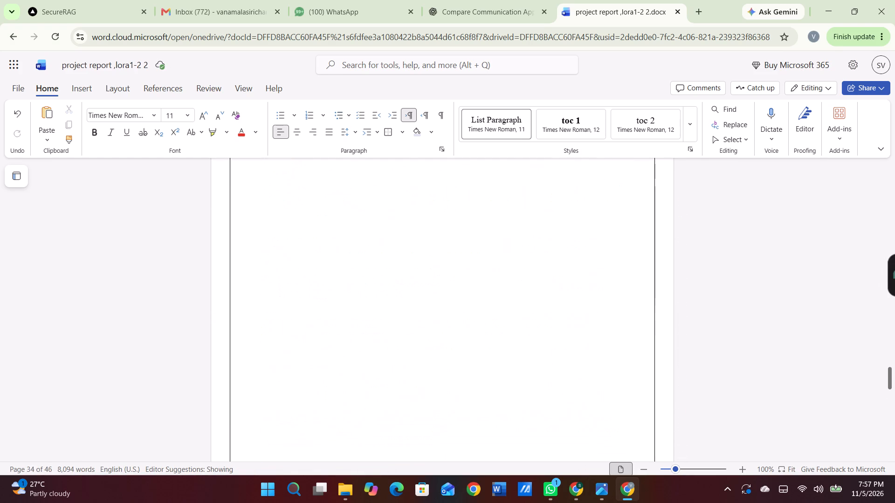
pyautogui.scroll(1, 420, 259)
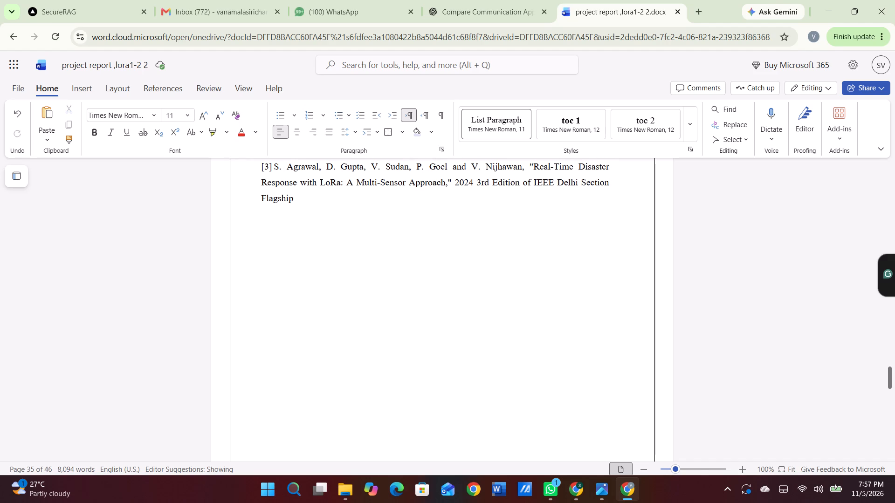
pyautogui.click(296, 194)
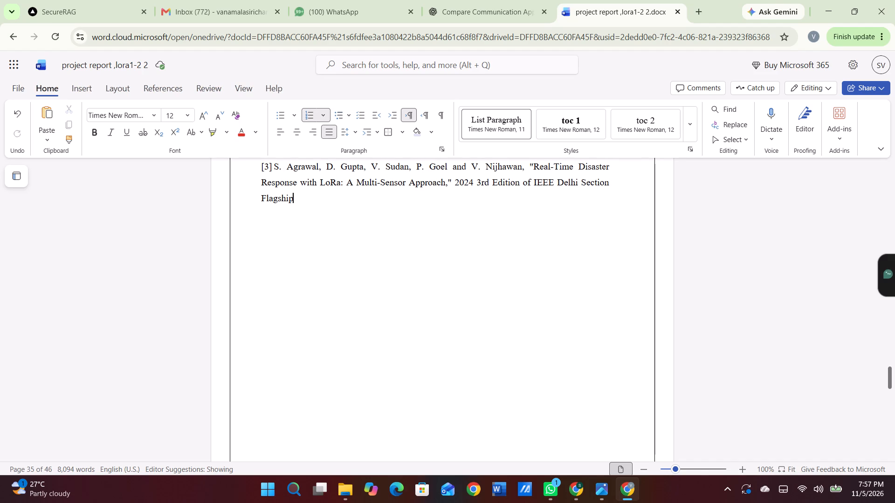
pyautogui.hotkey('ctrl', 'v')
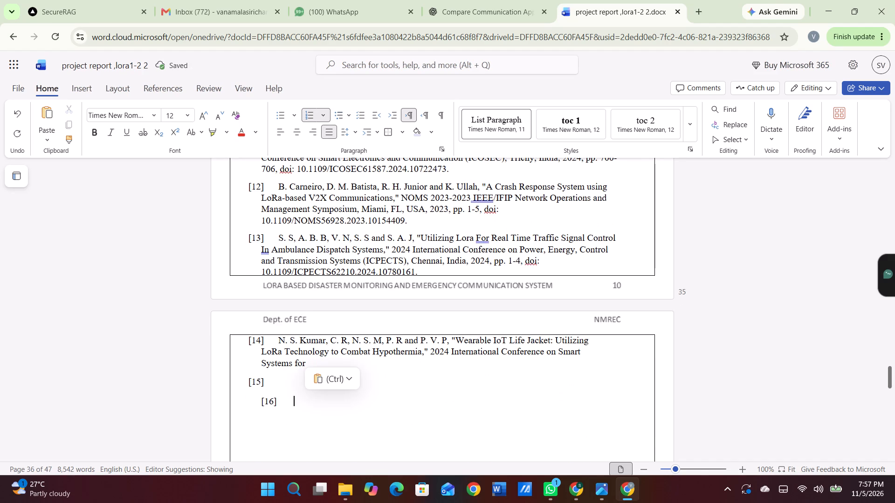
# Set references [2] through [8] to 1.5 line spacing and justify them.
pyautogui.scroll(3, 284, 240)
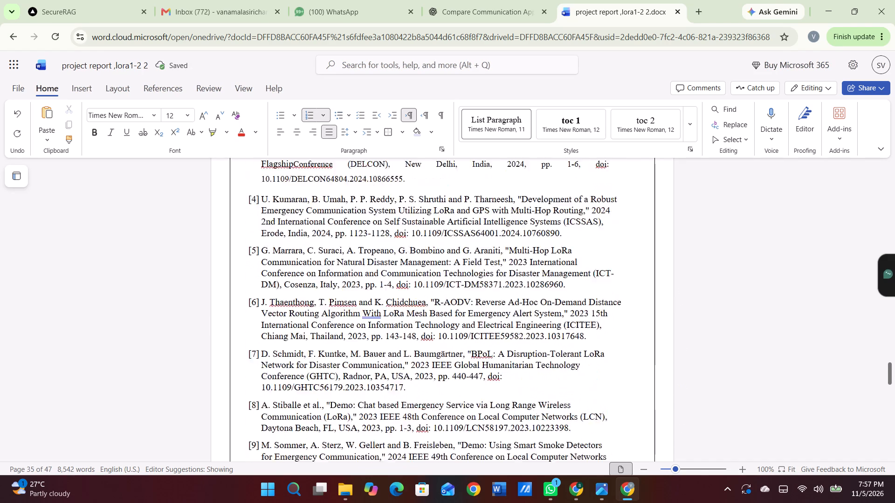
pyautogui.scroll(1, 284, 240)
pyautogui.scroll(-1, 284, 240)
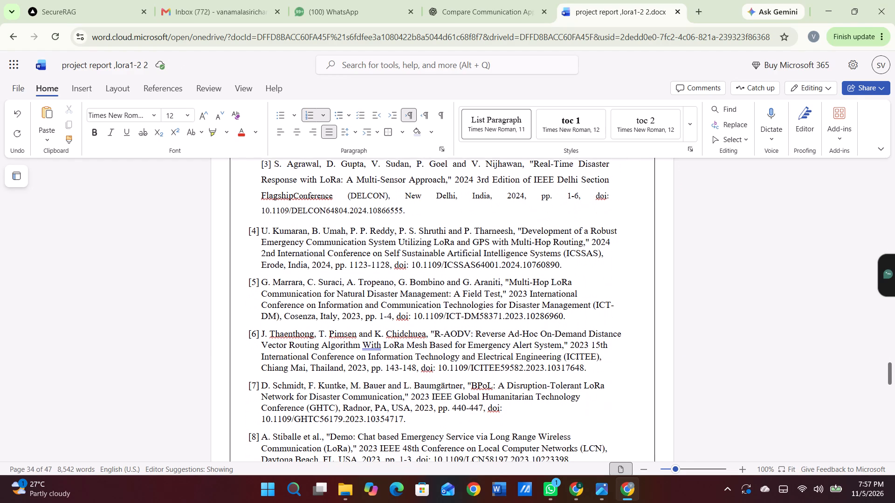
pyautogui.scroll(-1, 284, 240)
pyautogui.moveTo(246, 228); pyautogui.dragTo(485, 484)
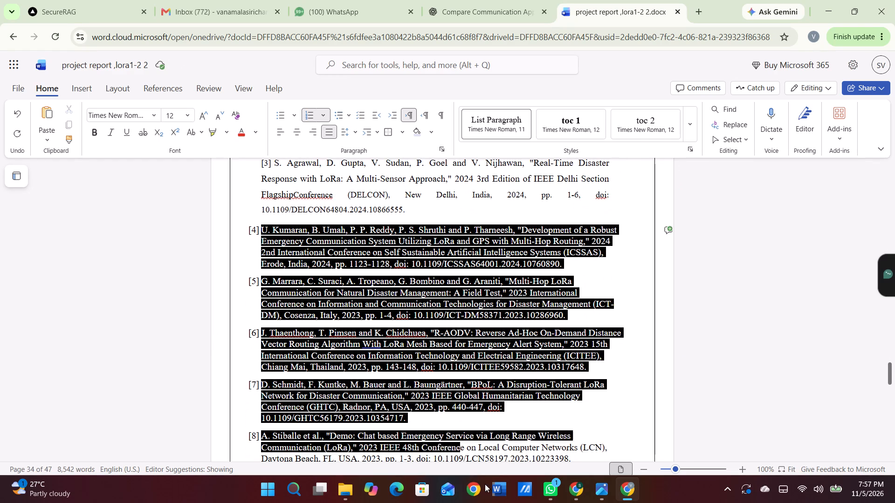
pyautogui.moveTo(485, 484); pyautogui.dragTo(665, 424)
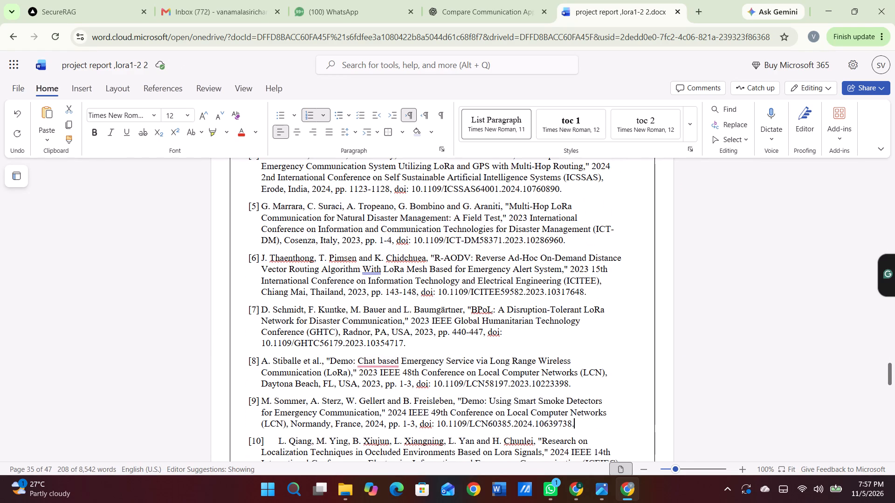
pyautogui.scroll(2, 453, 281)
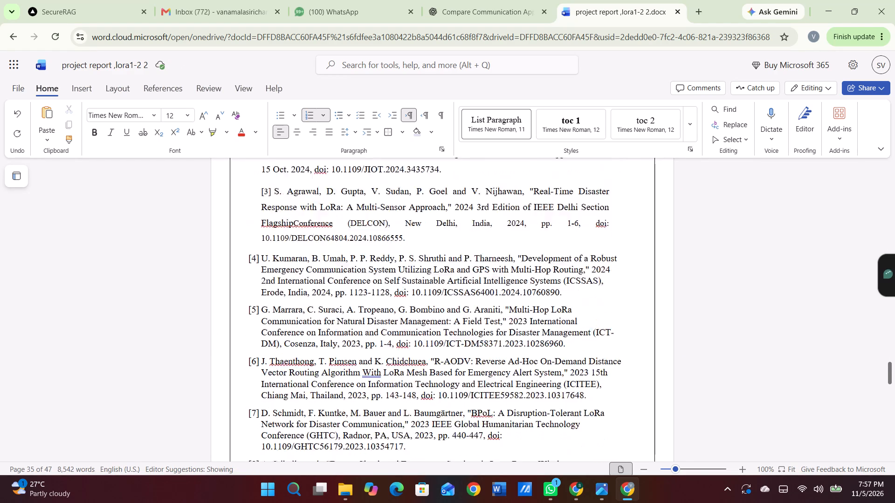
pyautogui.scroll(1, 453, 281)
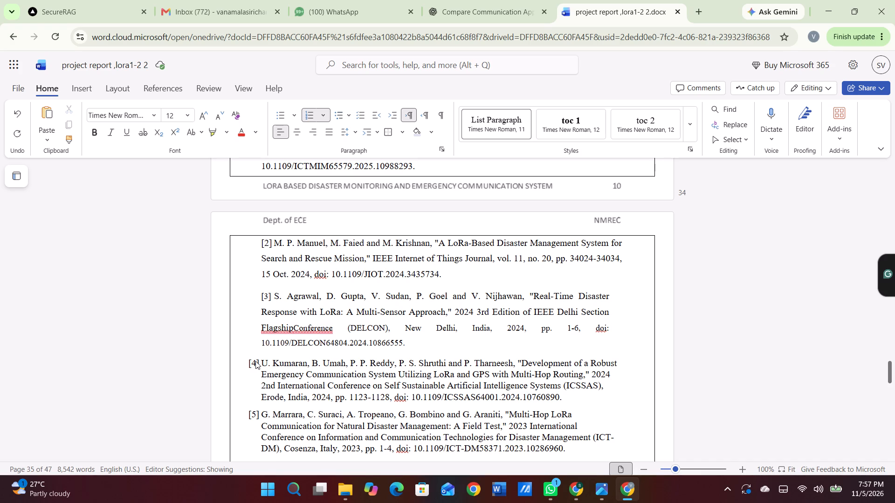
pyautogui.moveTo(259, 241); pyautogui.dragTo(651, 370)
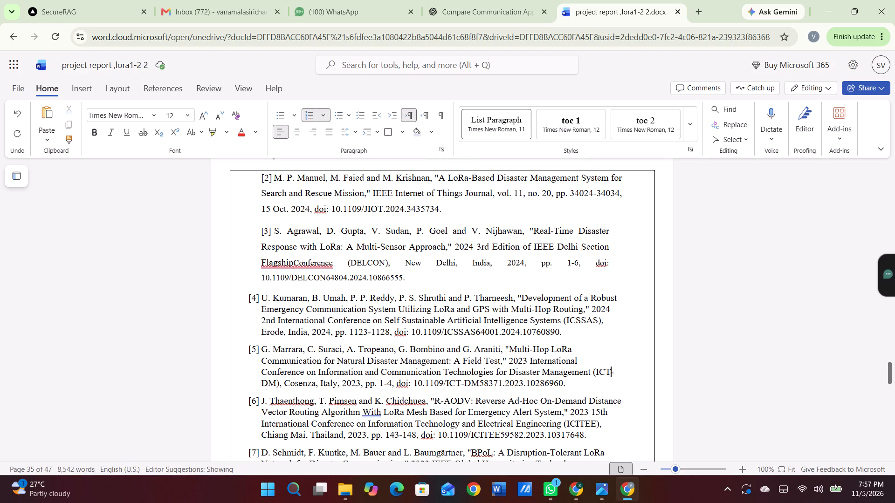
pyautogui.moveTo(261, 173); pyautogui.dragTo(627, 480)
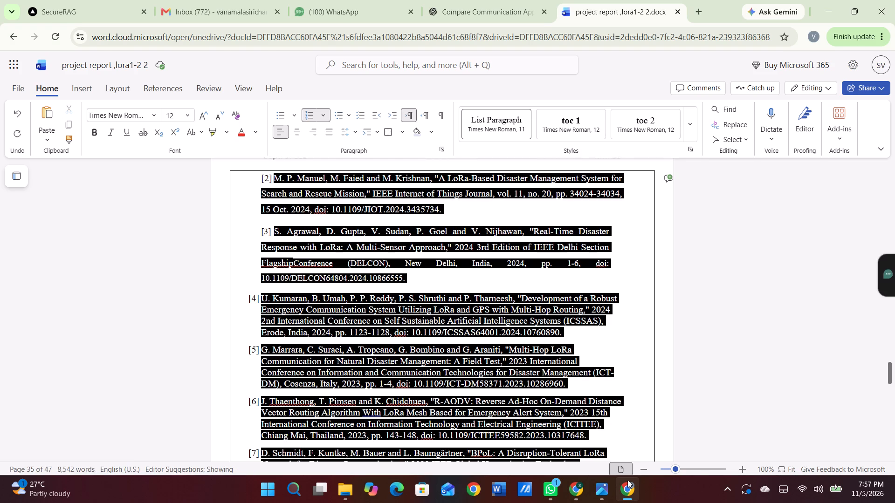
pyautogui.moveTo(627, 480); pyautogui.dragTo(632, 502)
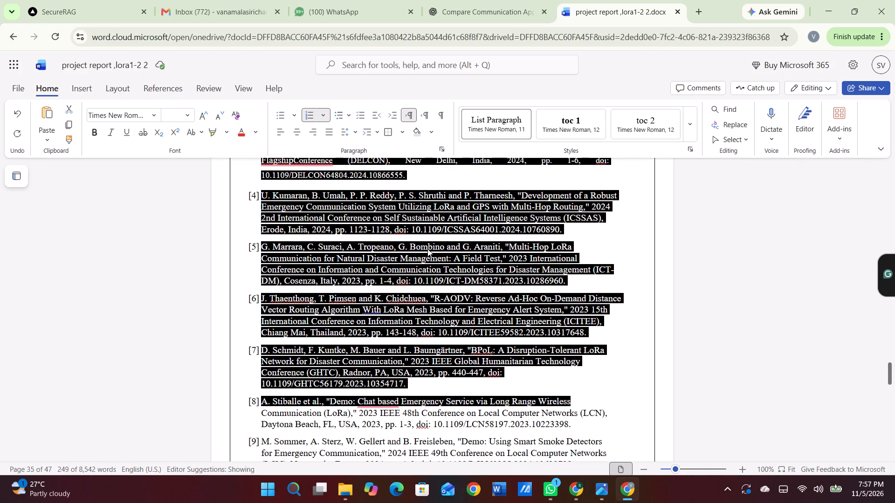
pyautogui.click(351, 135)
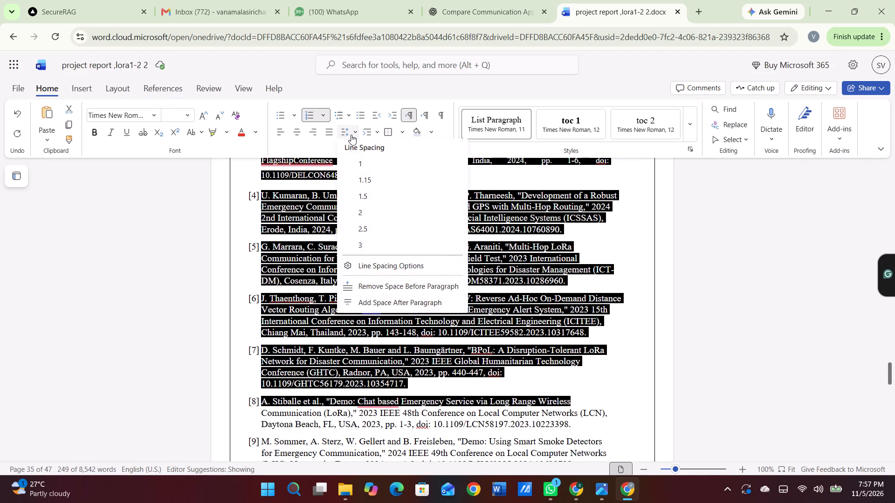
pyautogui.click(367, 197)
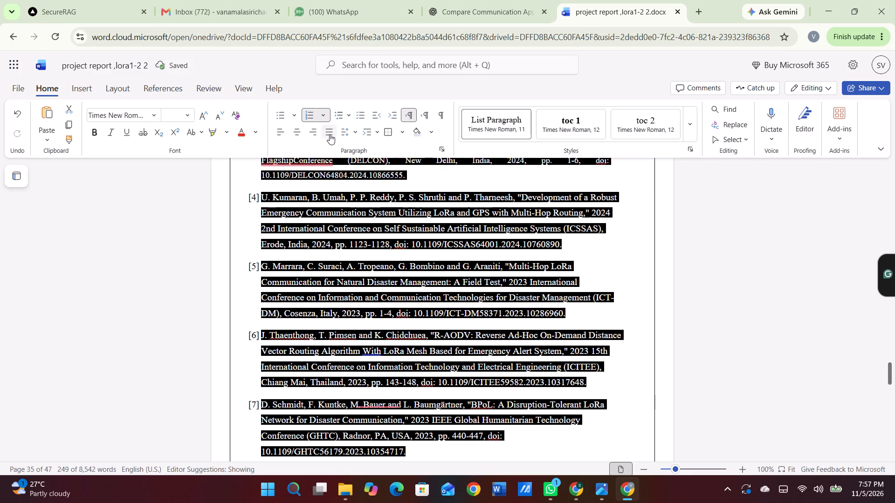
pyautogui.click(330, 134)
pyautogui.click(382, 341)
# Justify references [8] through [12] and set their line spacing to 1.5.
pyautogui.scroll(-2, 382, 341)
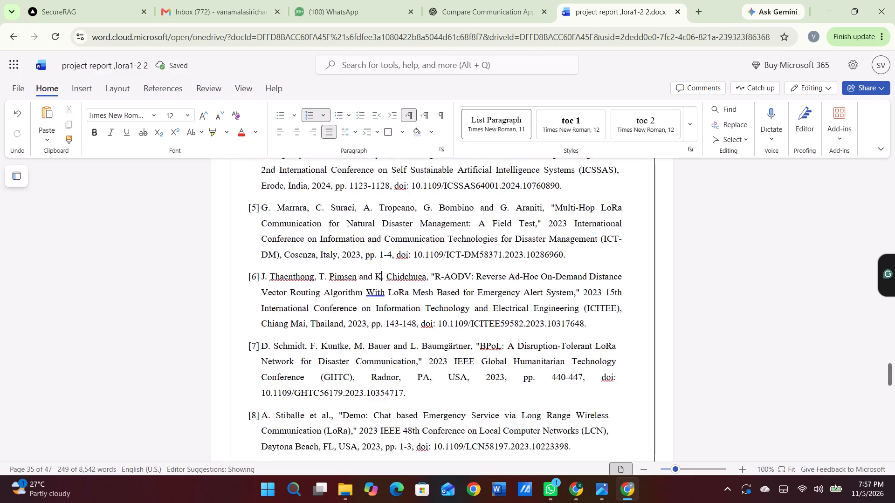
pyautogui.scroll(-3, 382, 341)
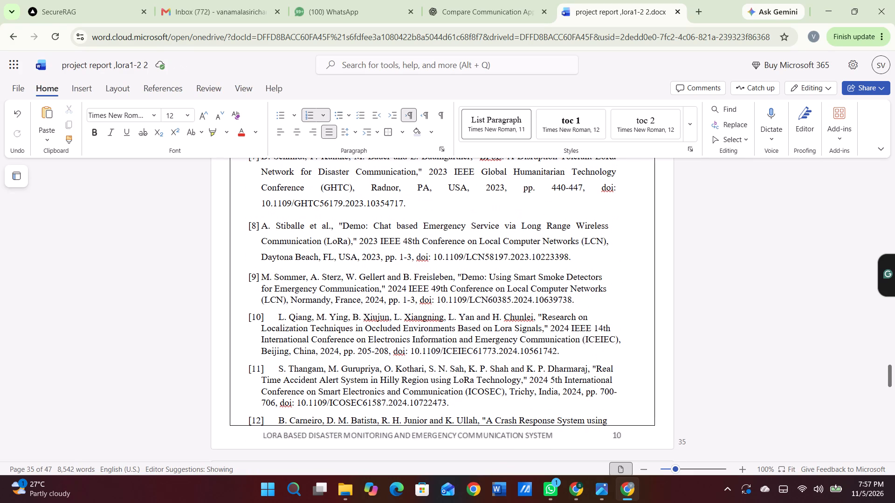
pyautogui.moveTo(244, 221); pyautogui.dragTo(533, 447)
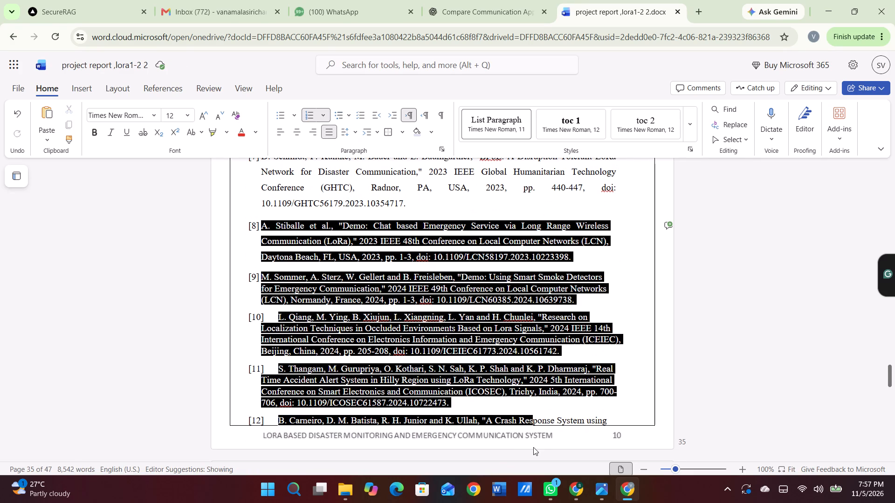
pyautogui.moveTo(533, 447); pyautogui.dragTo(652, 435)
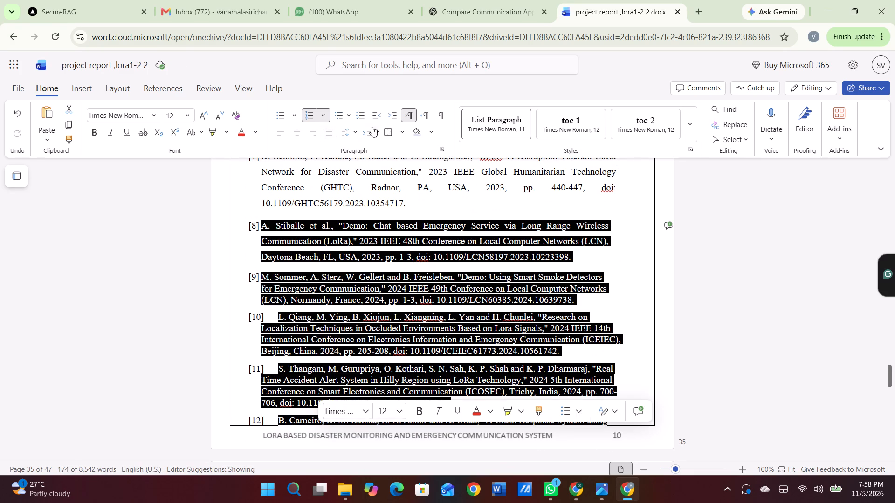
pyautogui.click(333, 129)
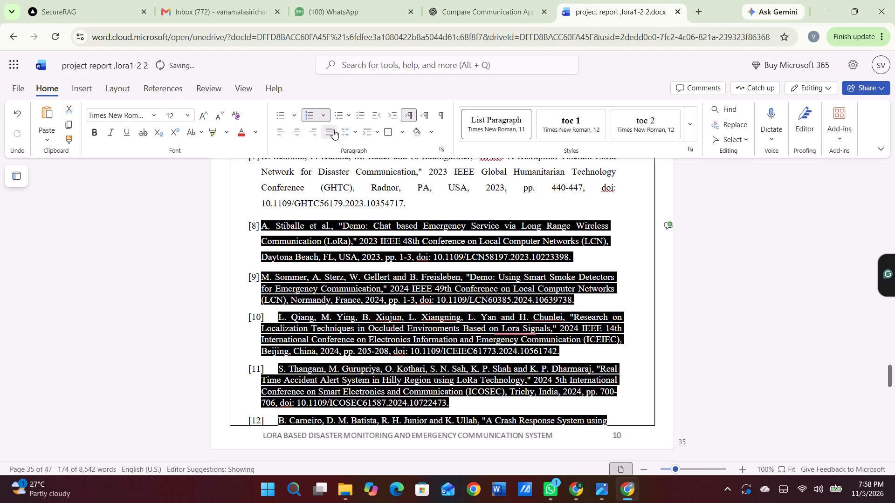
pyautogui.click(354, 133)
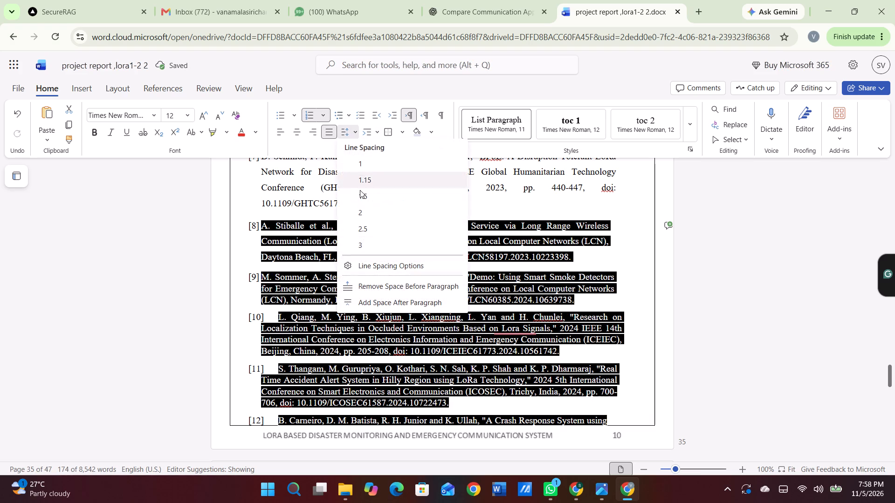
pyautogui.click(360, 190)
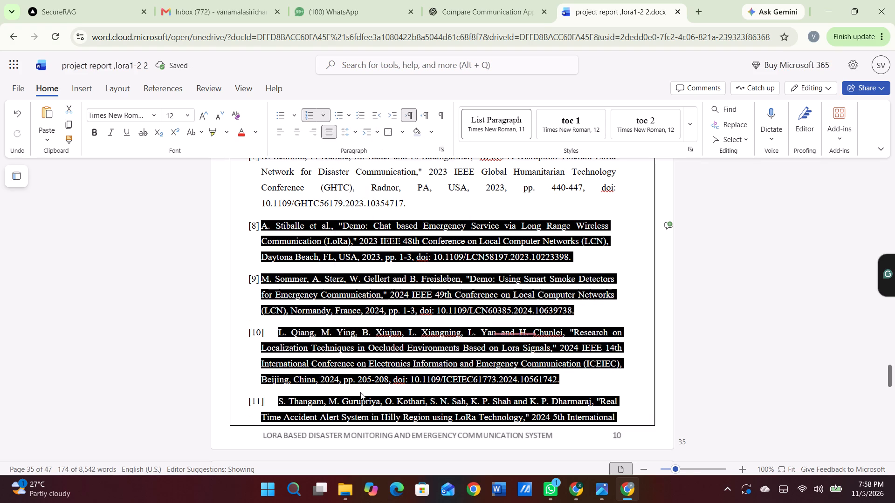
# Set the text from reference [12] through the empty items below reference [14] to 1.5 line spacing and justify it.
pyautogui.scroll(-4, 360, 392)
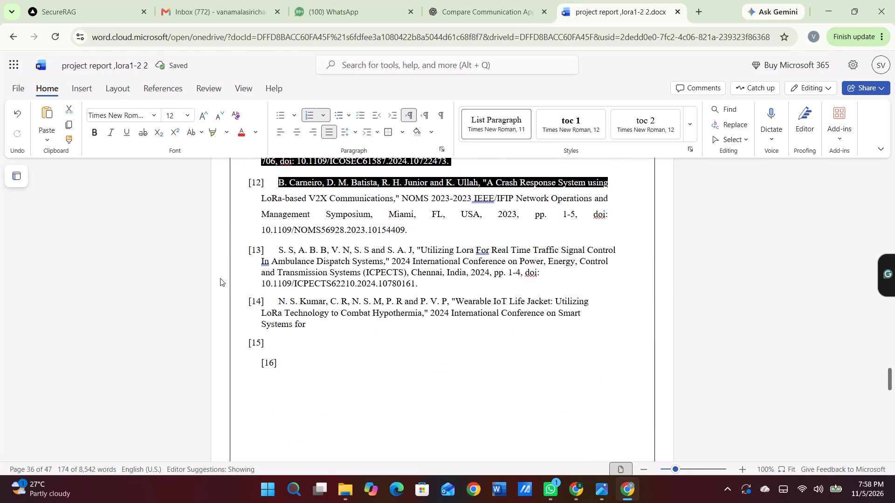
pyautogui.click(293, 250)
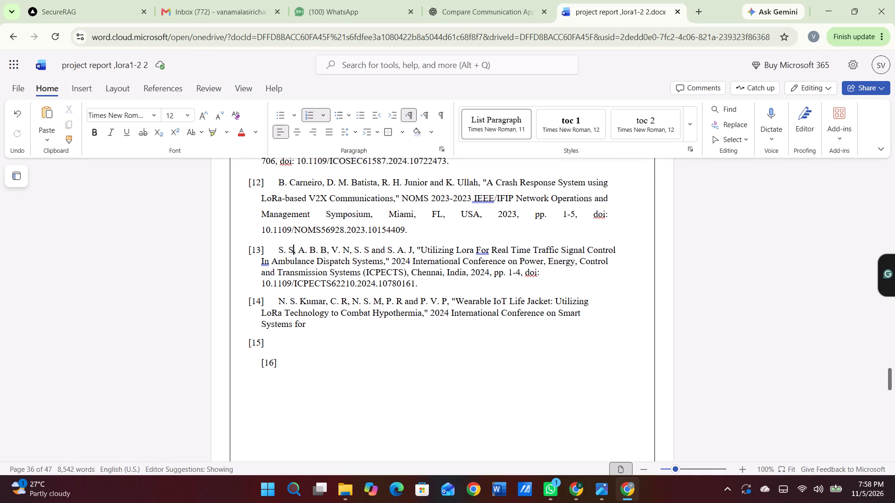
pyautogui.moveTo(247, 182); pyautogui.dragTo(401, 391)
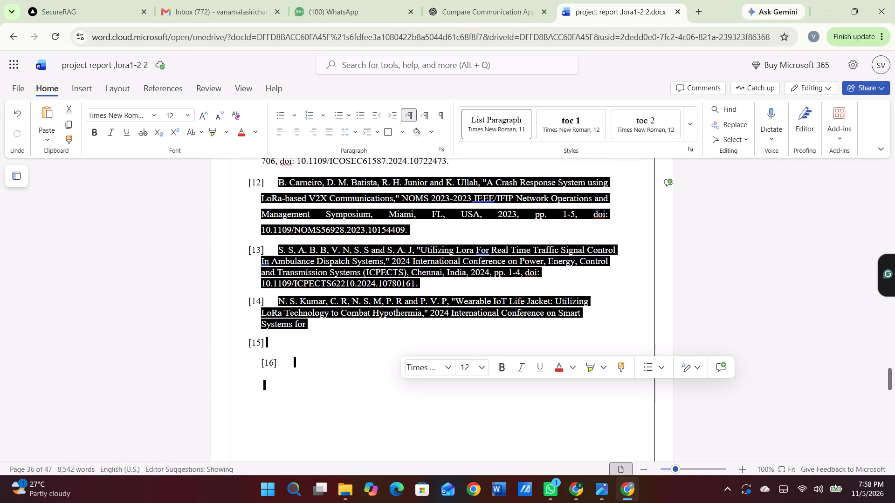
pyautogui.click(353, 136)
pyautogui.click(360, 191)
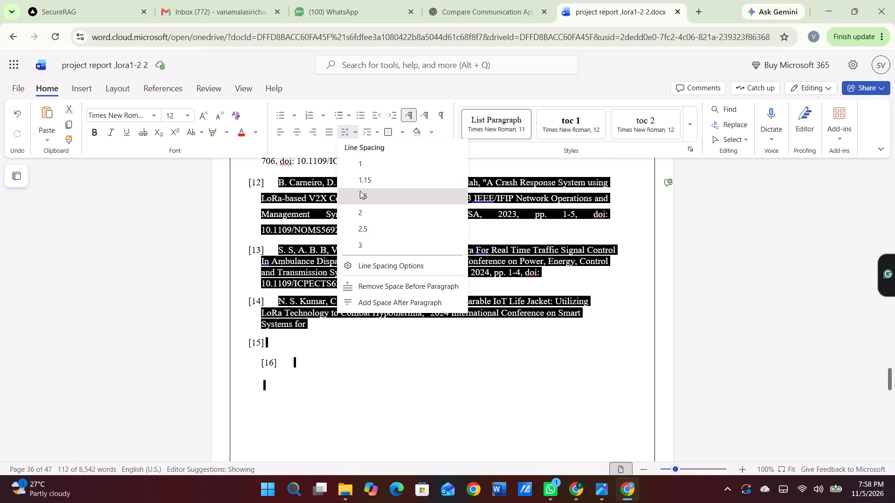
pyautogui.click(334, 133)
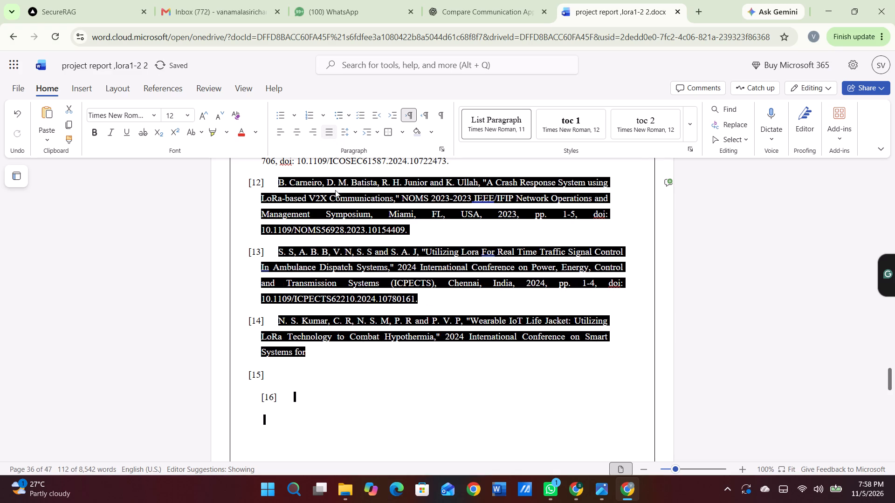
# Delete the empty numbered items [15] and [16] below reference [14].
pyautogui.click(290, 386)
pyautogui.click(280, 403)
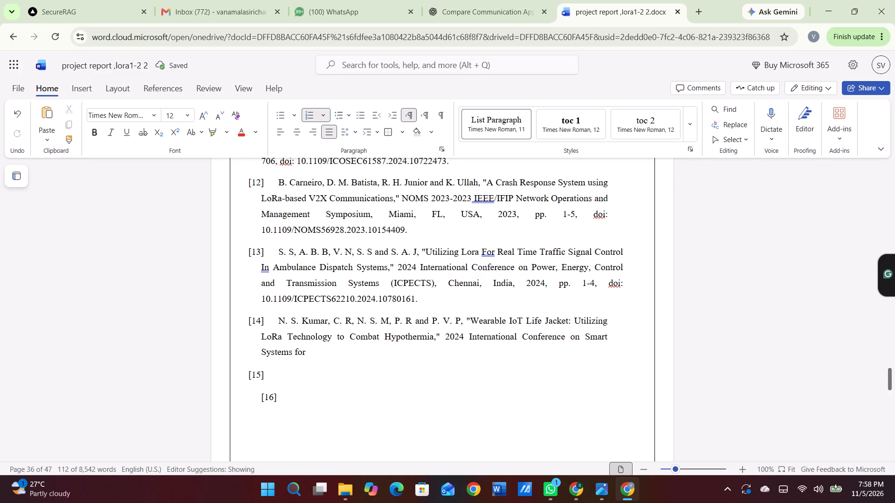
pyautogui.moveTo(240, 368); pyautogui.dragTo(308, 428)
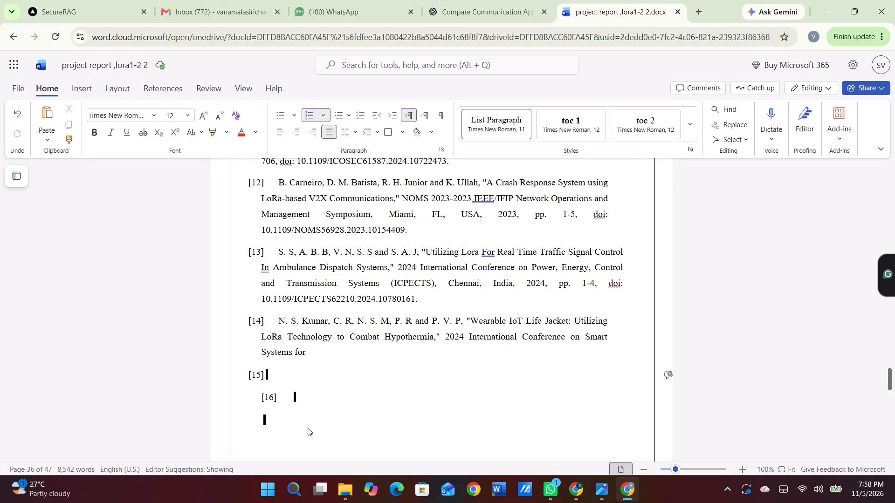
pyautogui.moveTo(308, 428); pyautogui.dragTo(309, 429)
pyautogui.press('BackSpace')
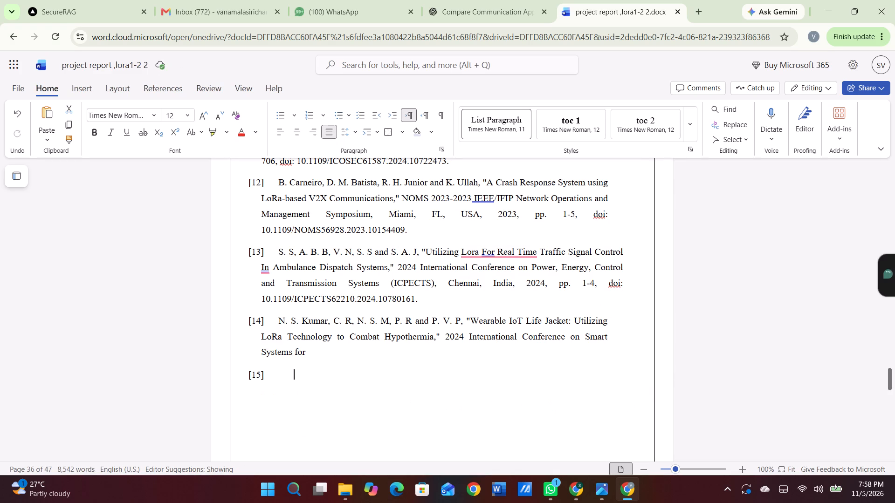
pyautogui.press('BackSpace')
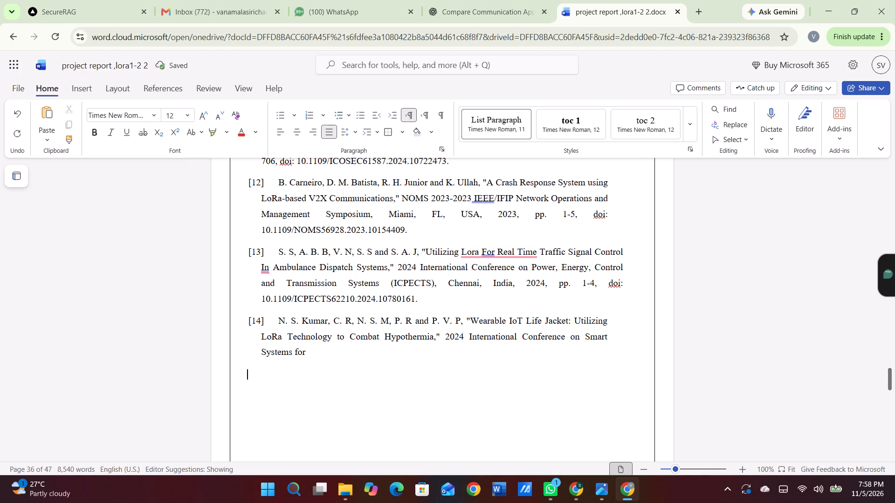
# Examine the pages between reference [14] on page 36 and the end of the report for the remaining reference text.
pyautogui.scroll(-9, 394, 315)
pyautogui.scroll(-12, 394, 315)
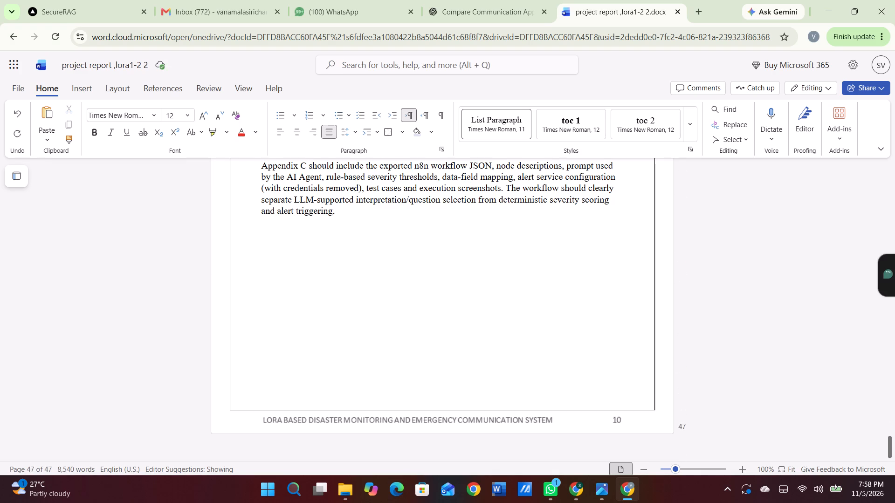
pyautogui.scroll(-2, 394, 315)
pyautogui.scroll(6, 394, 315)
pyautogui.scroll(-1, 394, 315)
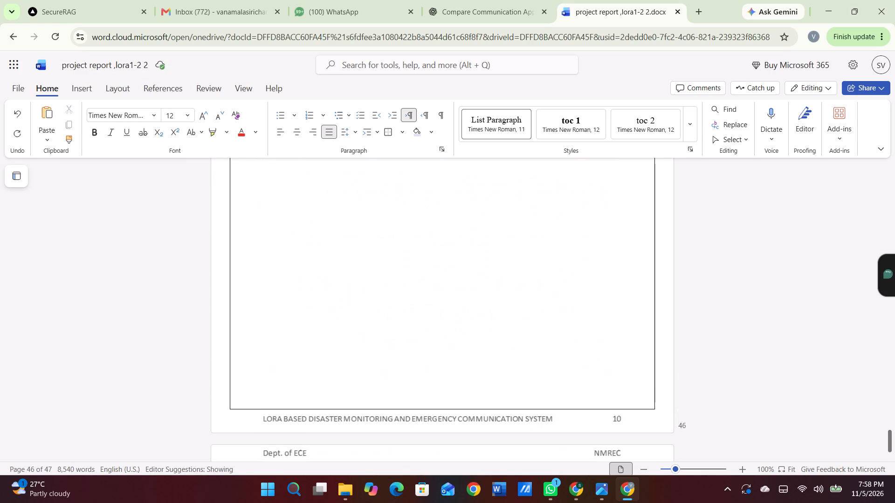
pyautogui.scroll(-4, 394, 315)
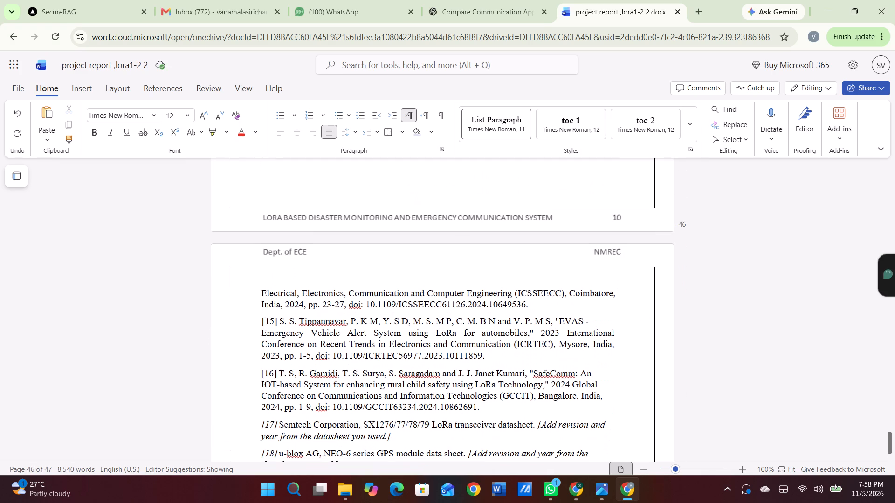
pyautogui.scroll(7, 394, 315)
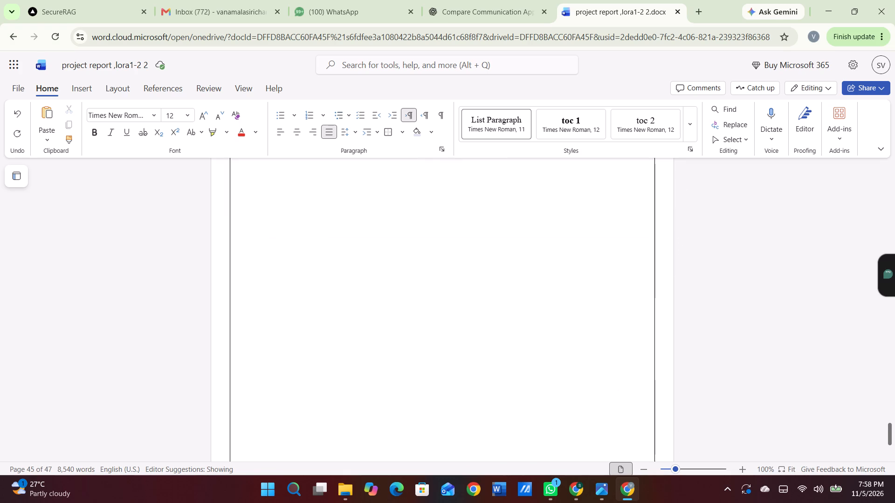
pyautogui.scroll(7, 394, 315)
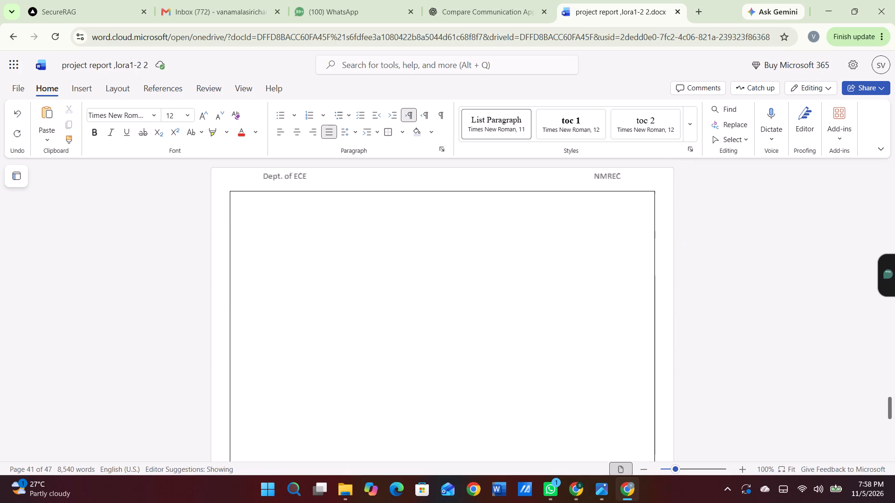
pyautogui.scroll(8, 394, 315)
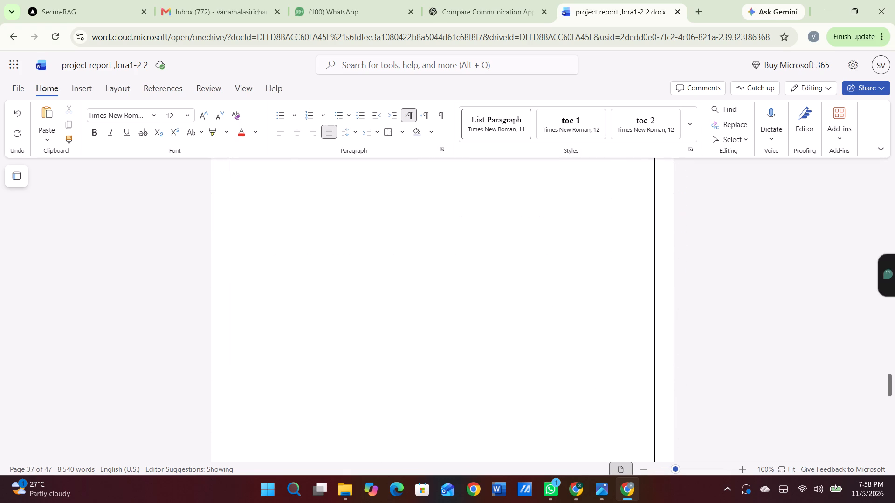
pyautogui.scroll(3, 394, 315)
pyautogui.scroll(-3, 394, 315)
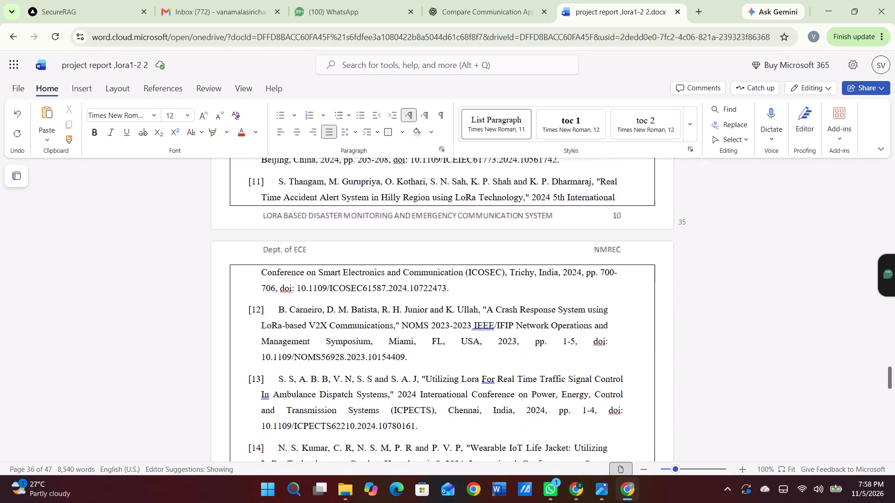
# Cut the last page's text from "Electrical, Electronics, Communication and Computer Engineering" through the Appendix heading.
pyautogui.scroll(-11, 394, 315)
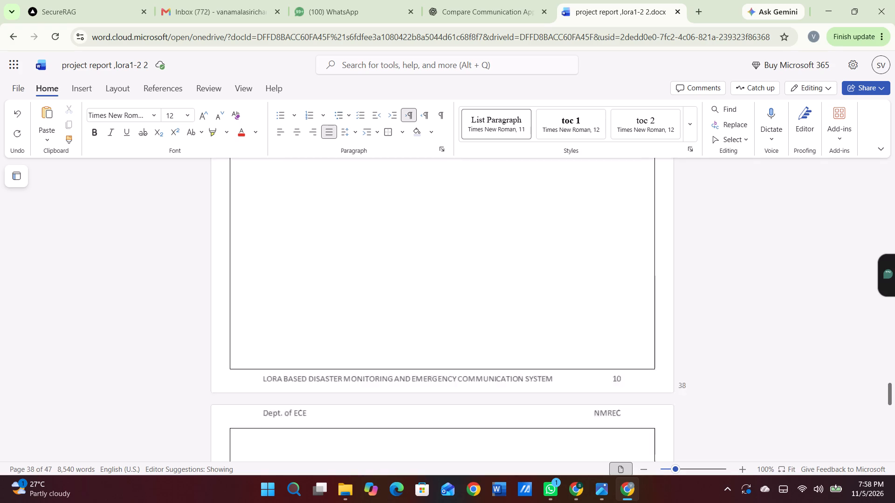
pyautogui.scroll(-16, 394, 315)
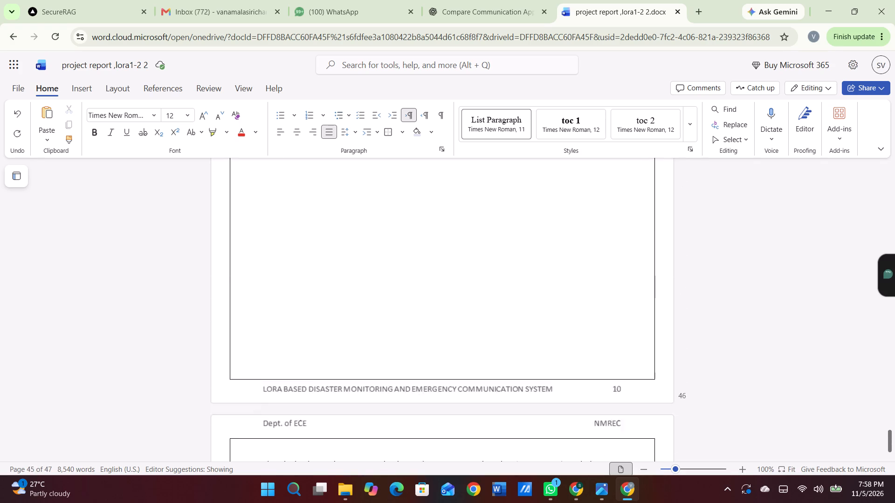
pyautogui.scroll(-2, 394, 315)
pyautogui.scroll(6, 394, 315)
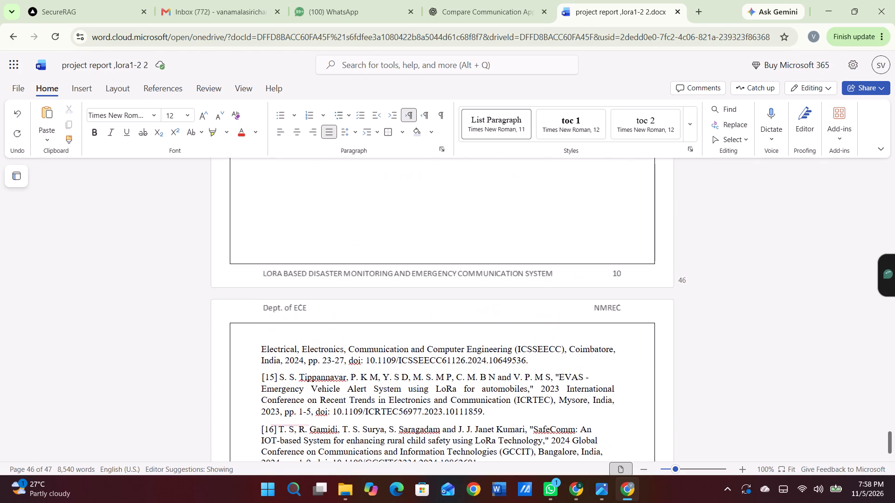
pyautogui.moveTo(252, 346); pyautogui.dragTo(506, 502)
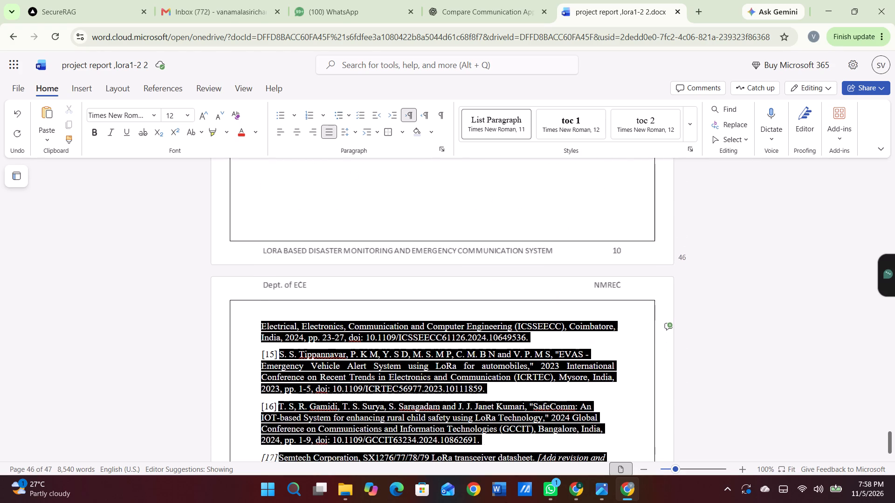
pyautogui.moveTo(506, 502); pyautogui.dragTo(724, 502)
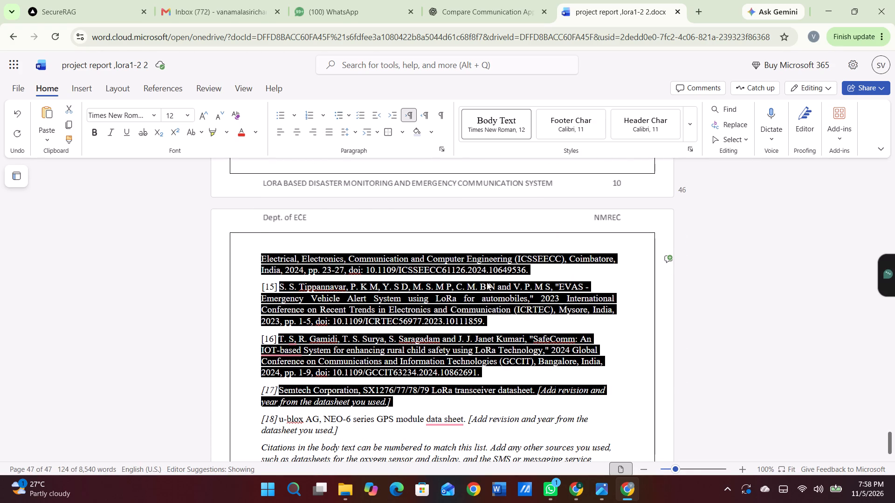
pyautogui.click(441, 275)
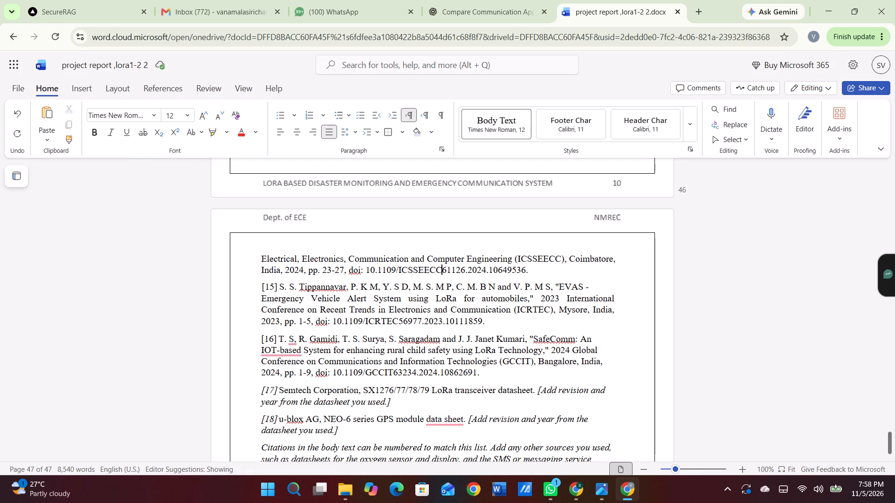
pyautogui.moveTo(254, 258); pyautogui.dragTo(625, 502)
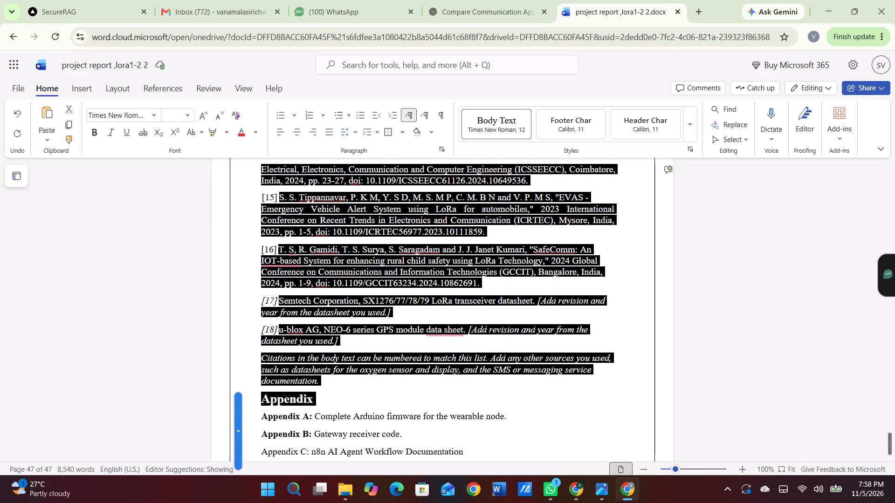
pyautogui.moveTo(625, 502); pyautogui.dragTo(703, 502)
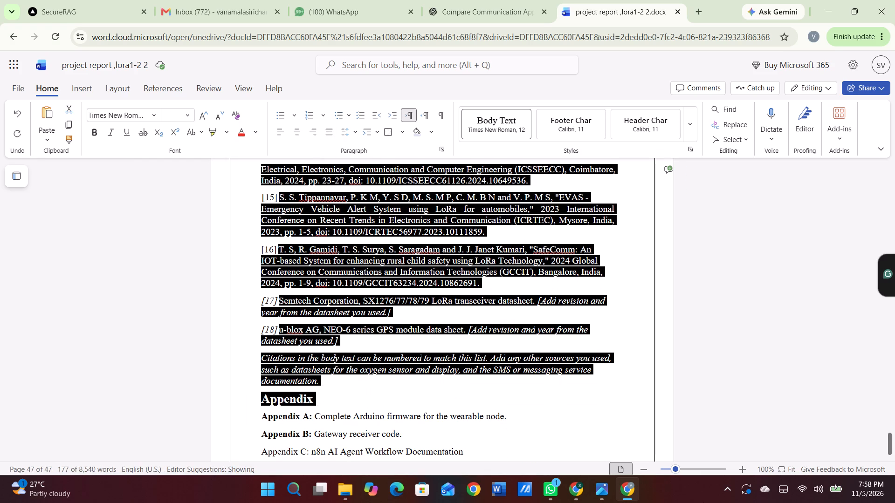
pyautogui.moveTo(703, 502); pyautogui.dragTo(844, 502)
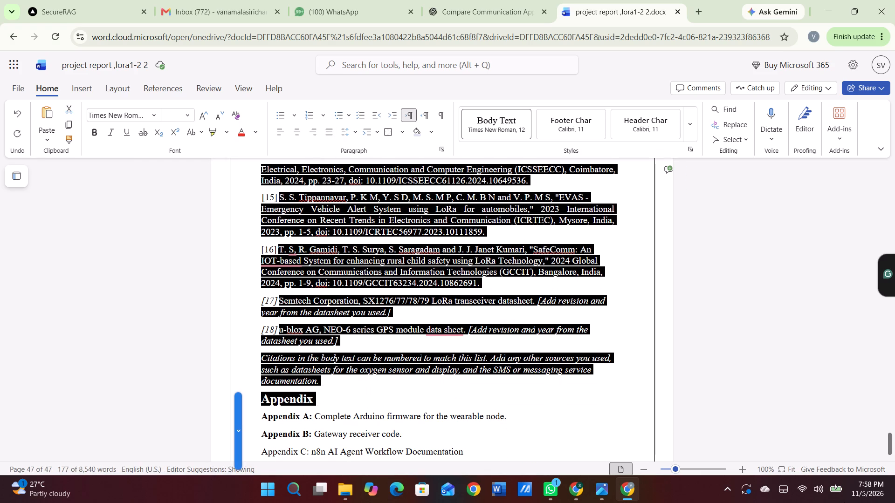
pyautogui.hotkey('ctrl', 'c')
pyautogui.hotkey('ctrl', 'x')
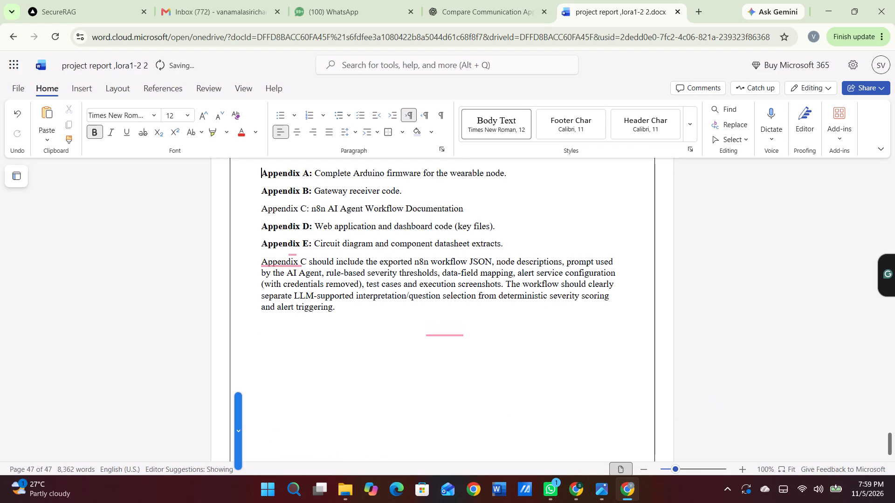
# Paste the cut references and Appendix heading directly after "Systems for" at the end of reference [14] on page 36.
pyautogui.scroll(11, 652, 388)
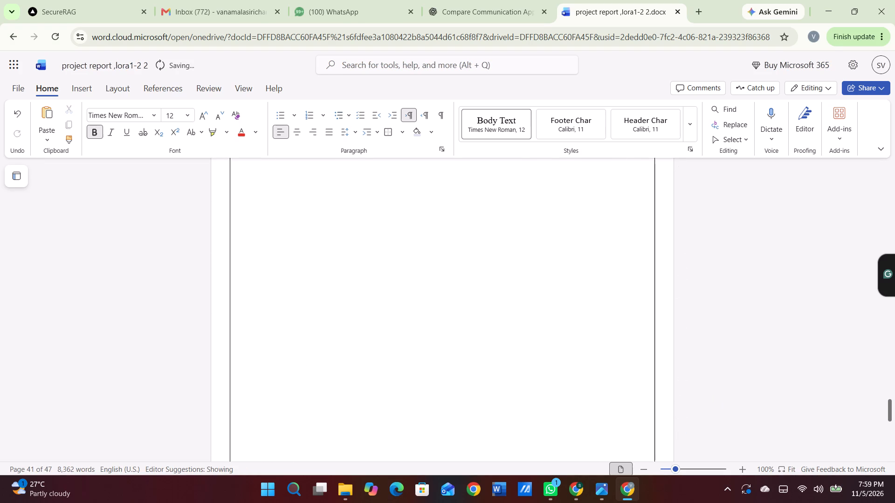
pyautogui.scroll(6, 652, 388)
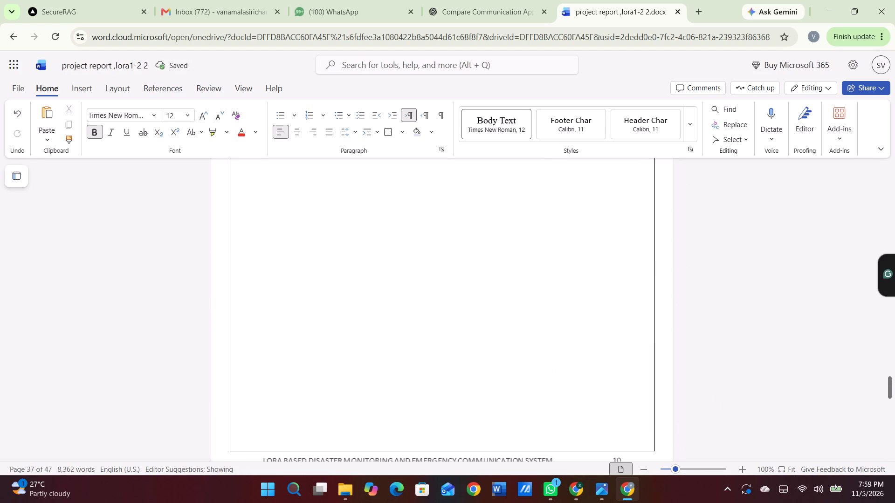
pyautogui.scroll(7, 652, 388)
pyautogui.scroll(-2, 652, 388)
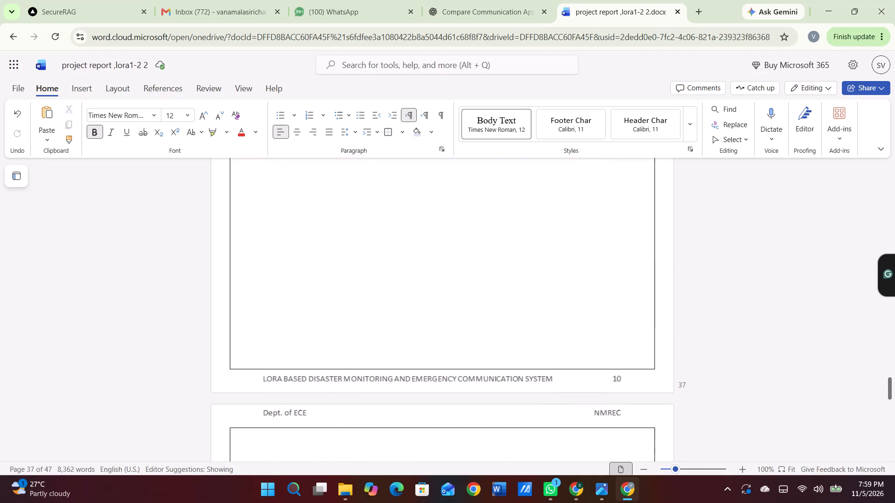
pyautogui.scroll(7, 652, 388)
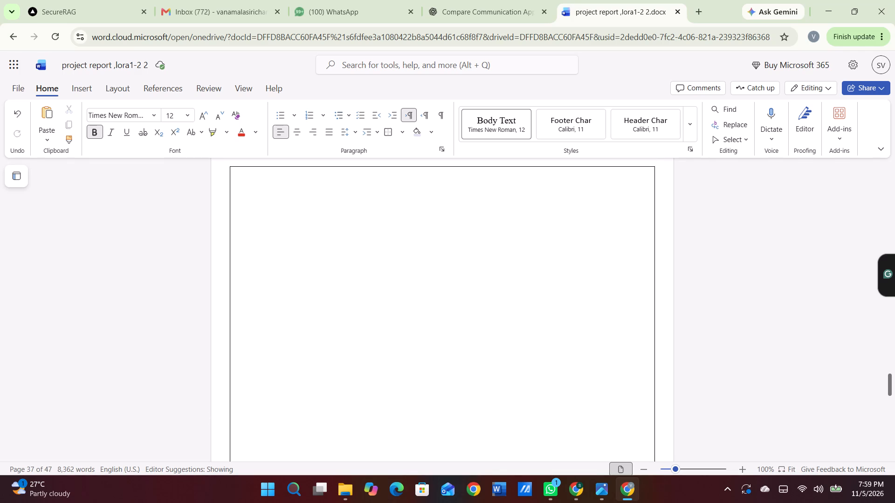
pyautogui.scroll(8, 486, 265)
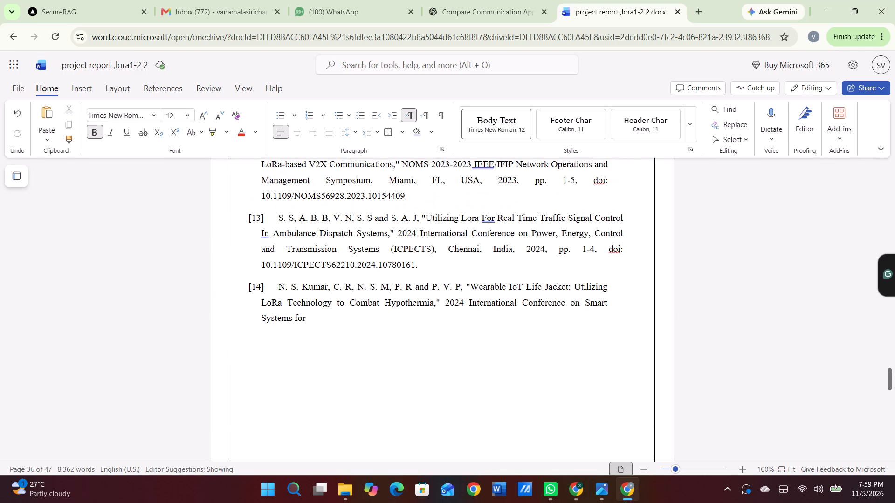
pyautogui.scroll(1, 486, 265)
pyautogui.click(314, 328)
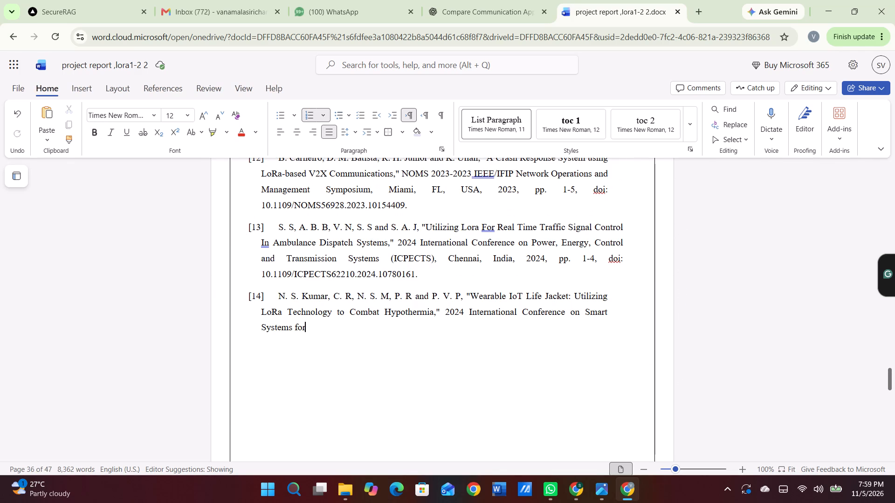
pyautogui.hotkey('ctrl', 'v')
pyautogui.scroll(1, 250, 253)
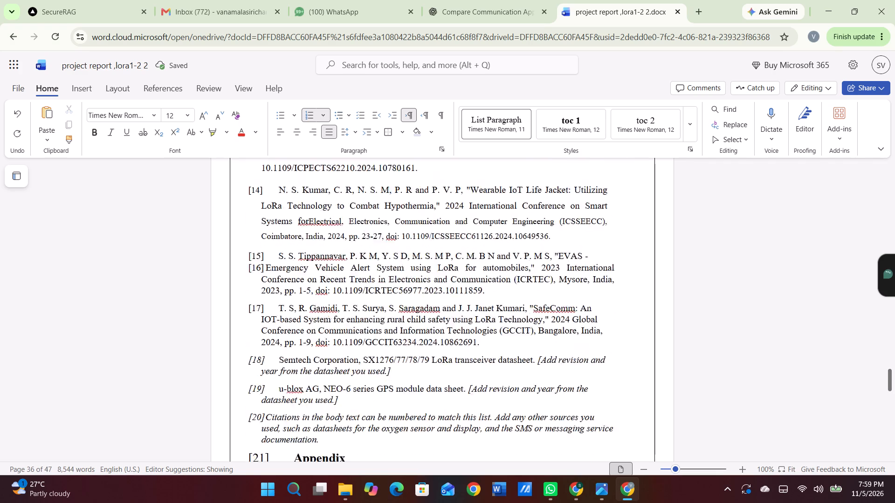
pyautogui.scroll(2, 250, 253)
pyautogui.scroll(-2, 250, 253)
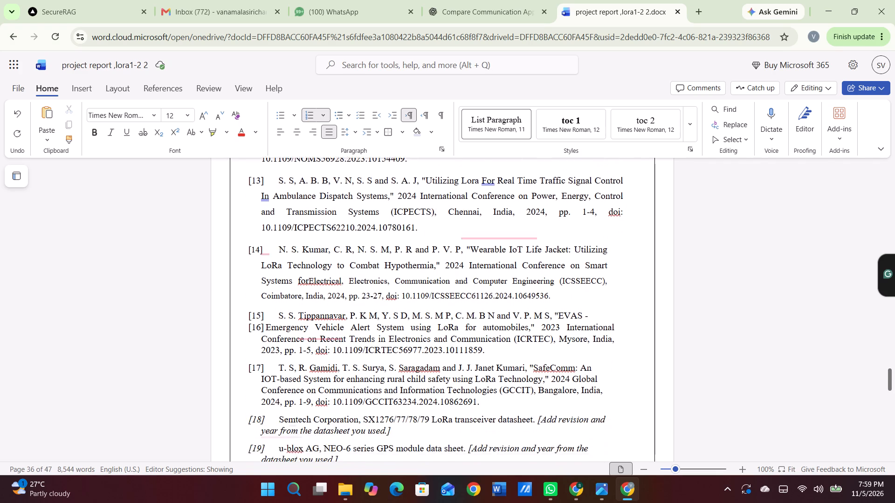
pyautogui.scroll(-1, 250, 253)
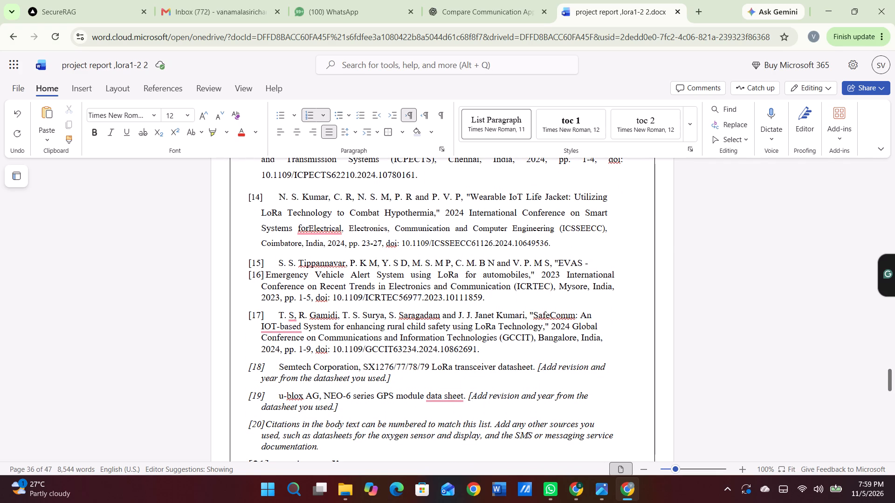
# Justify the text from reference [15] through the Appendix heading and empty item [22], and set its line spacing to 1.5.
pyautogui.moveTo(237, 254); pyautogui.dragTo(397, 473)
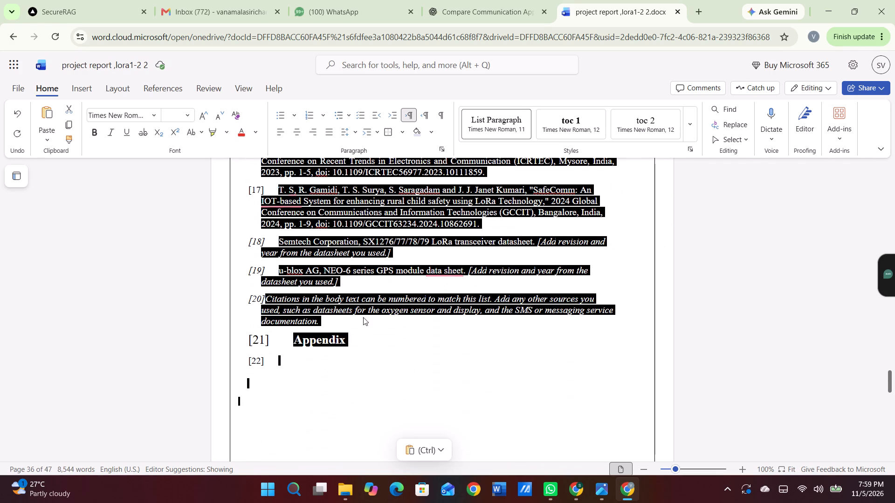
pyautogui.click(354, 136)
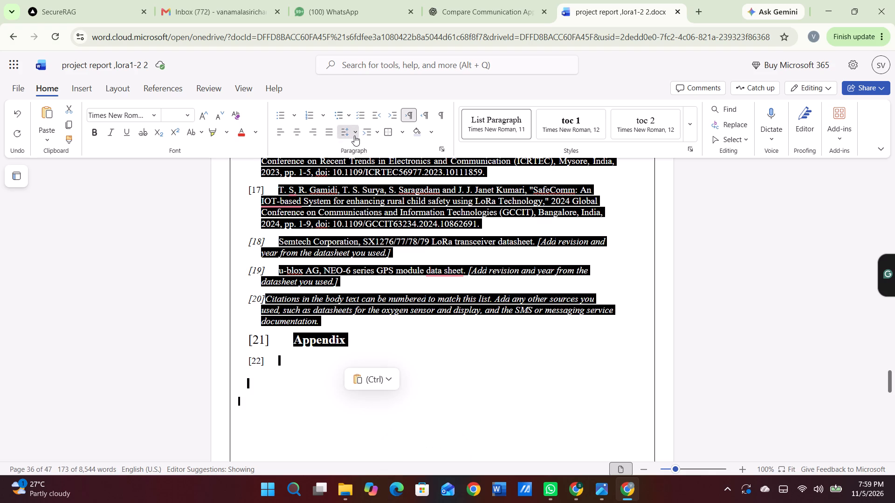
pyautogui.moveTo(357, 193); pyautogui.dragTo(333, 133)
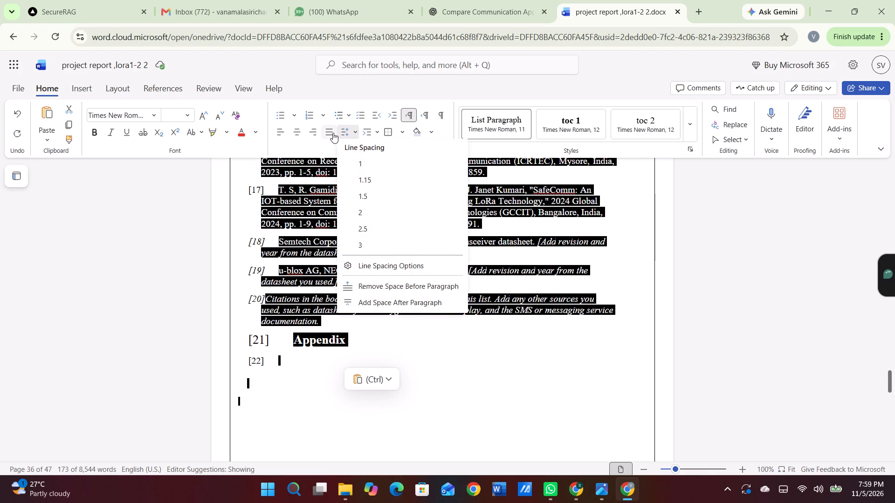
pyautogui.moveTo(333, 133); pyautogui.dragTo(332, 132)
pyautogui.click(332, 132)
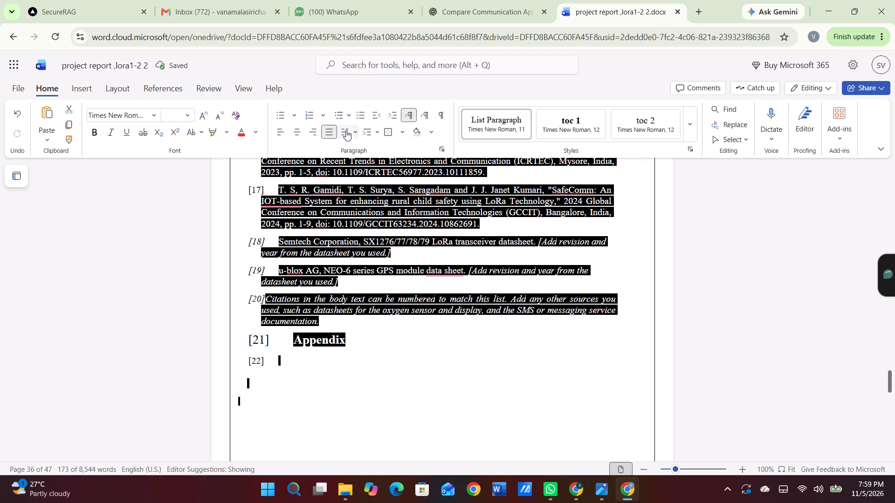
pyautogui.click(353, 132)
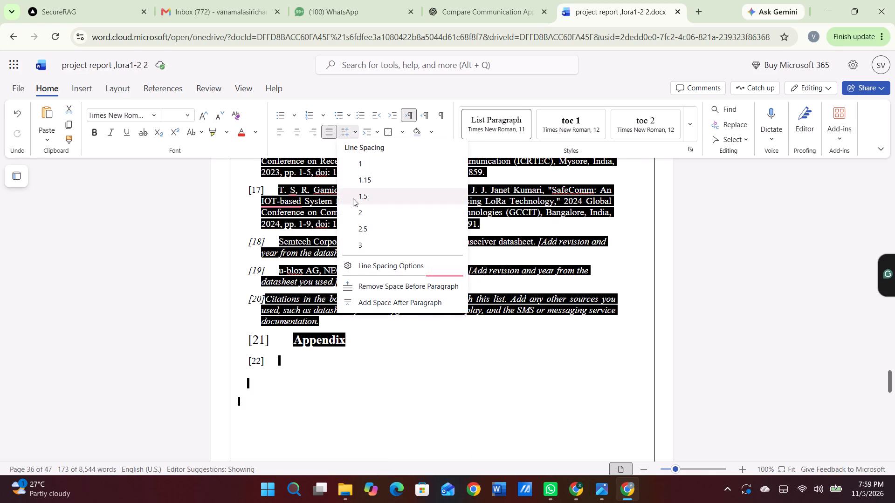
pyautogui.click(353, 198)
pyautogui.click(328, 243)
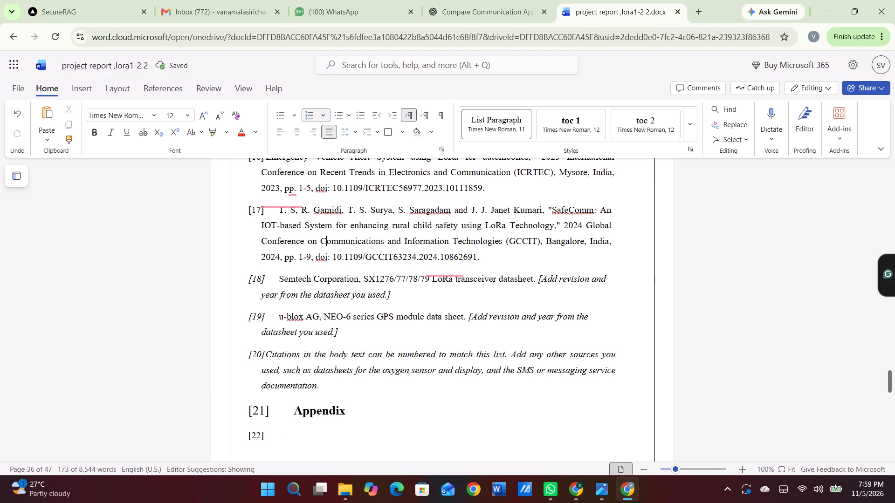
# Insert two empty numbered items directly before the Appendix heading at the end of the references on page 36.
pyautogui.scroll(-4, 355, 377)
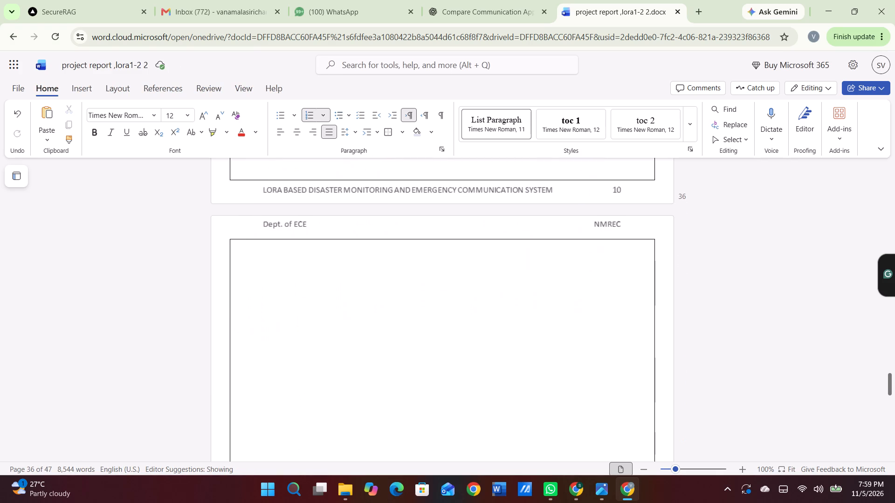
pyautogui.click(287, 229)
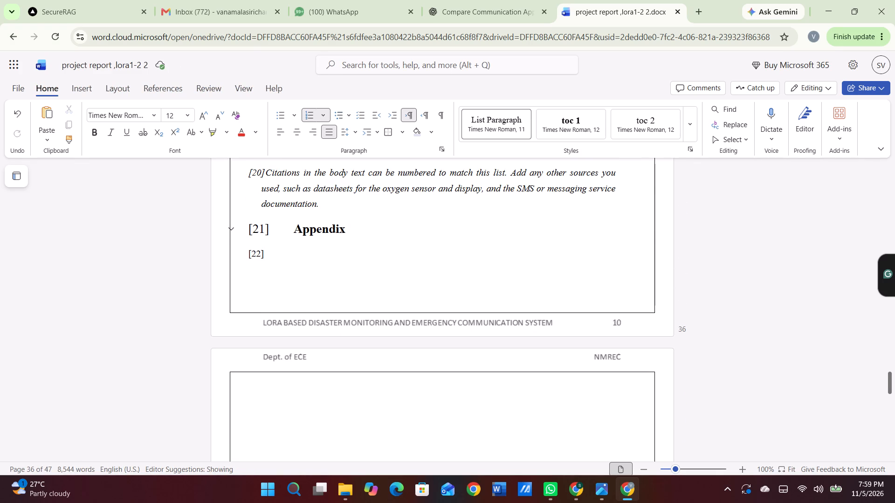
pyautogui.press('Return')
pyautogui.press('Return')
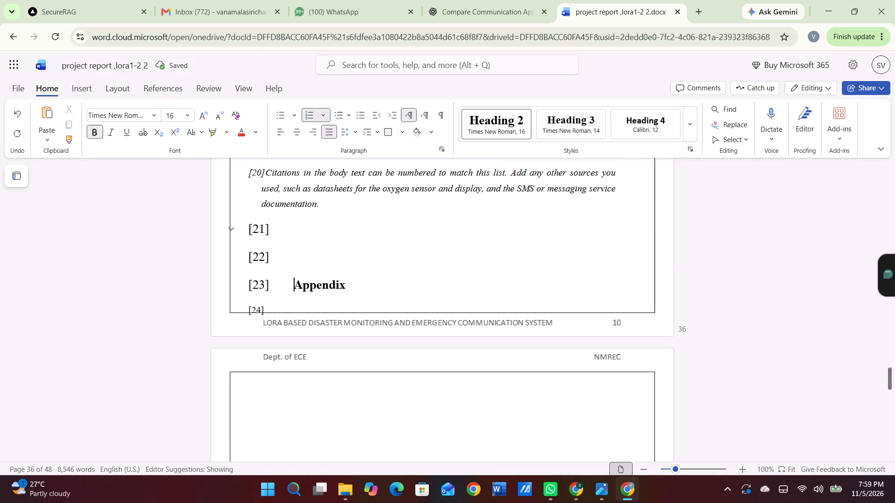
# Move the Appendix heading from the end of the reference list on page 36 to the top of page 37.
pyautogui.moveTo(244, 226); pyautogui.dragTo(276, 265)
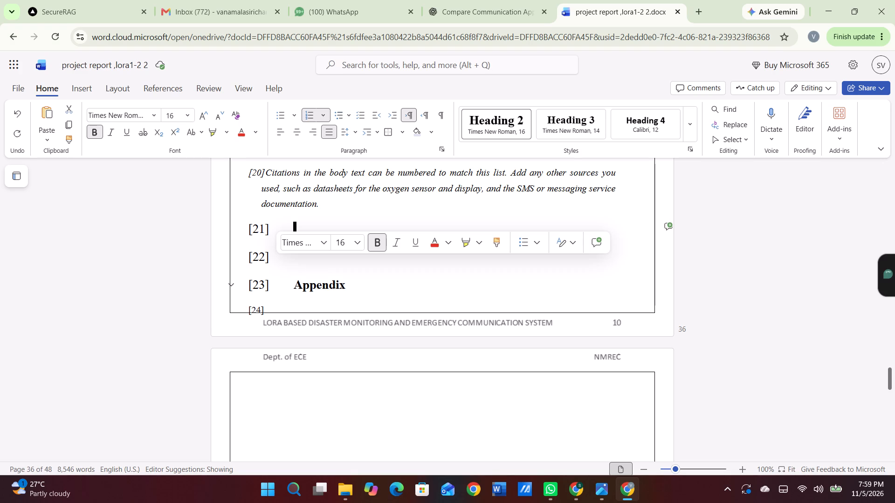
pyautogui.moveTo(284, 285); pyautogui.dragTo(347, 286)
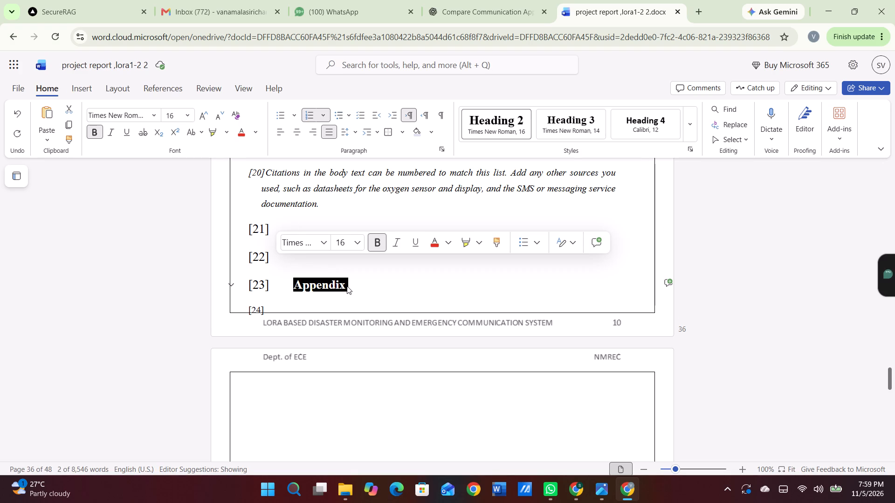
pyautogui.hotkey('ctrl', 'c')
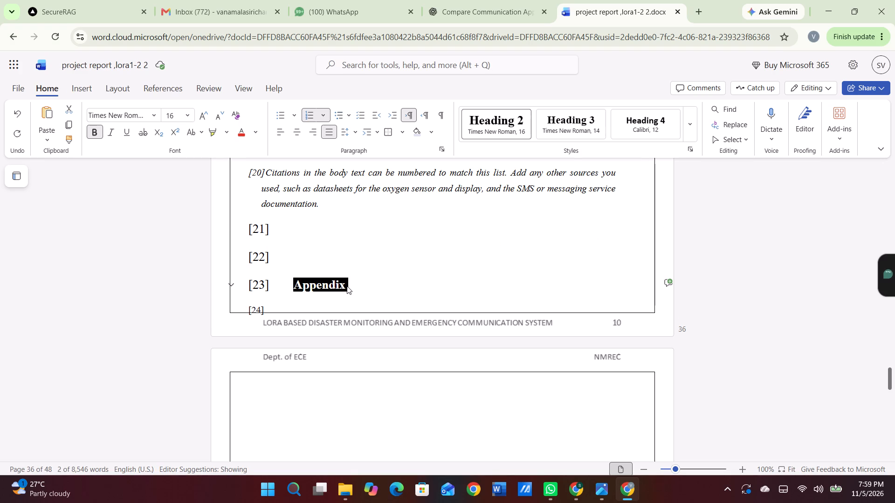
pyautogui.hotkey('ctrl', 'x')
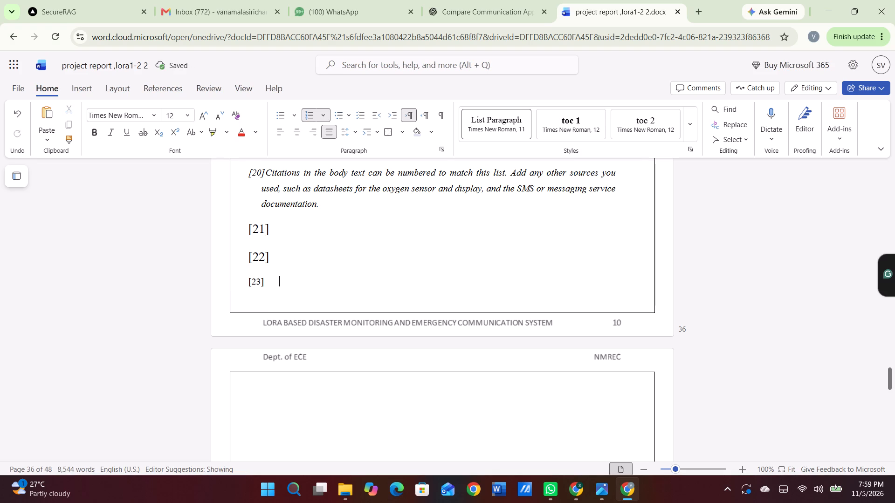
pyautogui.click(321, 394)
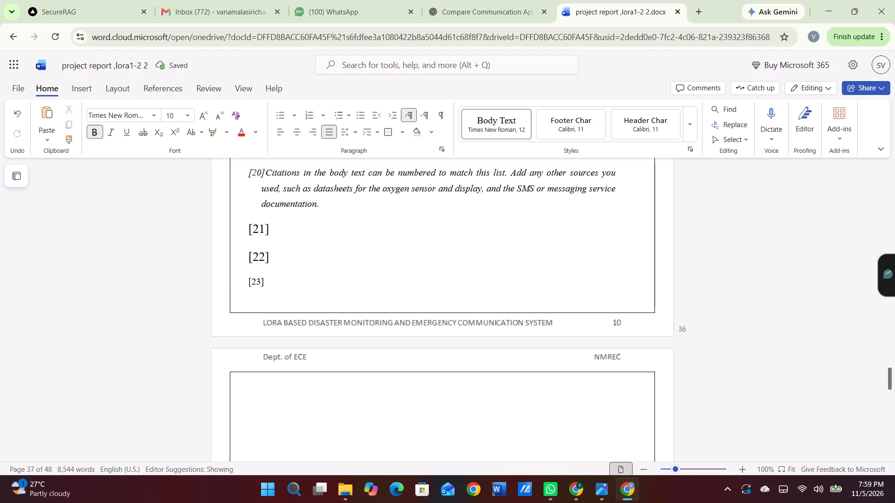
pyautogui.hotkey('ctrl', 'v')
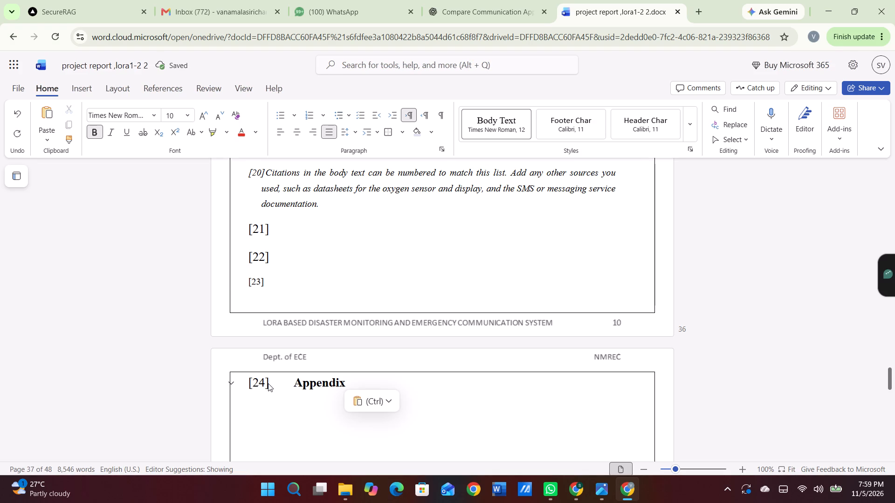
# Place the cursor in the empty numbered item [21] below reference [20] on page 36.
pyautogui.click(278, 224)
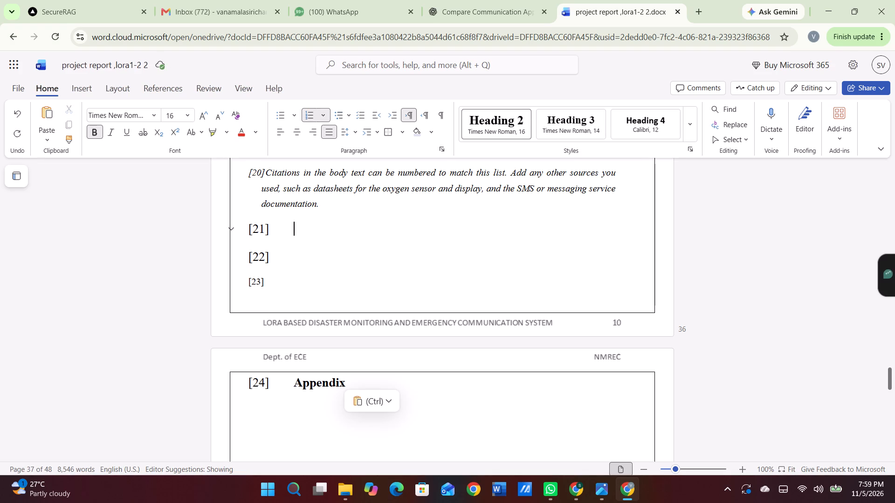
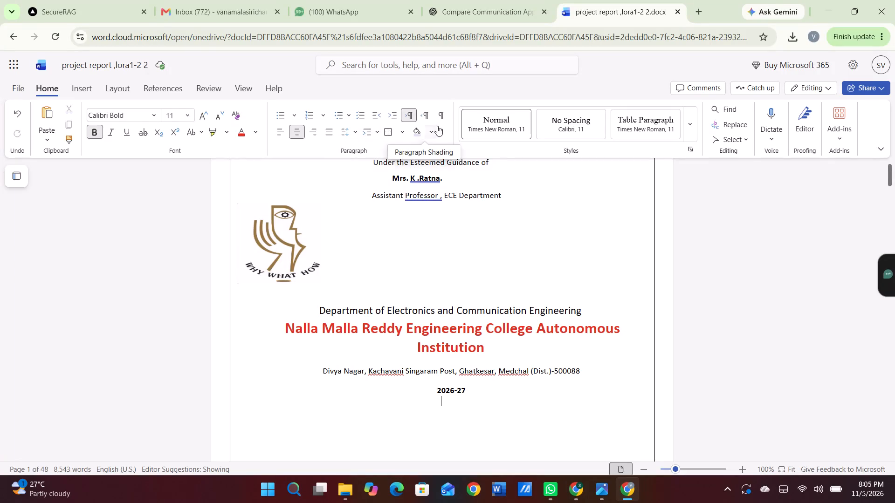
# Insert page numbers centred in the footer of the project report.
pyautogui.click(85, 85)
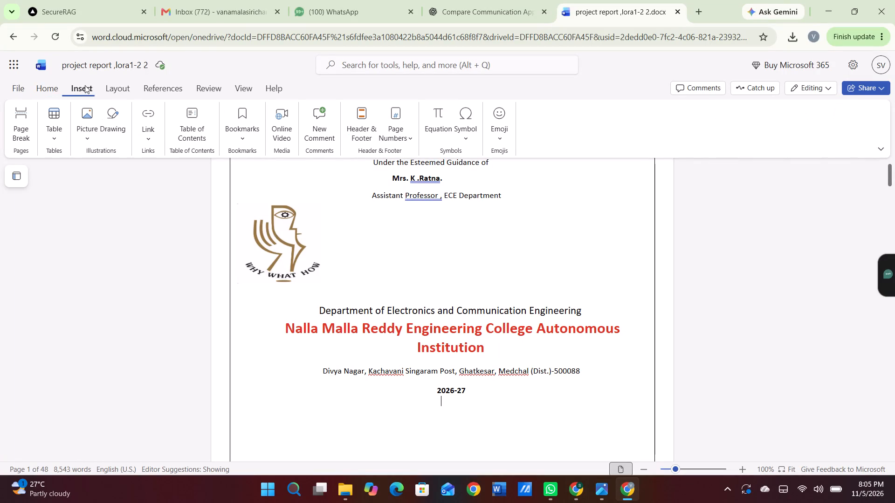
pyautogui.click(365, 125)
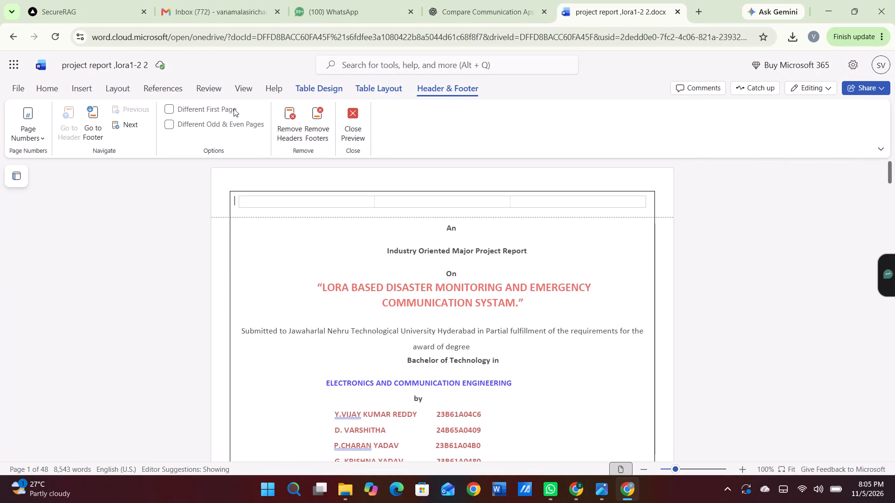
pyautogui.click(90, 94)
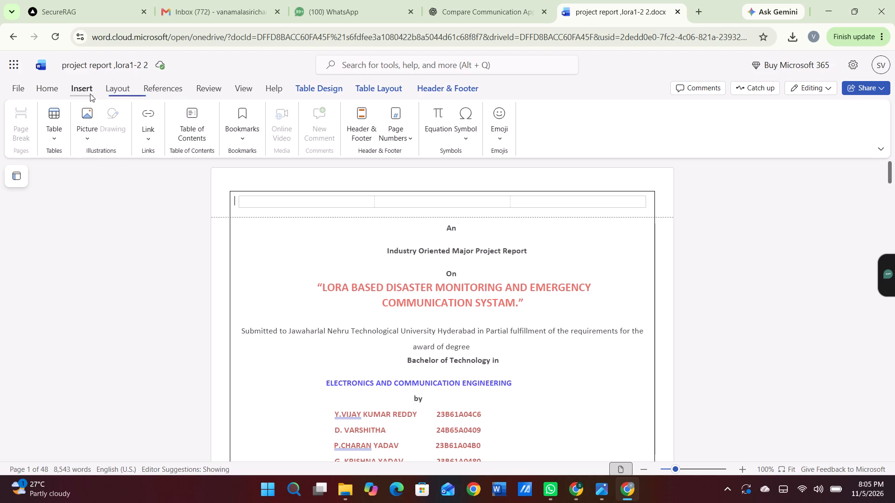
pyautogui.click(396, 129)
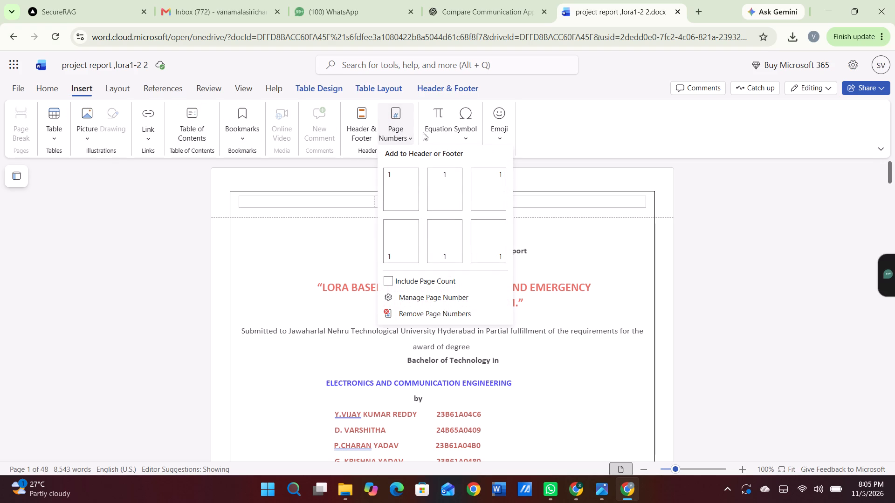
pyautogui.click(437, 249)
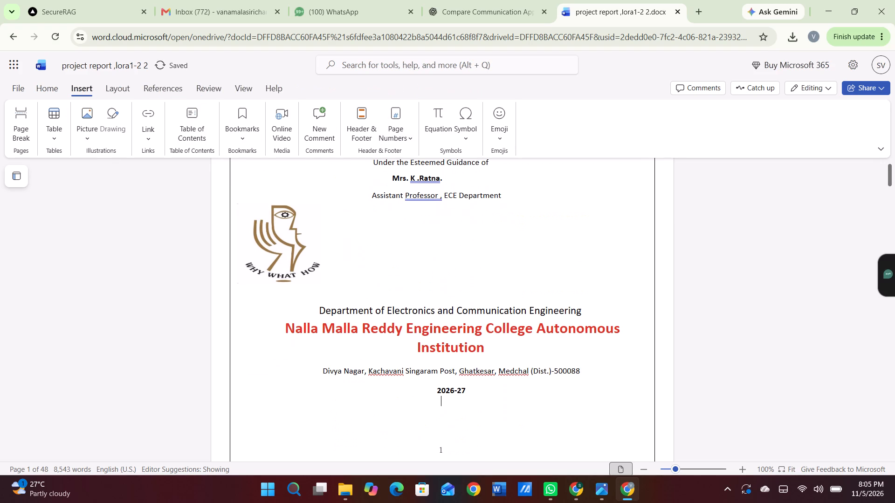
# Check the footer page numbers from the cover page through the front matter and Chapter 1.
pyautogui.scroll(-7, 442, 357)
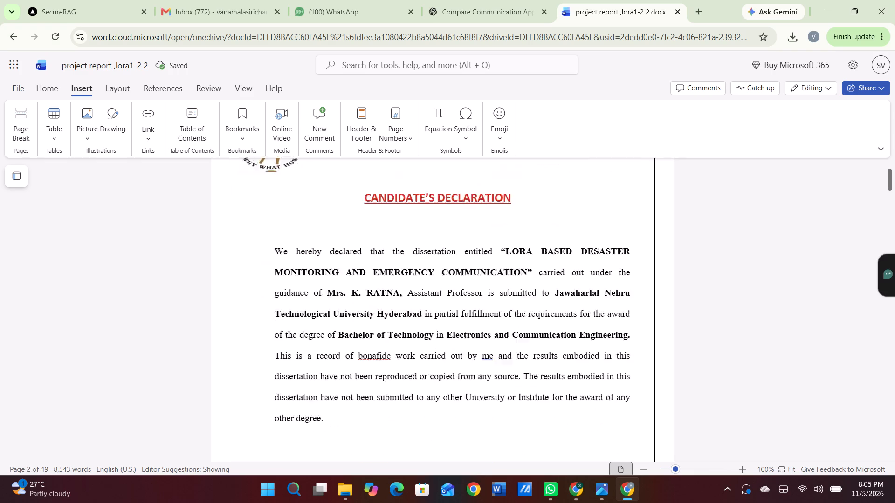
pyautogui.scroll(-3, 442, 357)
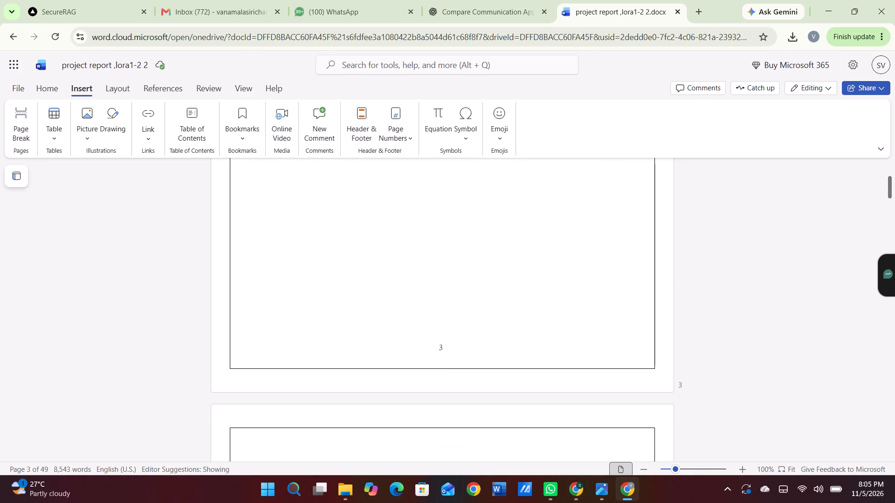
pyautogui.scroll(-6, 453, 314)
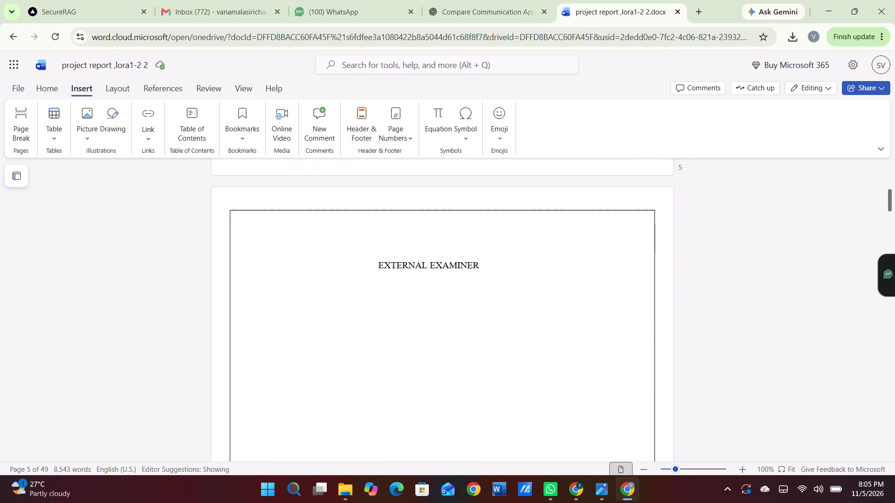
pyautogui.scroll(-6, 453, 314)
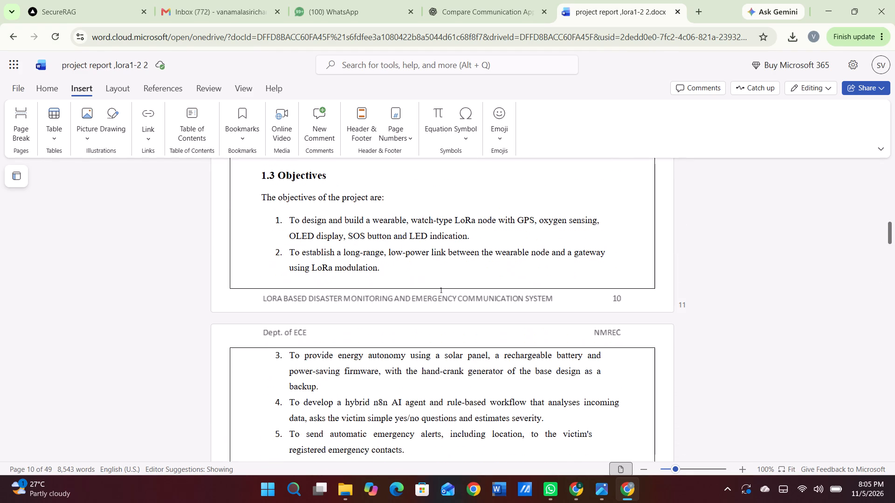
pyautogui.scroll(-2, 453, 314)
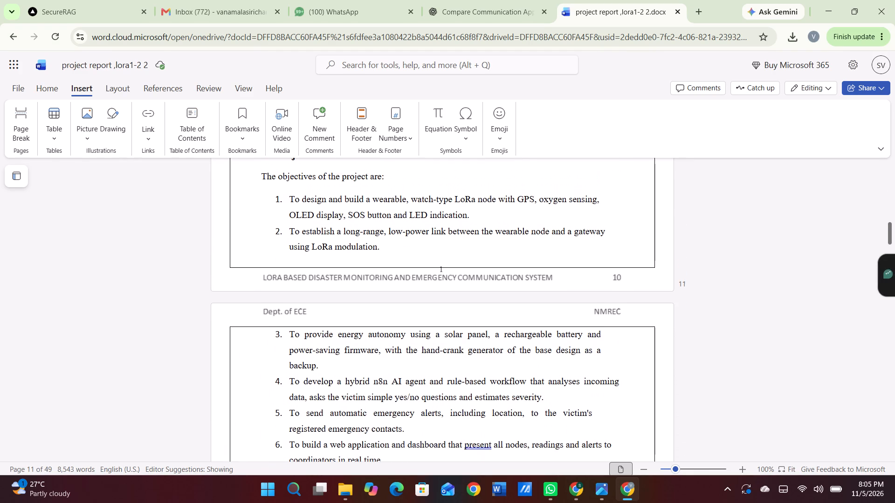
pyautogui.scroll(-3, 453, 314)
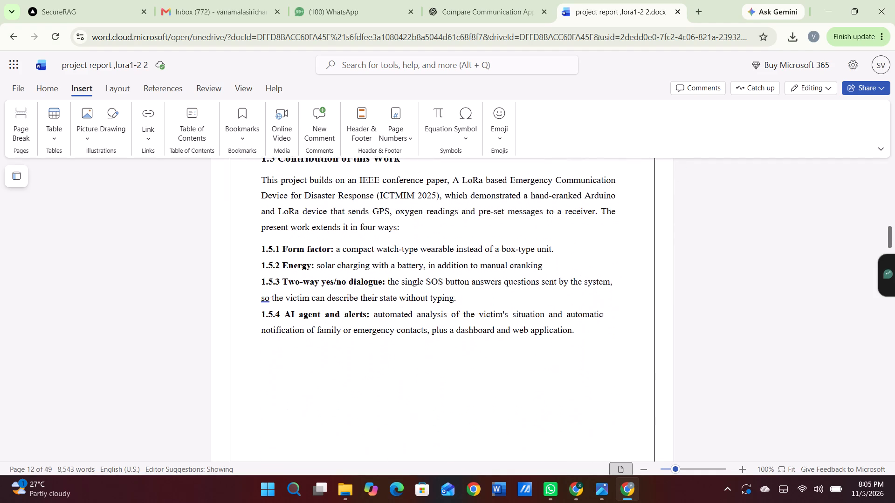
pyautogui.scroll(-1, 453, 314)
# Recheck the footers from the start of Chapter 1 through Chapter 2, up to the beginning of Chapter 3.
pyautogui.scroll(5, 453, 314)
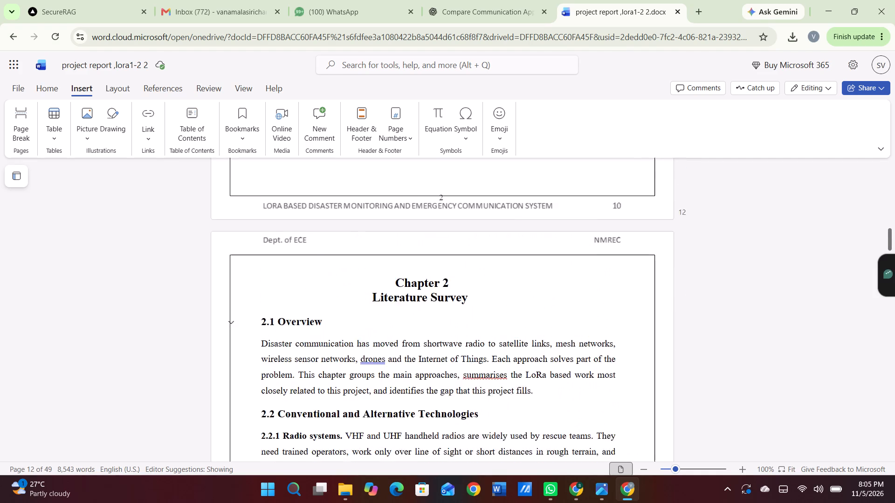
pyautogui.scroll(7, 453, 314)
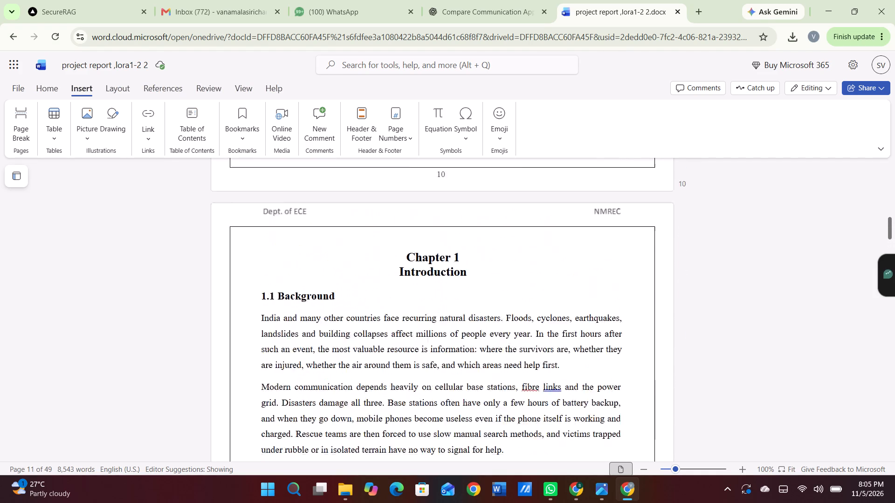
pyautogui.scroll(1, 453, 314)
pyautogui.scroll(-1, 453, 314)
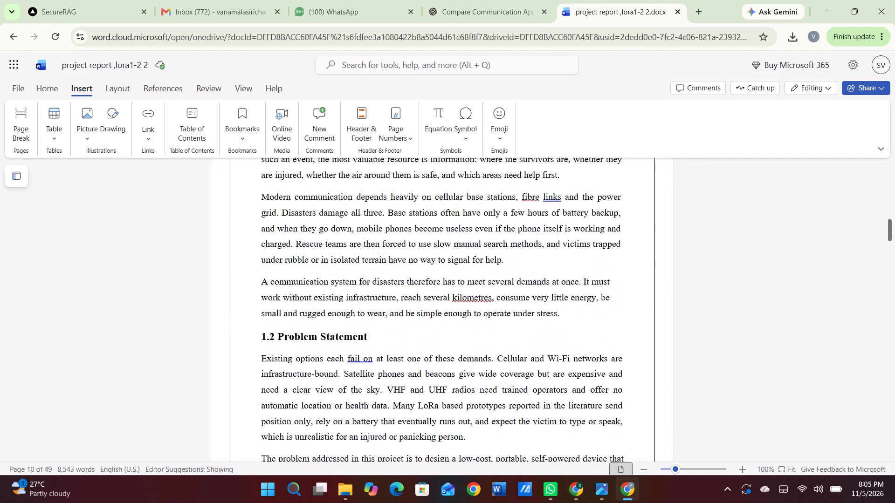
pyautogui.scroll(-3, 453, 314)
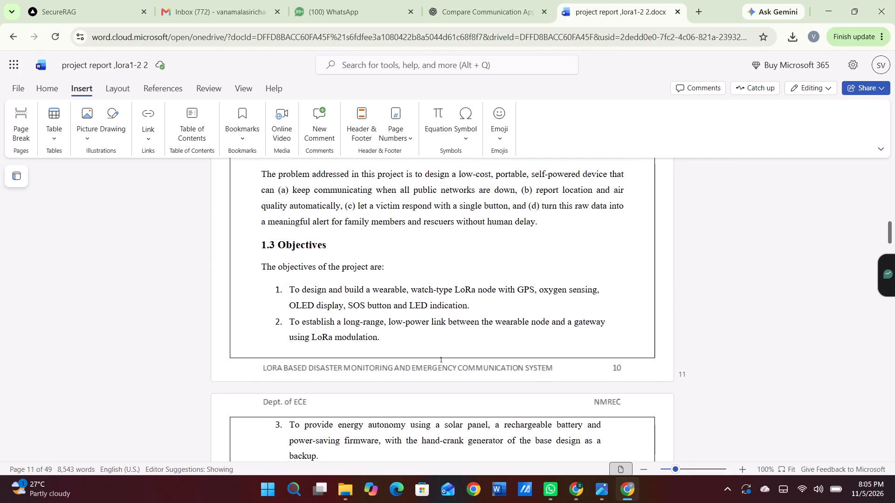
pyautogui.scroll(-6, 433, 292)
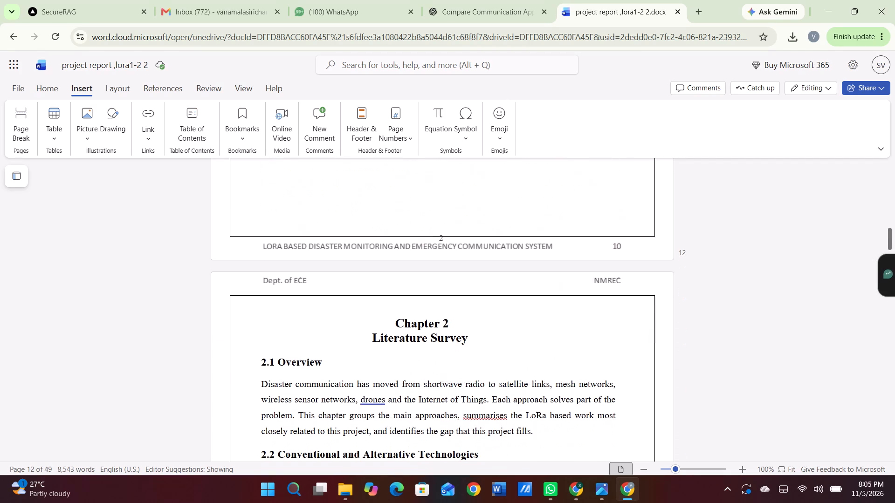
pyautogui.scroll(-6, 433, 292)
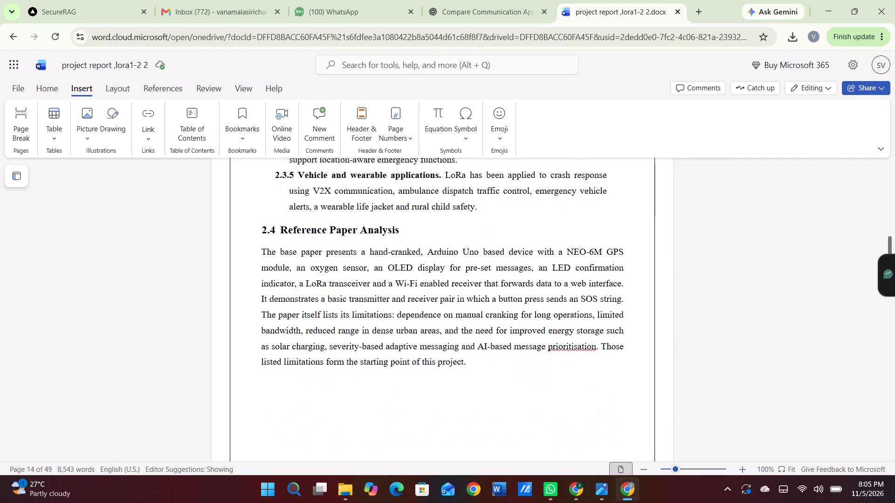
pyautogui.scroll(-7, 433, 292)
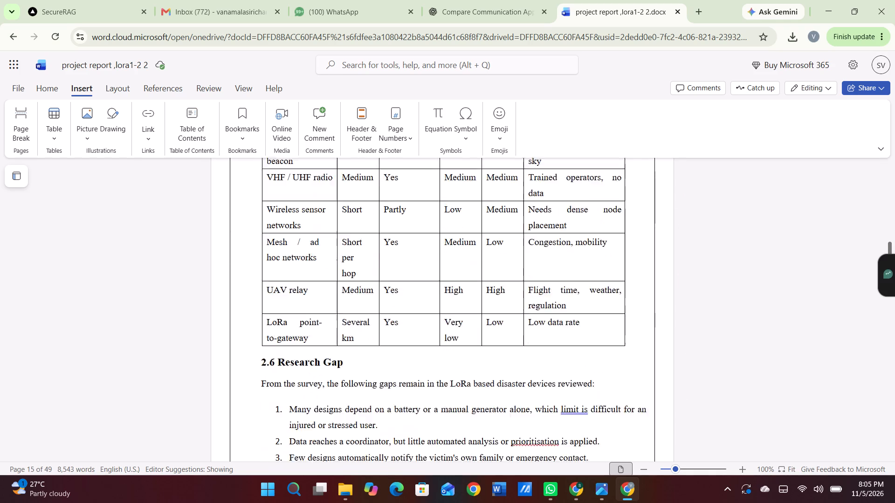
pyautogui.scroll(-6, 433, 292)
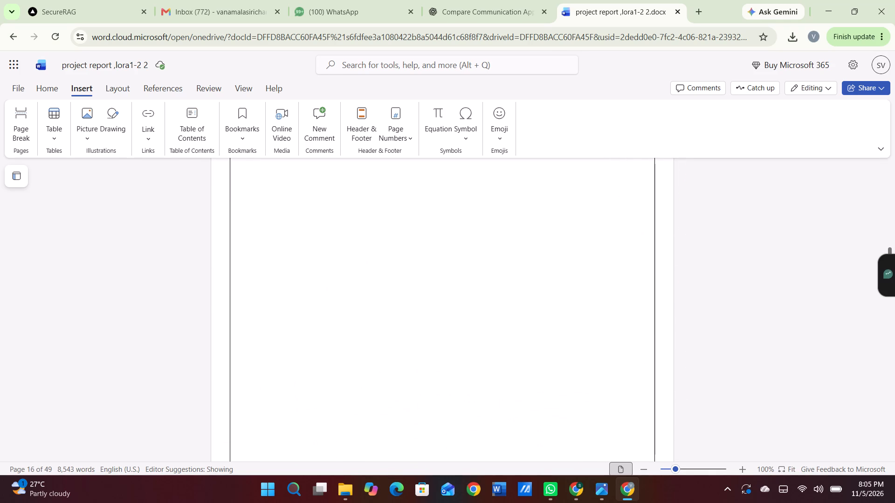
pyautogui.scroll(-4, 433, 292)
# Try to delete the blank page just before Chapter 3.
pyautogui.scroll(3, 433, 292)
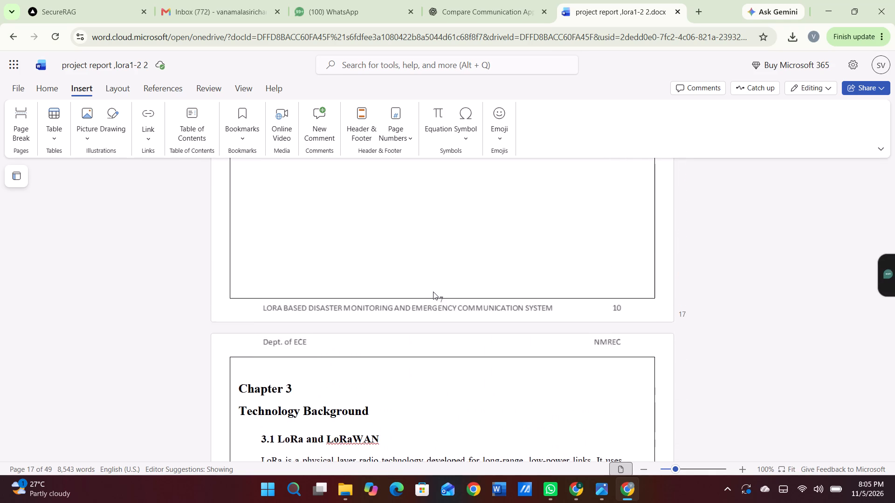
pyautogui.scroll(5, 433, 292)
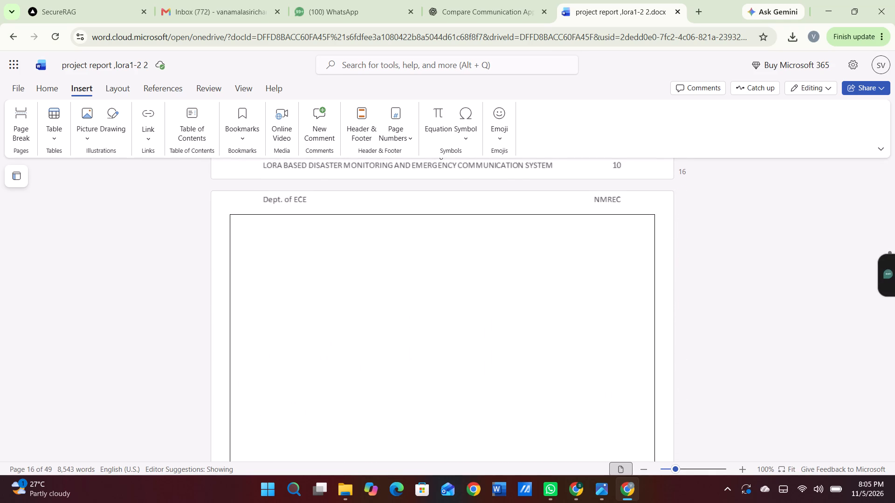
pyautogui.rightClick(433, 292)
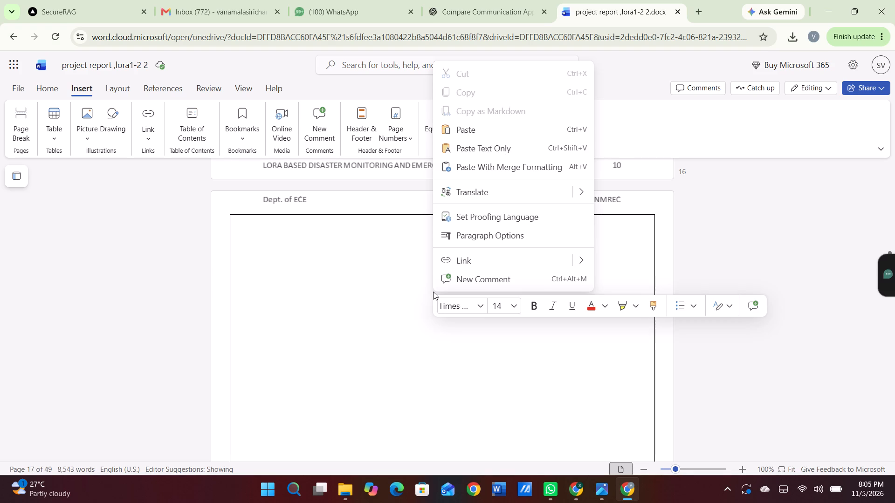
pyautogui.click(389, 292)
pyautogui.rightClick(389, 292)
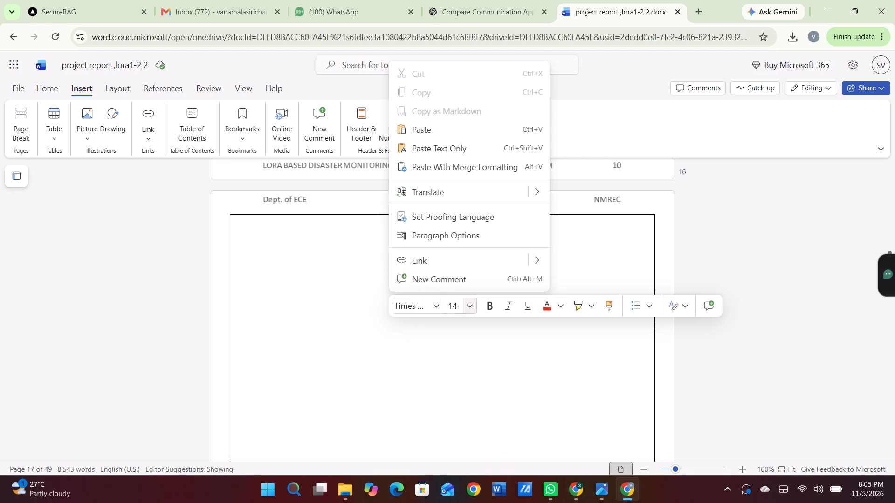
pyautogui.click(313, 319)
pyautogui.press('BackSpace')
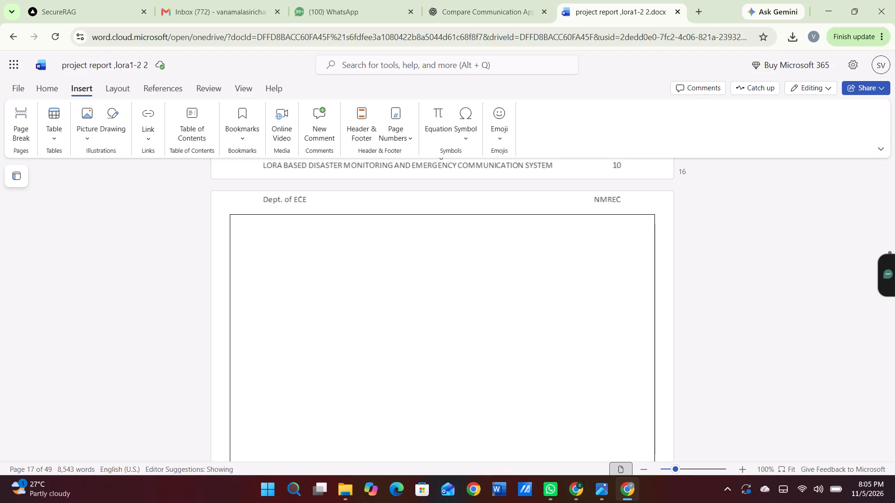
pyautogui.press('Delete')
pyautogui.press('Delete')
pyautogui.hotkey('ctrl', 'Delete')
# Look through the remaining chapters to the end of the report, checking footer page numbers and blank pages.
pyautogui.scroll(-3, 386, 345)
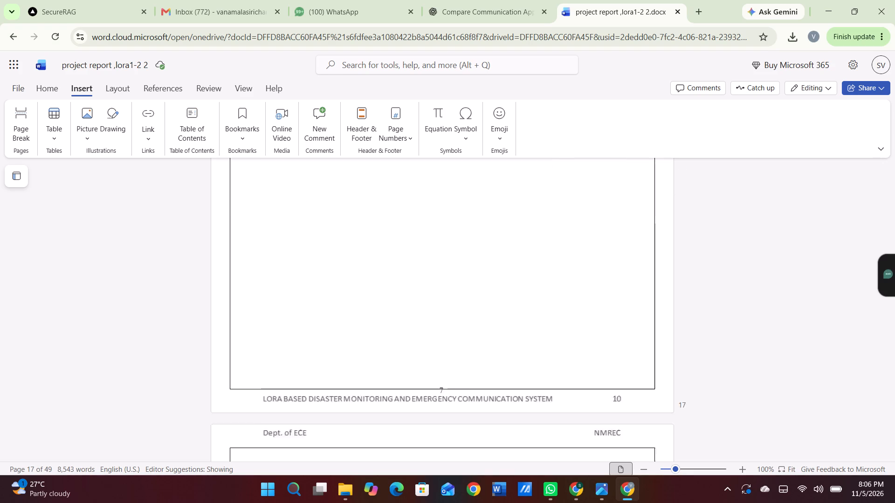
pyautogui.scroll(-14, 386, 345)
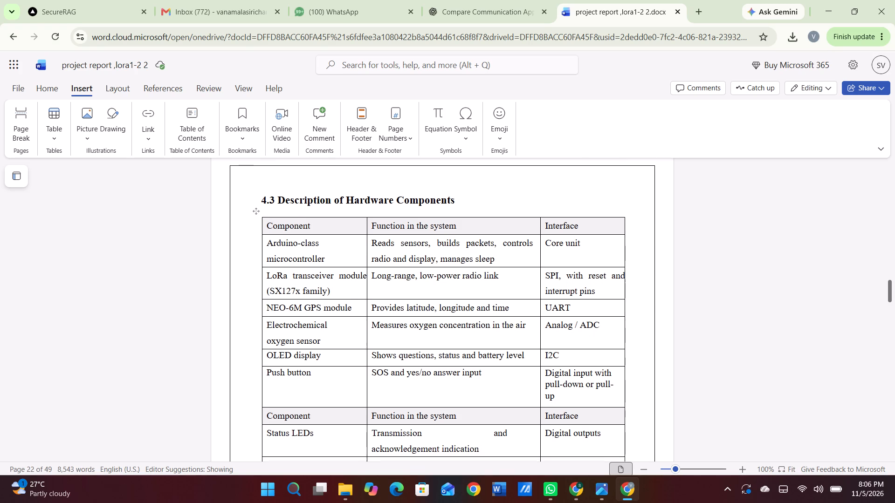
pyautogui.scroll(-12, 386, 345)
pyautogui.scroll(-15, 386, 345)
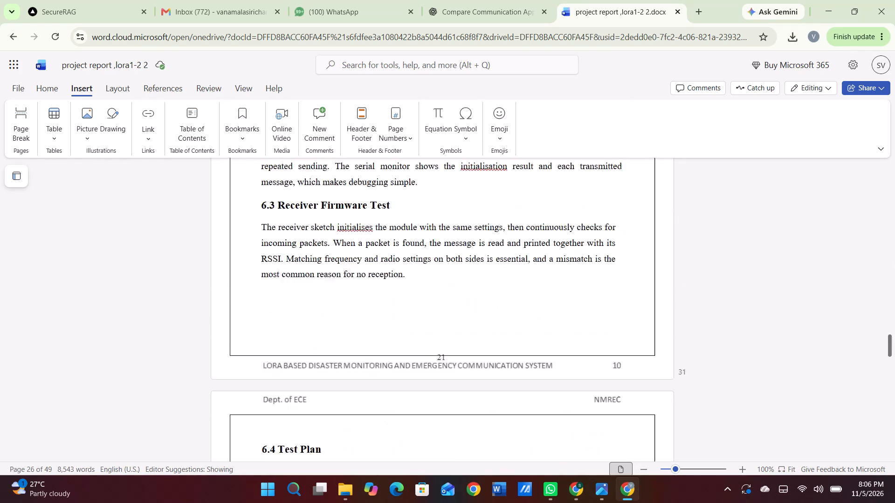
pyautogui.scroll(-4, 386, 345)
pyautogui.scroll(2, 386, 345)
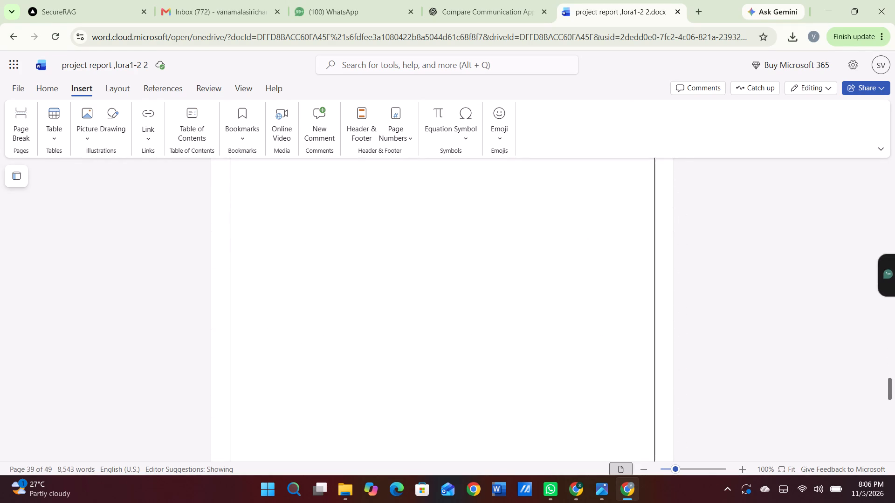
pyautogui.scroll(5, 386, 345)
pyautogui.scroll(-1, 474, 344)
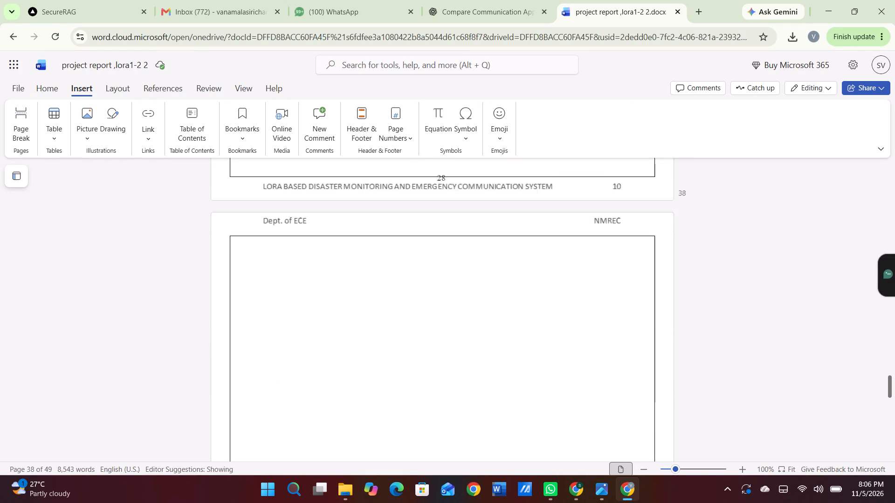
pyautogui.scroll(-4, 474, 344)
pyautogui.scroll(2, 474, 344)
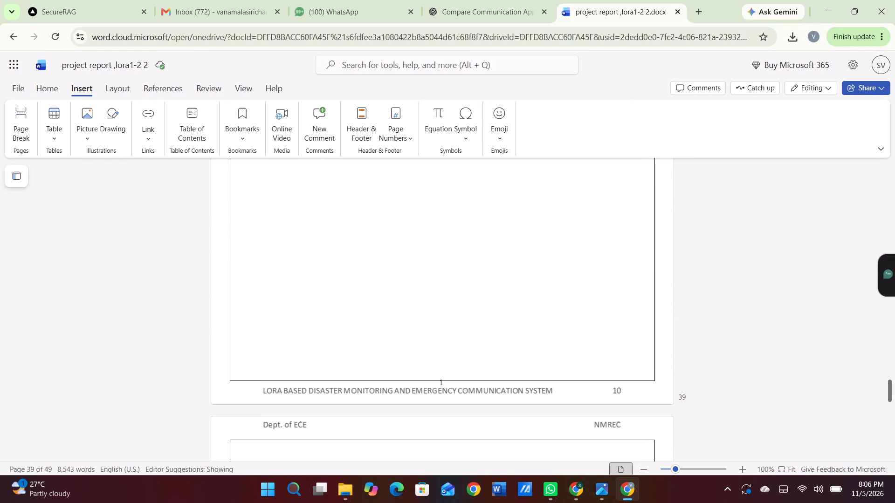
pyautogui.scroll(-8, 474, 344)
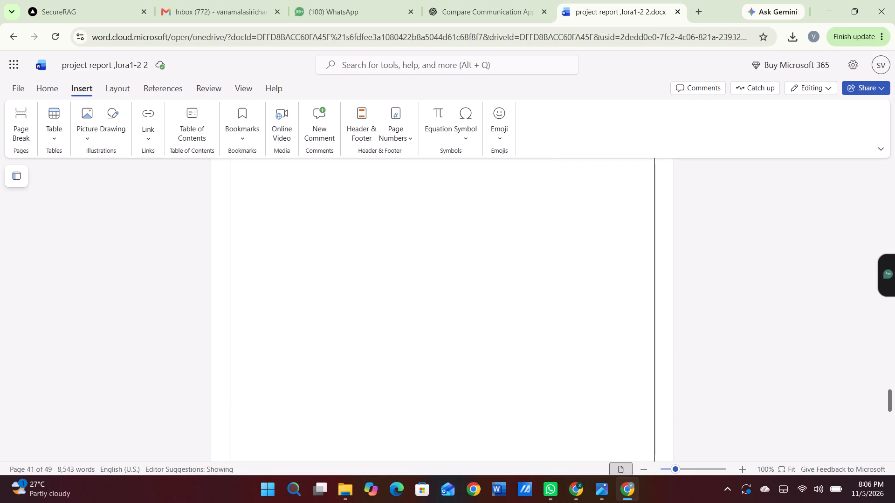
pyautogui.scroll(-9, 474, 344)
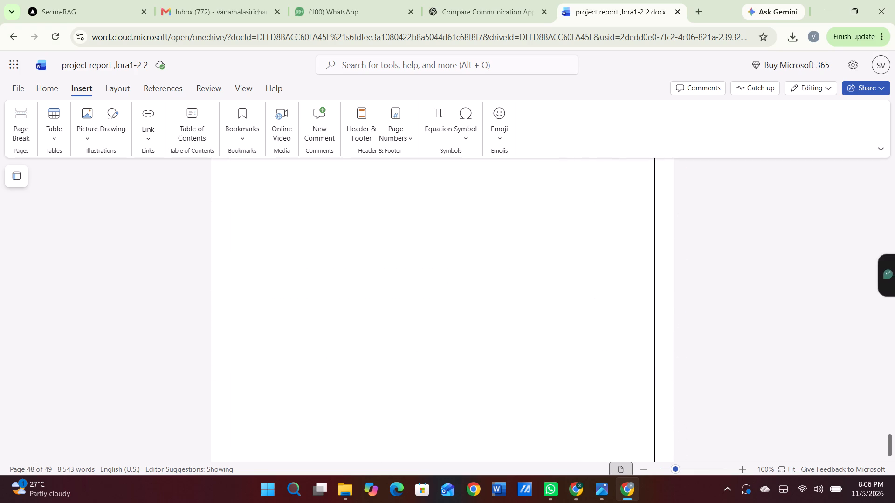
pyautogui.scroll(-1, 474, 344)
pyautogui.scroll(6, 474, 344)
# Look back through the report from its last pages to the cover page, checking footer page numbers and blank pages.
pyautogui.scroll(4, 474, 344)
pyautogui.hscroll(1, 474, 344)
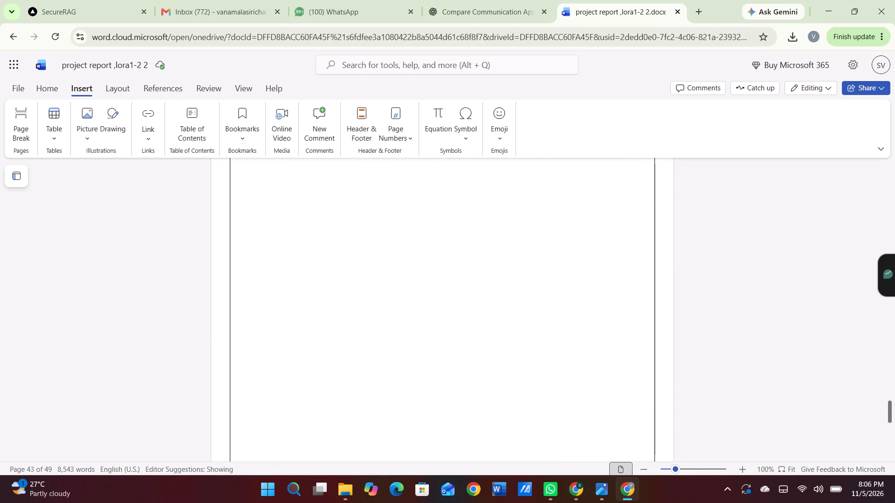
pyautogui.hscroll(1, 474, 344)
pyautogui.scroll(12, 474, 344)
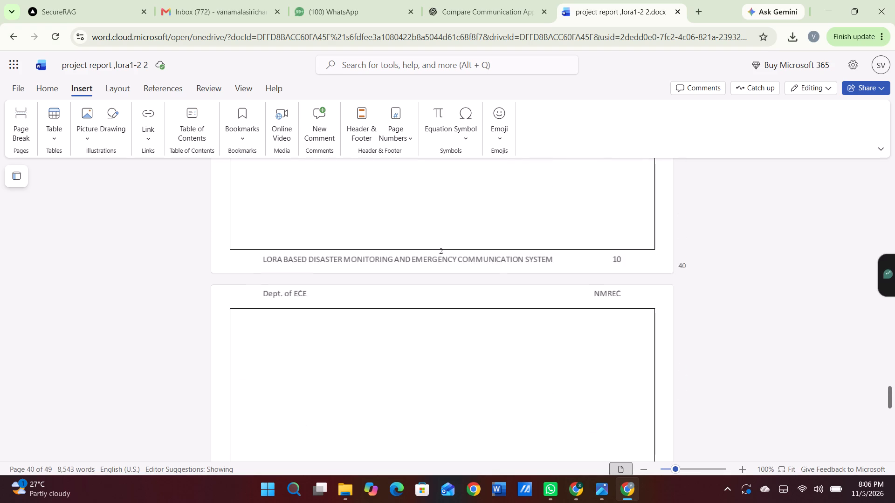
pyautogui.scroll(4, 474, 344)
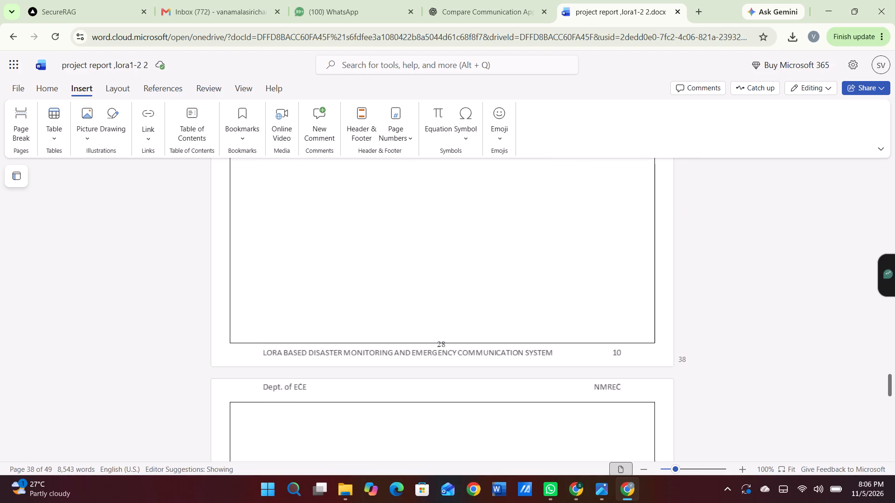
pyautogui.scroll(8, 474, 344)
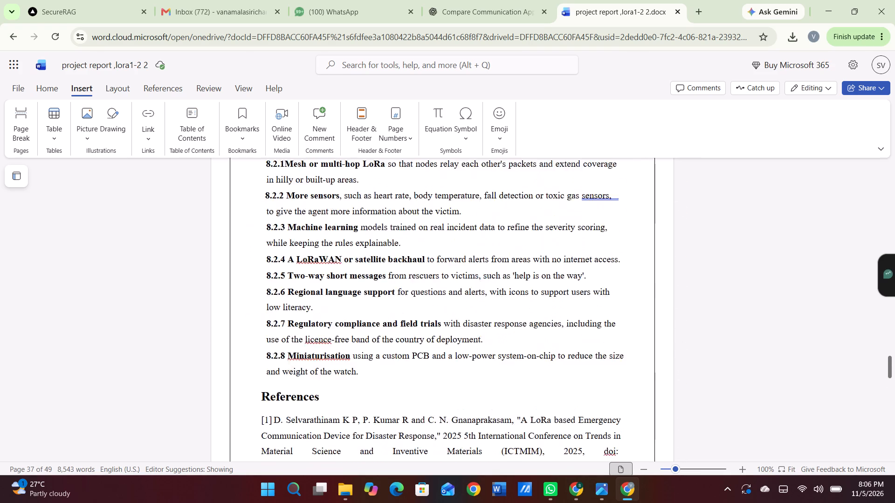
pyautogui.scroll(18, 474, 344)
pyautogui.scroll(7, 474, 344)
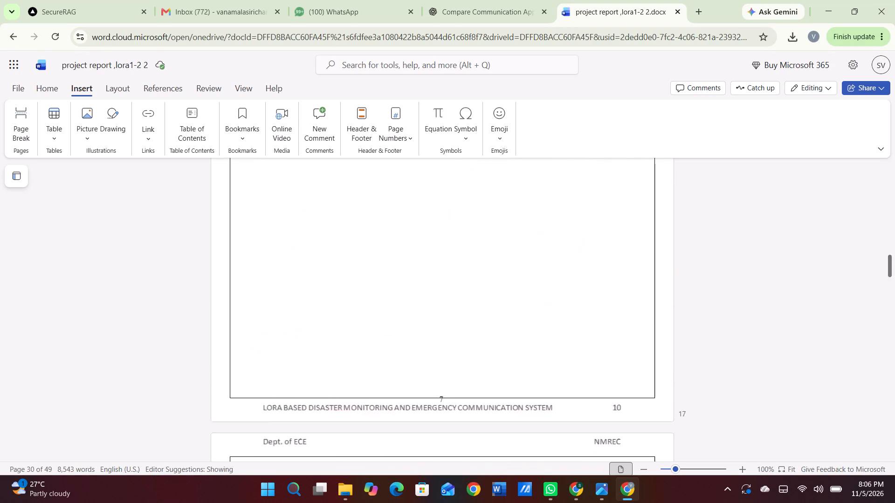
pyautogui.scroll(15, 474, 344)
pyautogui.scroll(12, 474, 344)
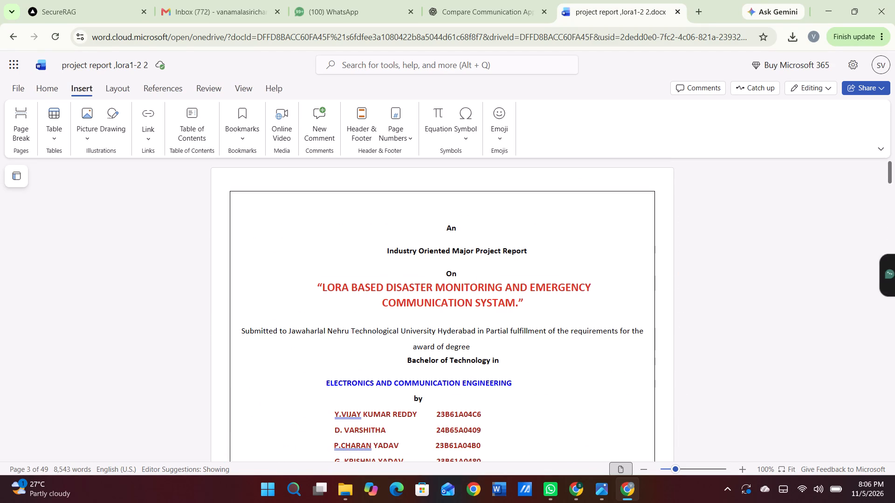
pyautogui.scroll(2, 474, 344)
# Check the layout and page numbers of the front matter from the cover page to the Abstract.
pyautogui.scroll(-10, 474, 344)
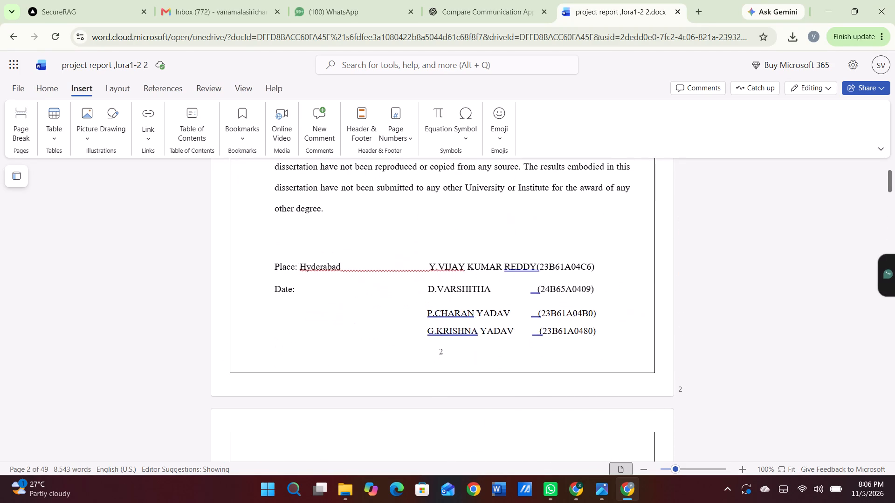
pyautogui.scroll(-5, 474, 344)
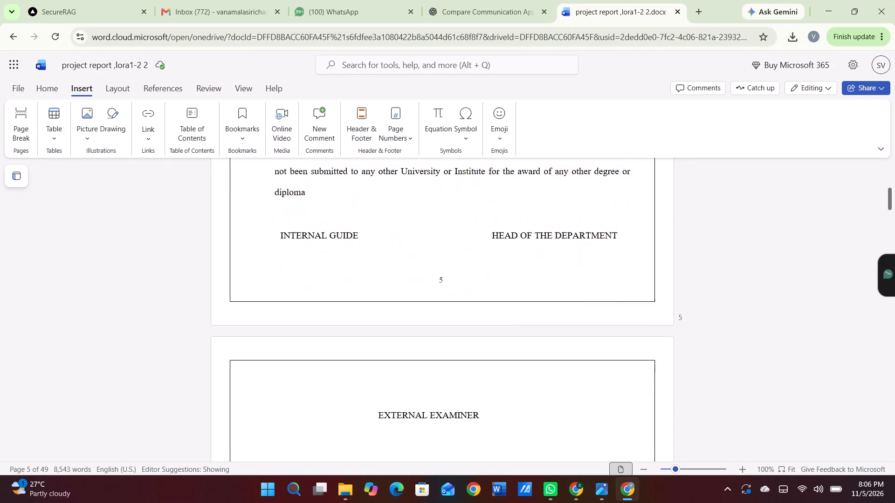
pyautogui.scroll(-2, 474, 344)
pyautogui.scroll(2, 474, 344)
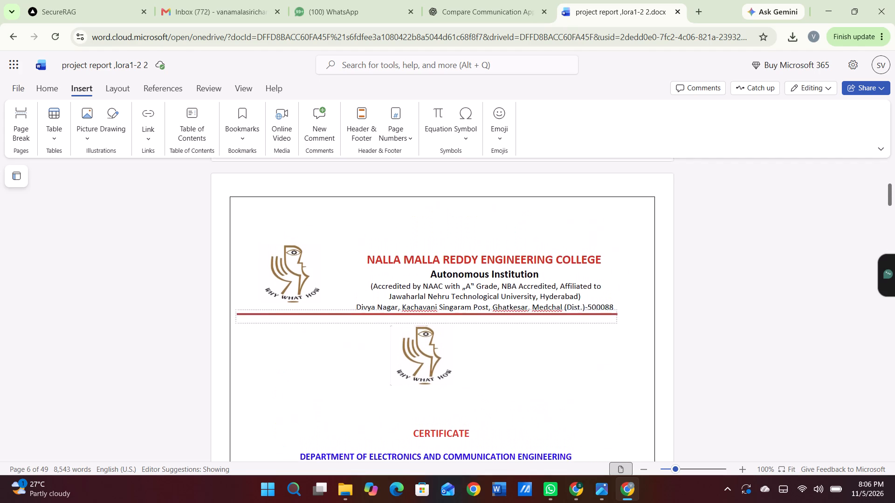
pyautogui.scroll(-8, 483, 279)
pyautogui.scroll(1, 483, 279)
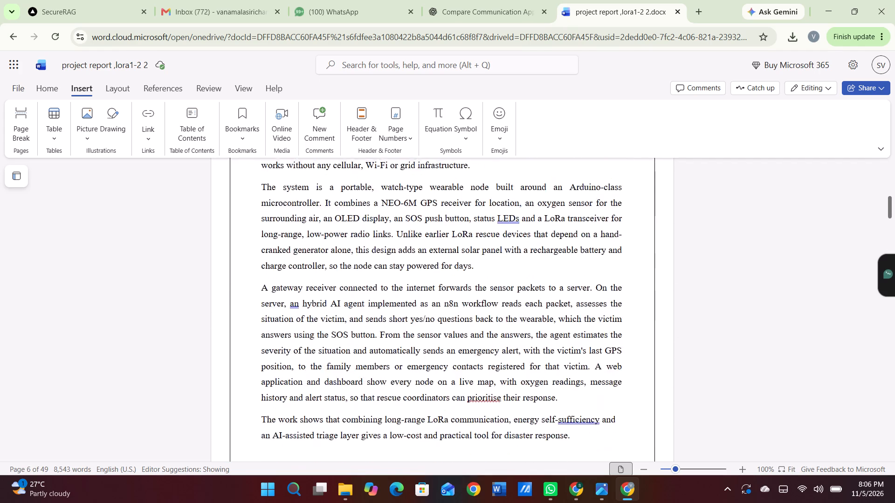
pyautogui.scroll(2, 483, 279)
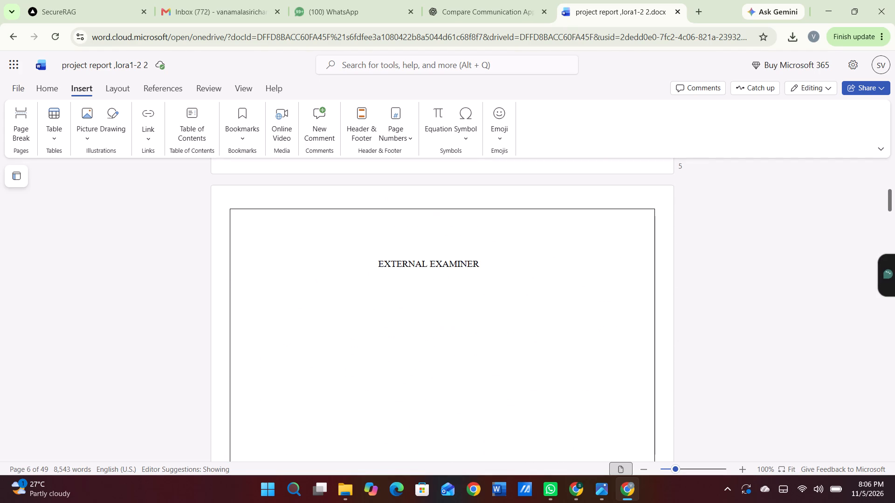
# Pull the EXTERNAL EXAMINER line from its own page back onto the certificate page by removing the spacing before it.
pyautogui.scroll(-2, 483, 279)
pyautogui.scroll(3, 483, 279)
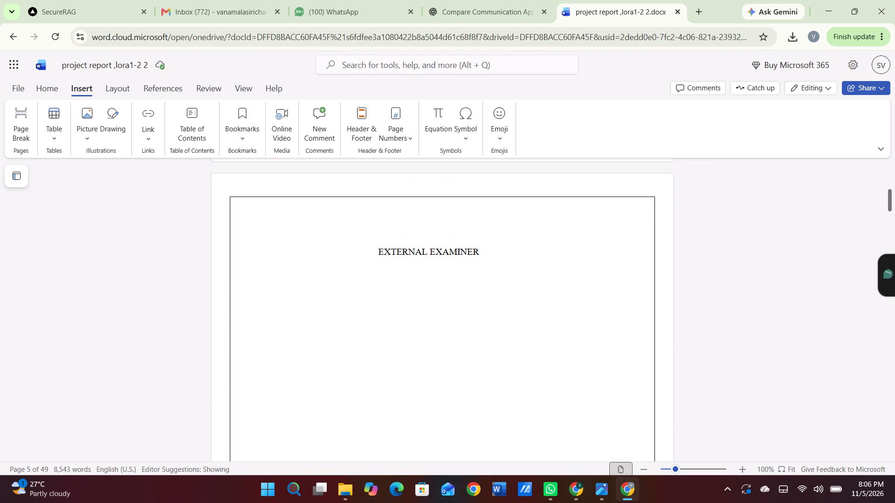
pyautogui.click(375, 252)
pyautogui.press('BackSpace')
pyautogui.press('BackSpace')
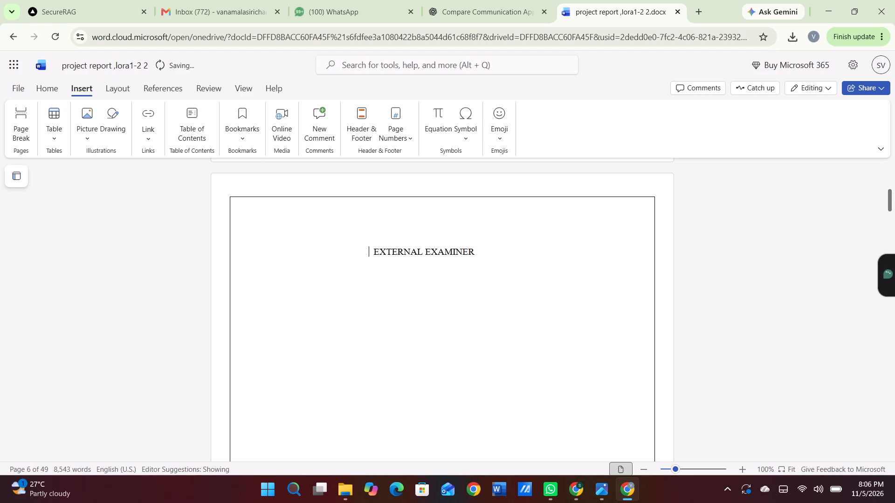
pyautogui.press('BackSpace')
pyautogui.press('BackSpace')
pyautogui.press('BackSpace')
pyautogui.press('BackSpace')
pyautogui.press('BackSpace')
pyautogui.press('BackSpace')
pyautogui.press('BackSpace')
pyautogui.press('BackSpace')
pyautogui.press('BackSpace')
pyautogui.press('BackSpace')
pyautogui.press('BackSpace')
pyautogui.press('BackSpace')
pyautogui.press('BackSpace')
pyautogui.press('BackSpace')
pyautogui.press('BackSpace')
pyautogui.press('BackSpace')
pyautogui.press('BackSpace')
pyautogui.press('BackSpace')
pyautogui.press('BackSpace')
pyautogui.press('BackSpace')
pyautogui.press('BackSpace')
pyautogui.press('BackSpace')
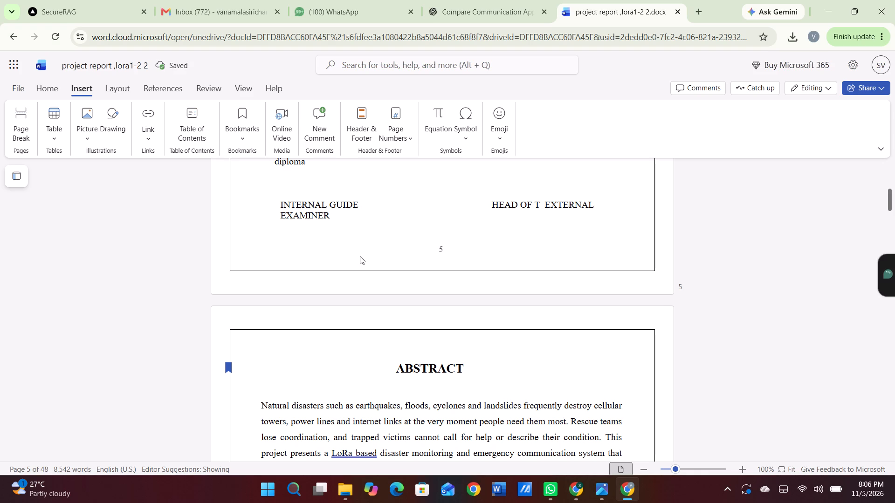
# Restore the over-deleted signature text on the certificate page, re-entering DEPARTMENT after HEAD OF THE.
pyautogui.hotkey('ctrl', 'z')
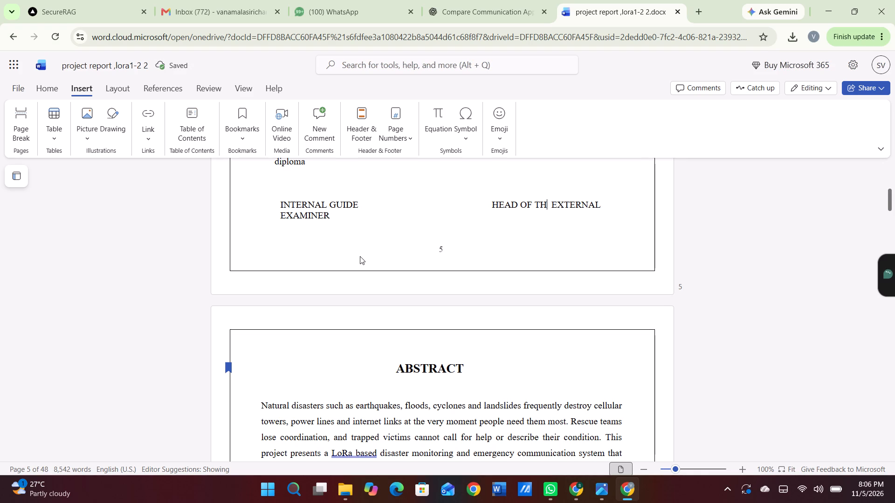
pyautogui.hotkey('ctrl', 'z')
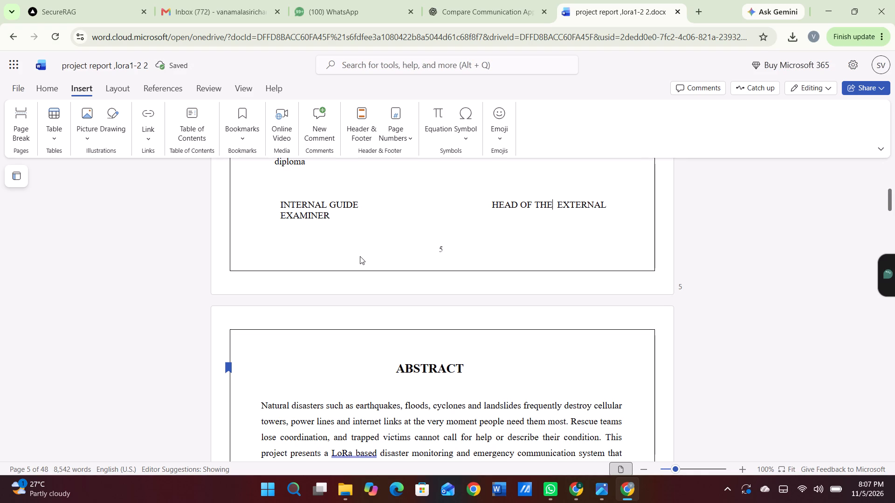
pyautogui.press('z')
pyautogui.hotkey('ctrl', 'z')
pyautogui.write('zz')
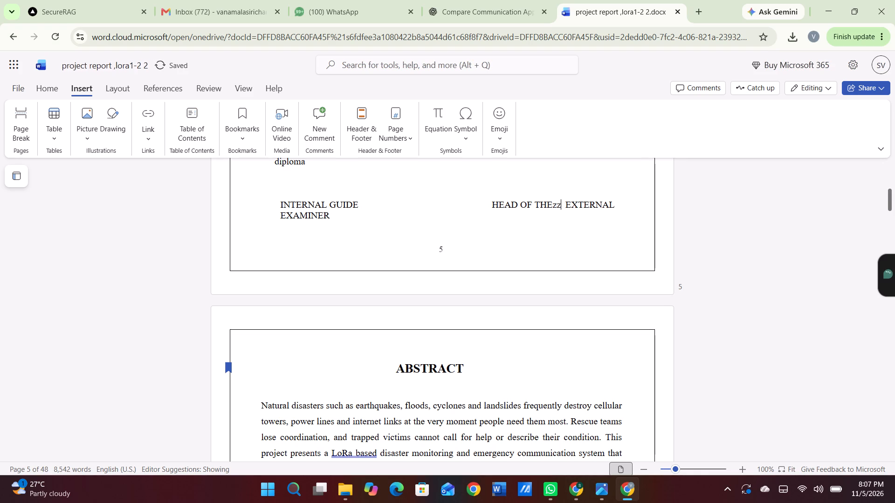
pyautogui.press('BackSpace')
pyautogui.press('BackSpace')
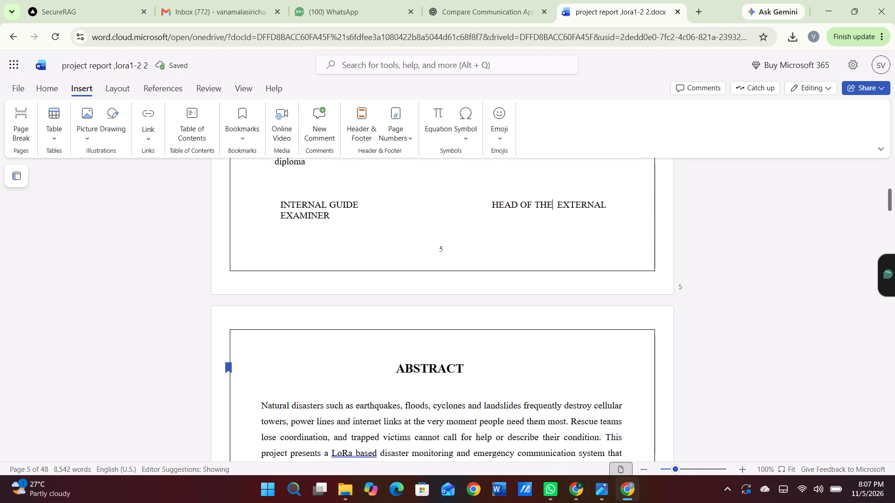
pyautogui.write('DEPARTMENT')
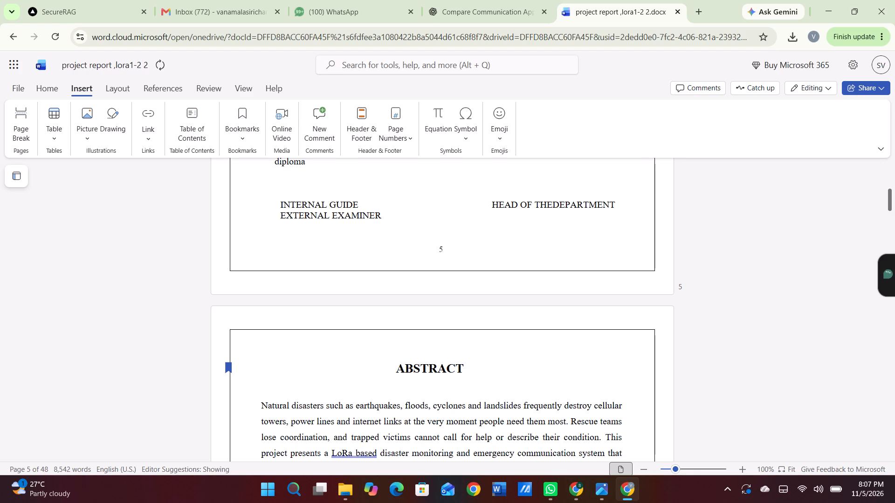
# Move EXTERNAL EXAMINER lower beneath the other certificate signatures and indent it with spaces to about the page's centre.
pyautogui.click(273, 216)
pyautogui.press('Return')
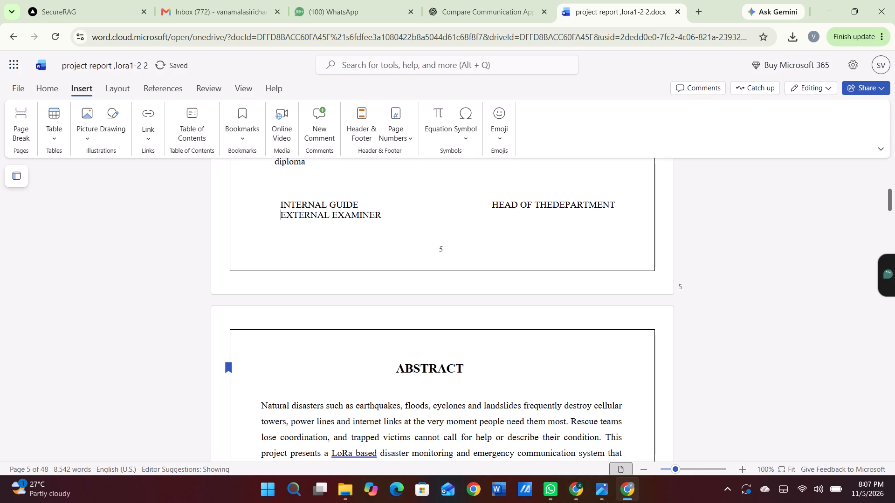
pyautogui.press('Return')
pyautogui.press('Return')
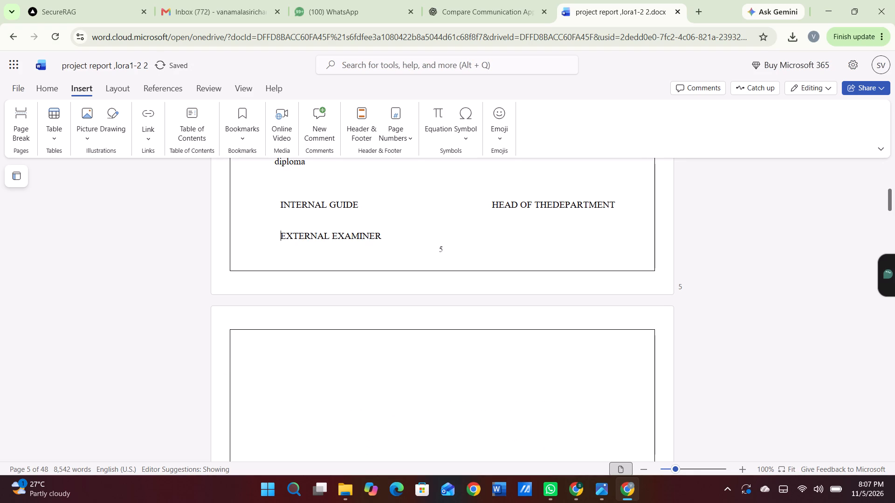
pyautogui.press('space')
pyautogui.press('space')
pyautogui.press('space')
pyautogui.press('space')
pyautogui.press('space')
pyautogui.press('space')
pyautogui.press('space')
pyautogui.press('space')
pyautogui.press('space')
pyautogui.press('space')
pyautogui.press('space')
pyautogui.press('space')
pyautogui.press('space')
pyautogui.press('space')
pyautogui.press('space')
pyautogui.press('space')
pyautogui.press('space')
pyautogui.press('space')
pyautogui.press('space')
pyautogui.press('space')
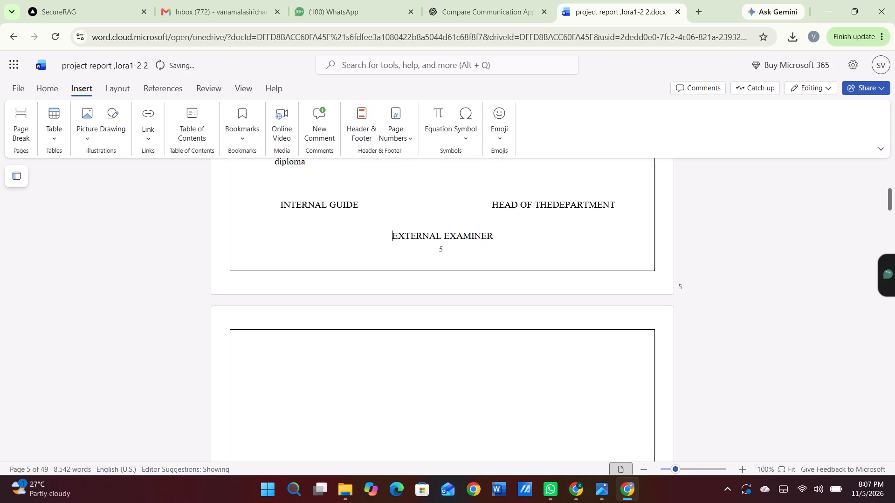
# Delete the blank page between the certificate page and the Abstract.
pyautogui.scroll(-6, 352, 240)
pyautogui.scroll(1, 352, 240)
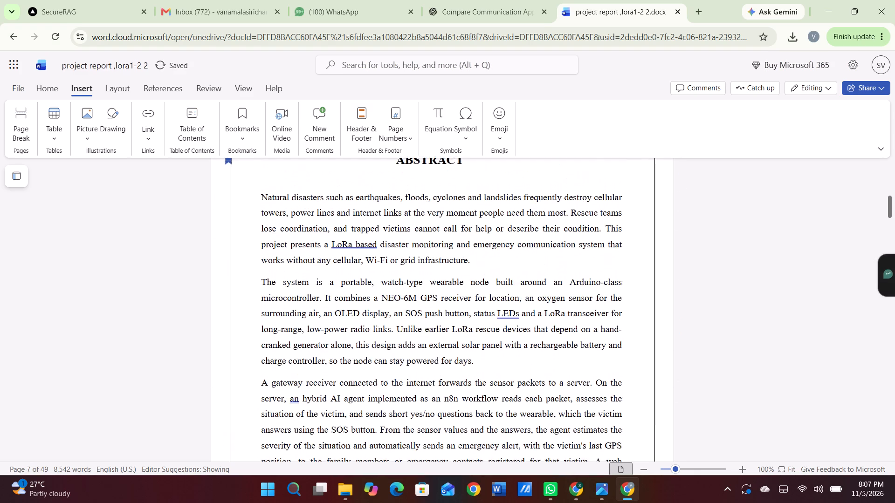
pyautogui.scroll(3, 352, 240)
pyautogui.scroll(-3, 352, 240)
pyautogui.click(352, 240)
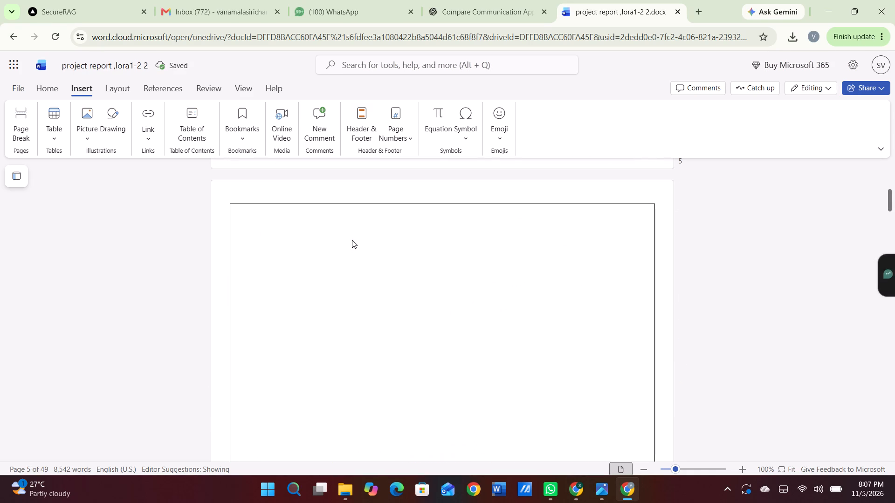
pyautogui.press('BackSpace')
pyautogui.press('BackSpace')
pyautogui.press('BackSpace')
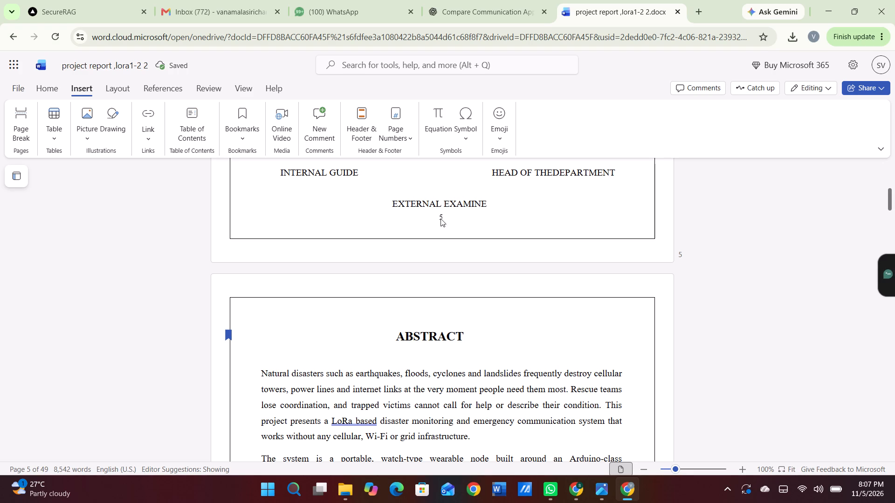
# Restore the final R of EXTERNAL EXAMINER on the certificate page.
pyautogui.scroll(1, 503, 208)
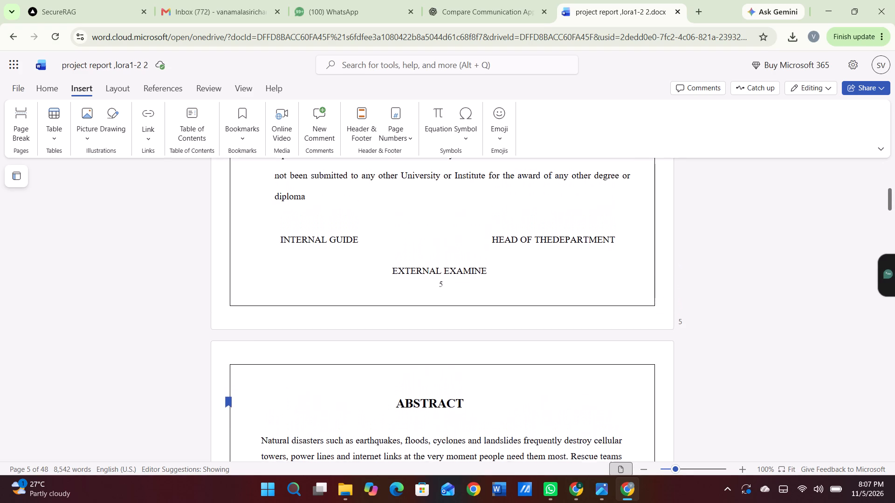
pyautogui.scroll(1, 503, 208)
pyautogui.press('r')
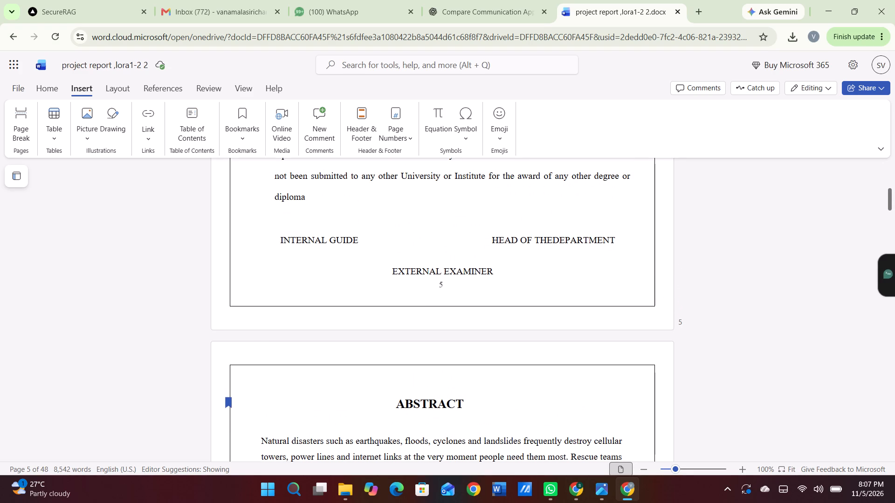
# Check the pages from the Abstract through the contents, list of tables and Chapter 1 to the start of Chapter 2.
pyautogui.scroll(-4, 537, 251)
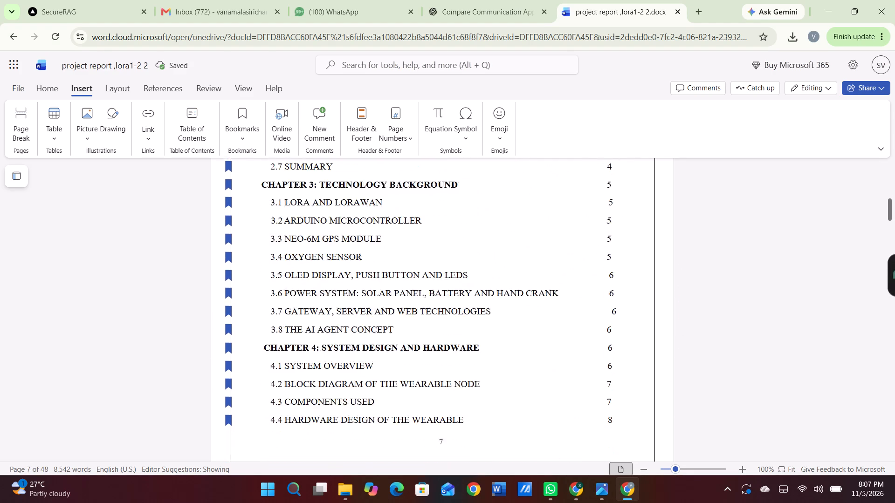
pyautogui.scroll(-5, 537, 251)
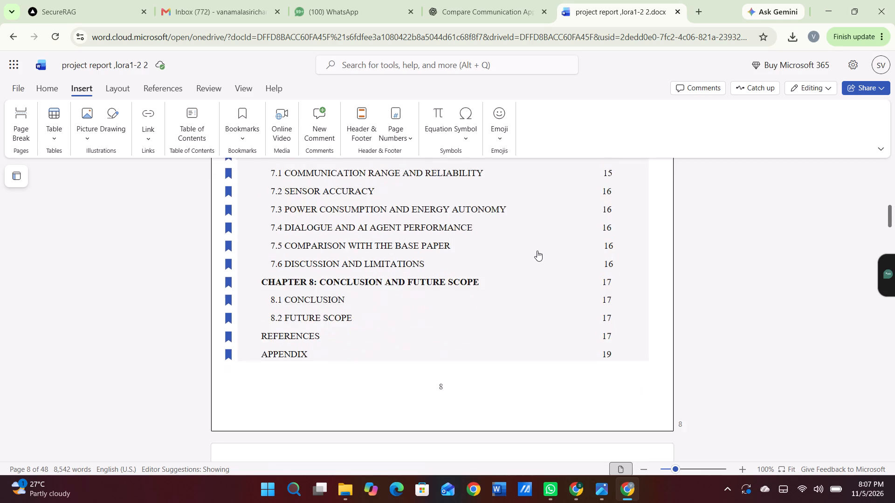
pyautogui.scroll(-5, 537, 251)
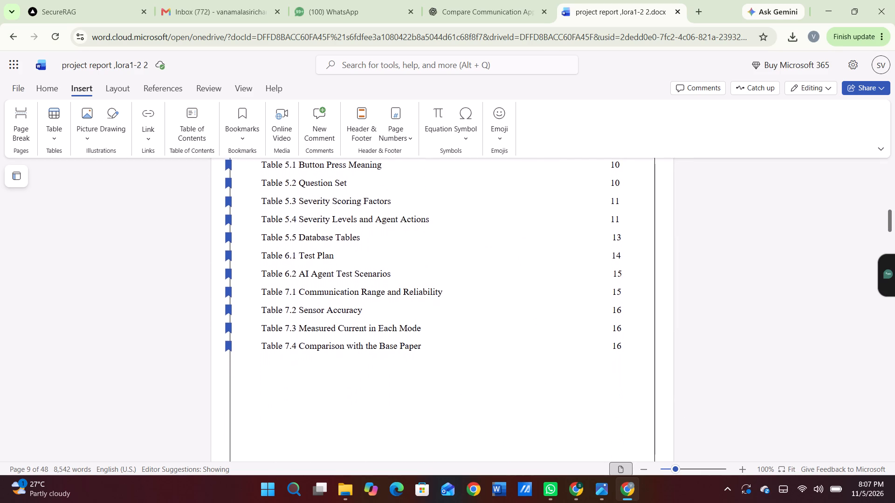
pyautogui.scroll(-4, 537, 251)
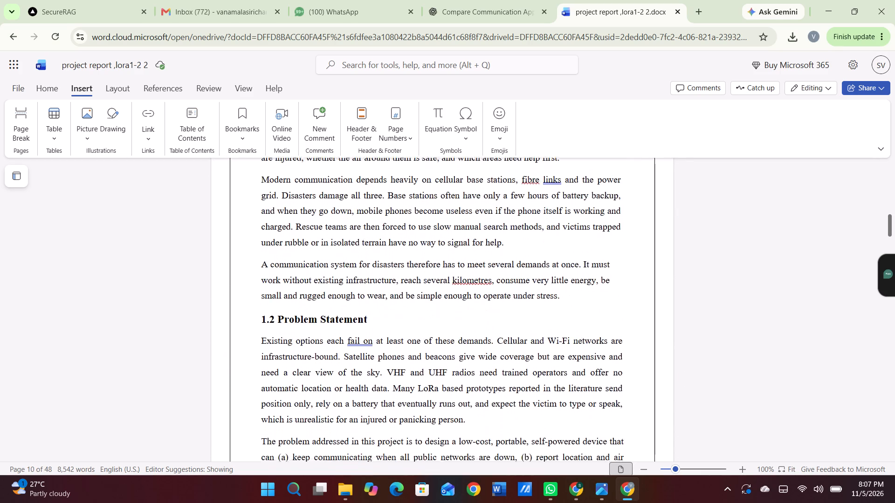
pyautogui.scroll(-1, 537, 251)
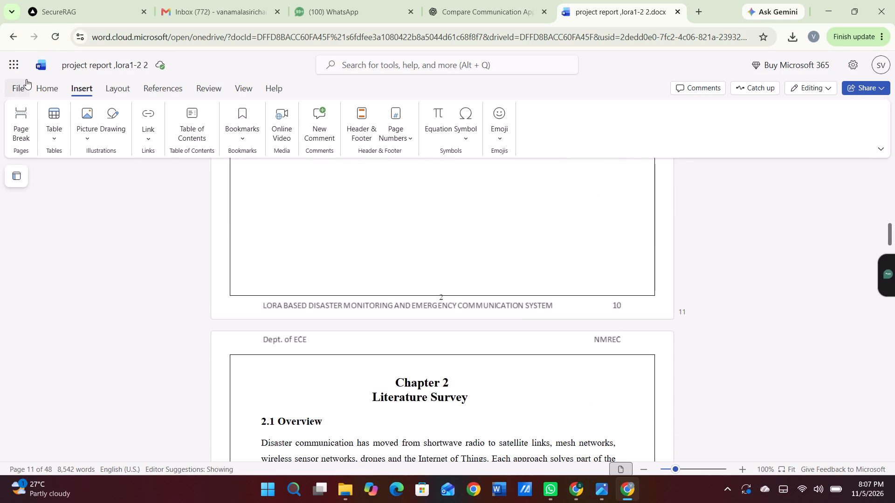
# Save the report's page to Downloads as a complete webpage named VARSHITHA, replacing the existing file.
pyautogui.hotkey('ctrl', 's')
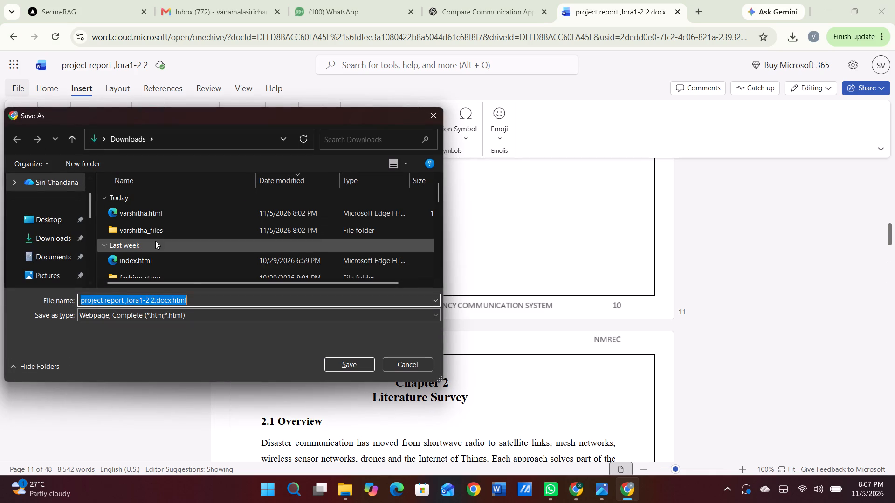
pyautogui.click(205, 296)
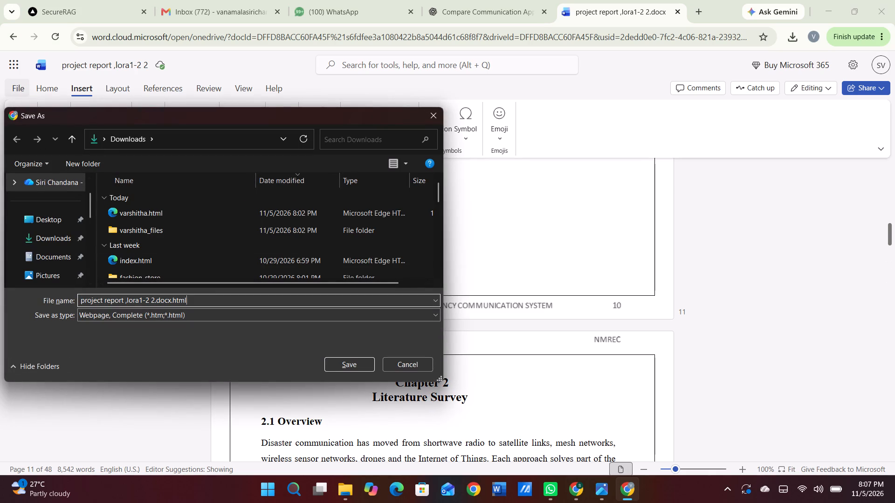
pyautogui.press('BackSpace')
pyautogui.press('BackSpace')
pyautogui.press('BackSpace')
pyautogui.press('BackSpace')
pyautogui.press('BackSpace')
pyautogui.press('BackSpace')
pyautogui.press('BackSpace')
pyautogui.press('BackSpace')
pyautogui.press('BackSpace')
pyautogui.press('BackSpace')
pyautogui.press('BackSpace')
pyautogui.press('BackSpace')
pyautogui.press('BackSpace')
pyautogui.press('BackSpace')
pyautogui.press('BackSpace')
pyautogui.press('BackSpace')
pyautogui.press('BackSpace')
pyautogui.press('BackSpace')
pyautogui.press('BackSpace')
pyautogui.press('BackSpace')
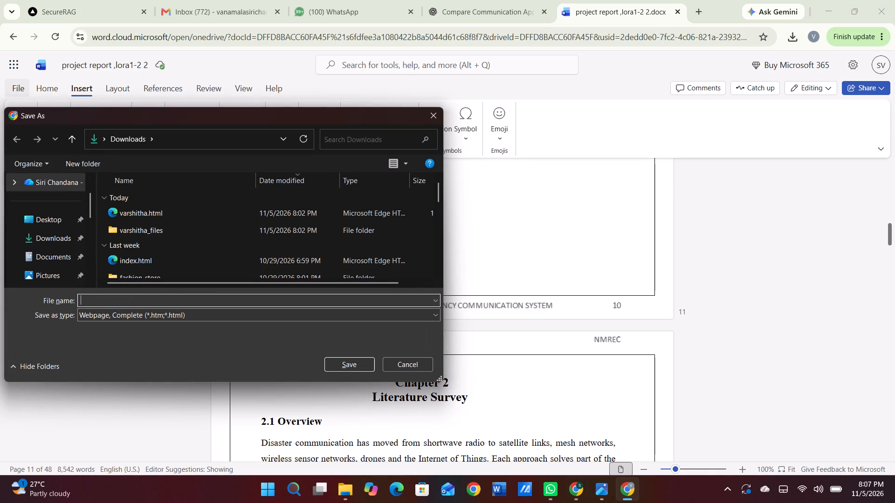
pyautogui.write('VAR')
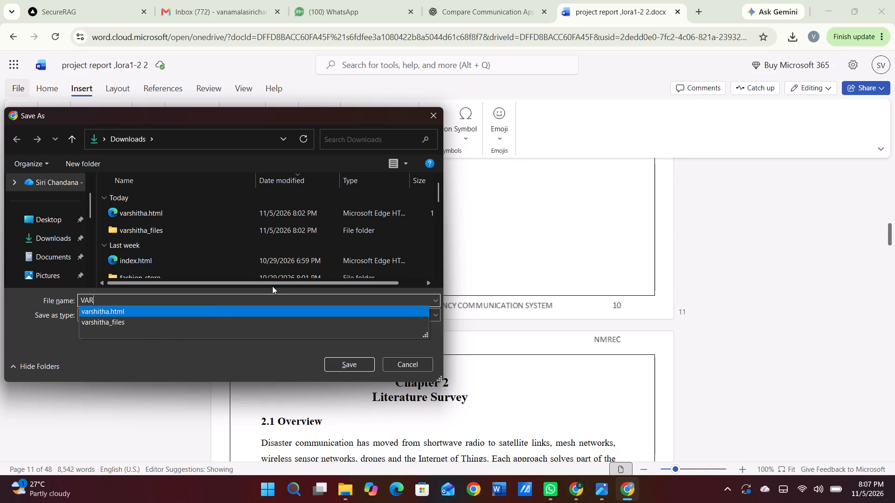
pyautogui.write('SHITH')
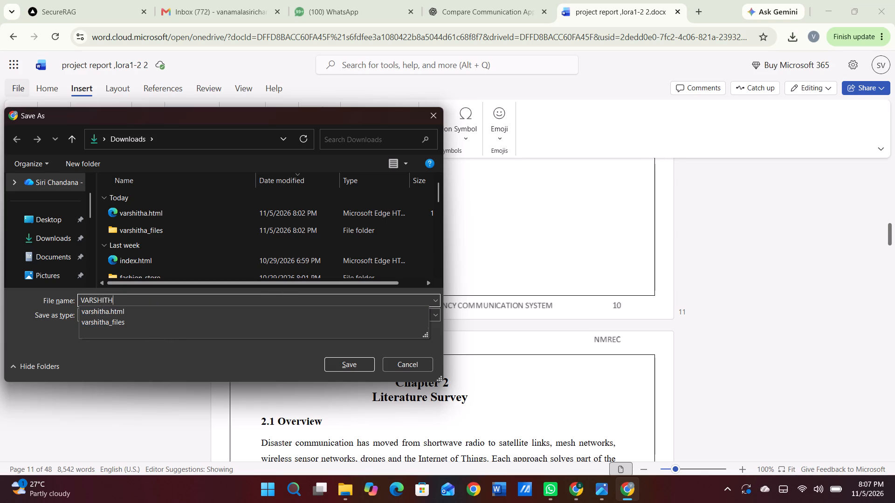
pyautogui.press('a')
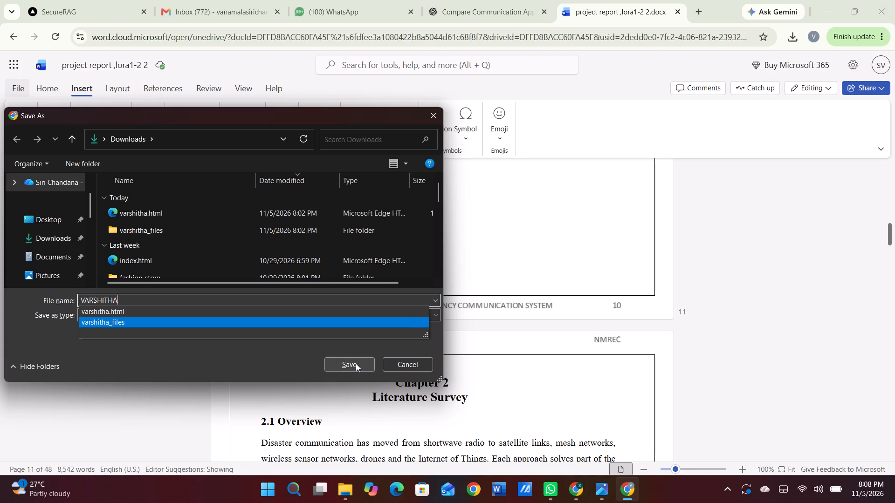
pyautogui.click(356, 363)
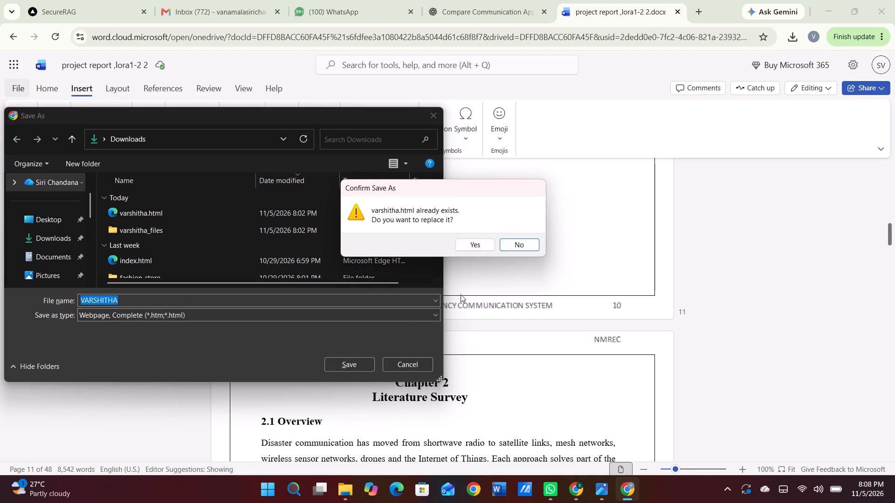
pyautogui.click(474, 248)
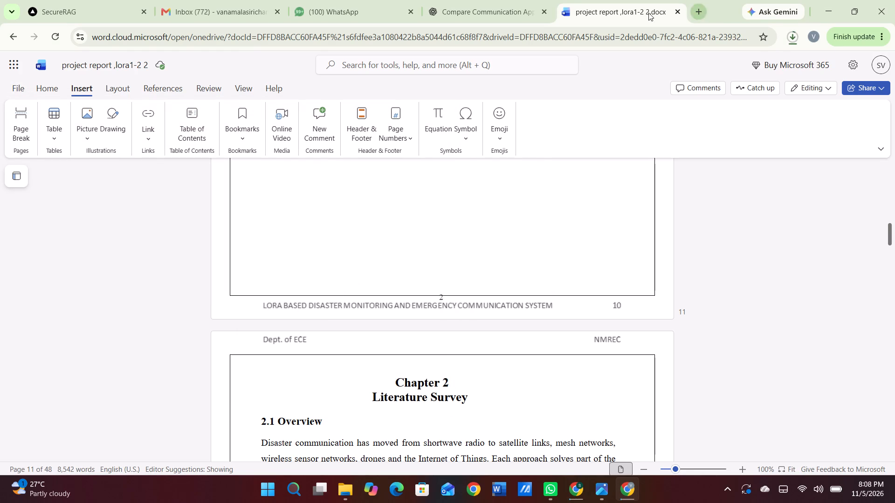
# In a new tab, search Google for "i love pdf convert pdf to word" and open iLovePDF's Split PDF tool.
pyautogui.click(699, 11)
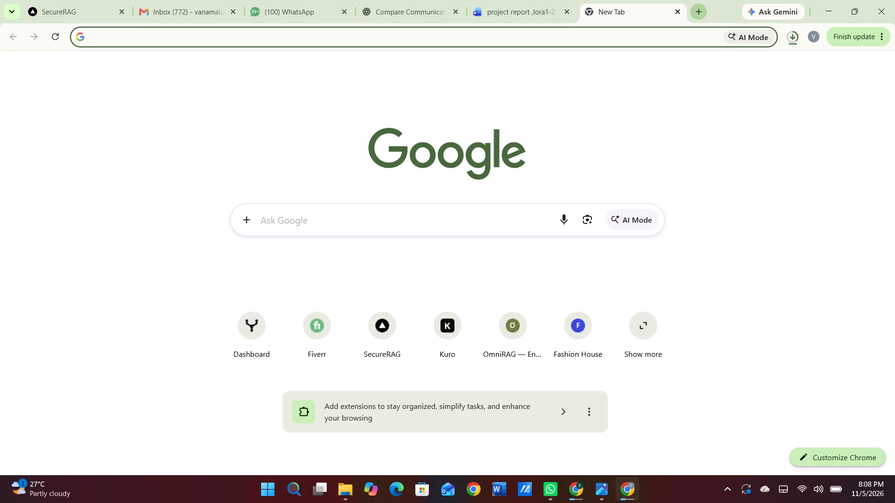
pyautogui.click(475, 211)
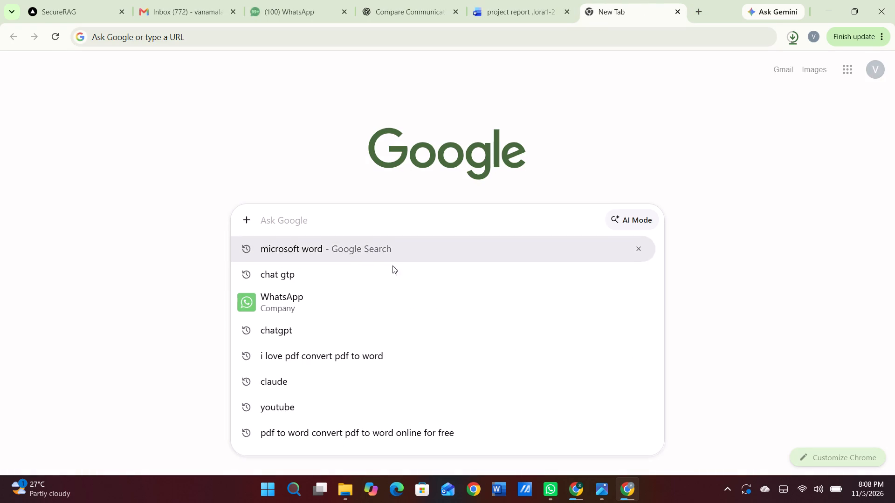
pyautogui.click(297, 354)
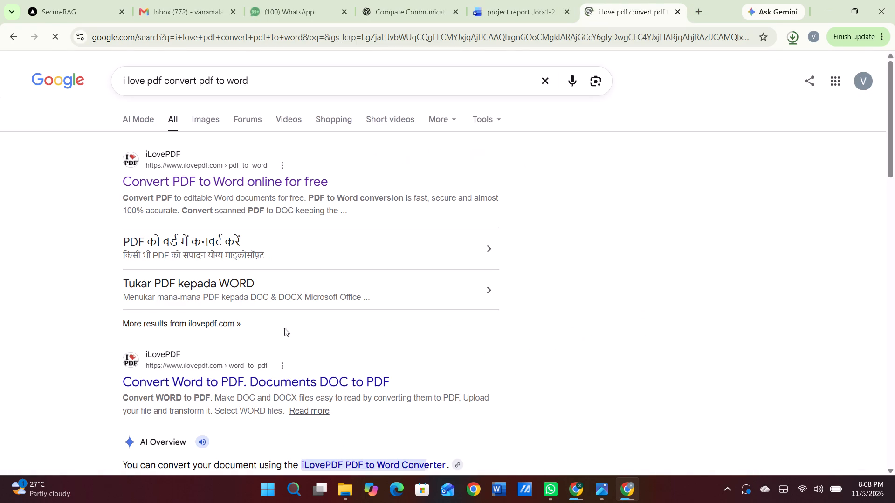
pyautogui.click(271, 183)
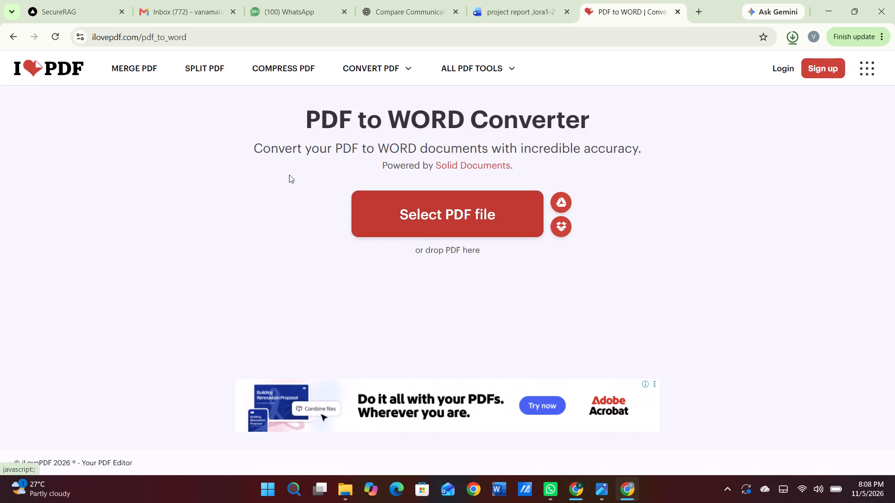
pyautogui.click(211, 68)
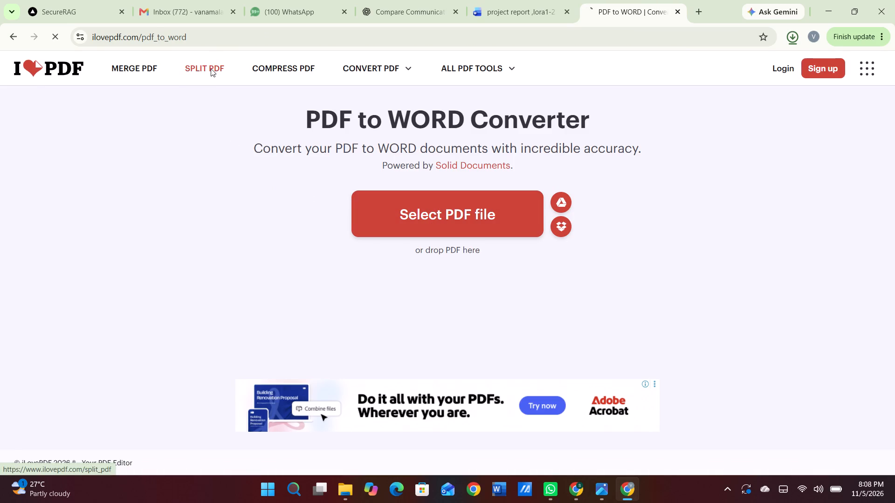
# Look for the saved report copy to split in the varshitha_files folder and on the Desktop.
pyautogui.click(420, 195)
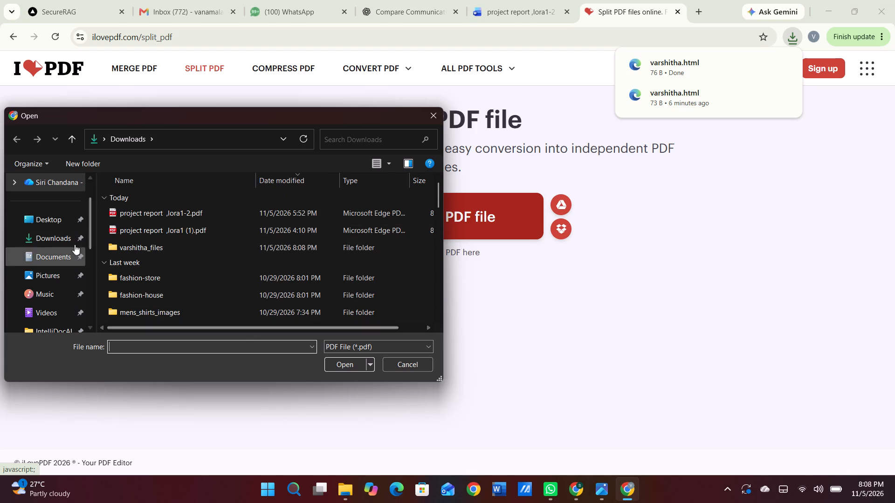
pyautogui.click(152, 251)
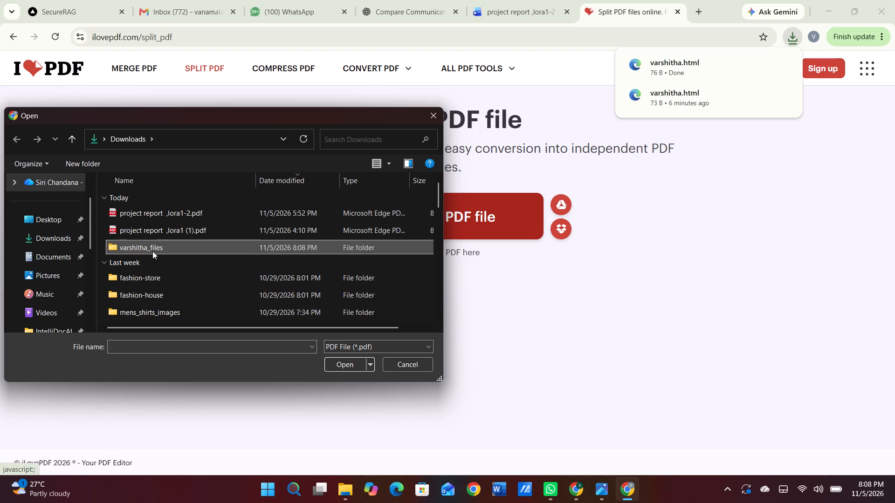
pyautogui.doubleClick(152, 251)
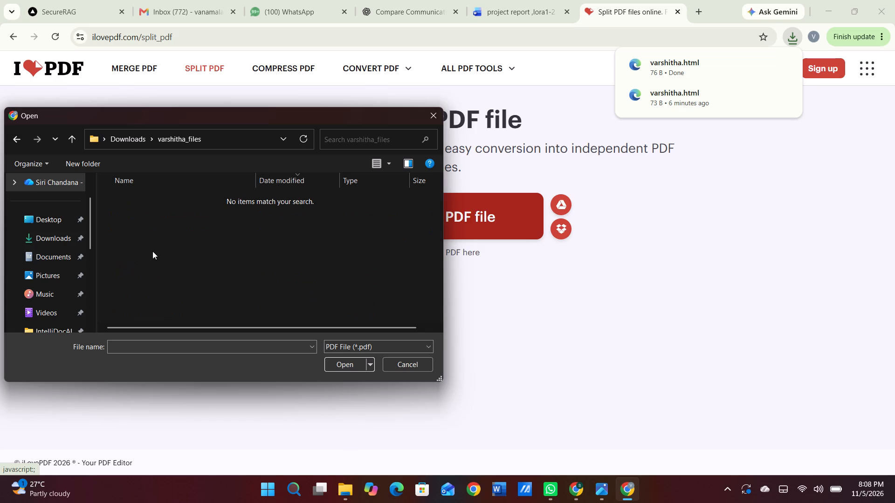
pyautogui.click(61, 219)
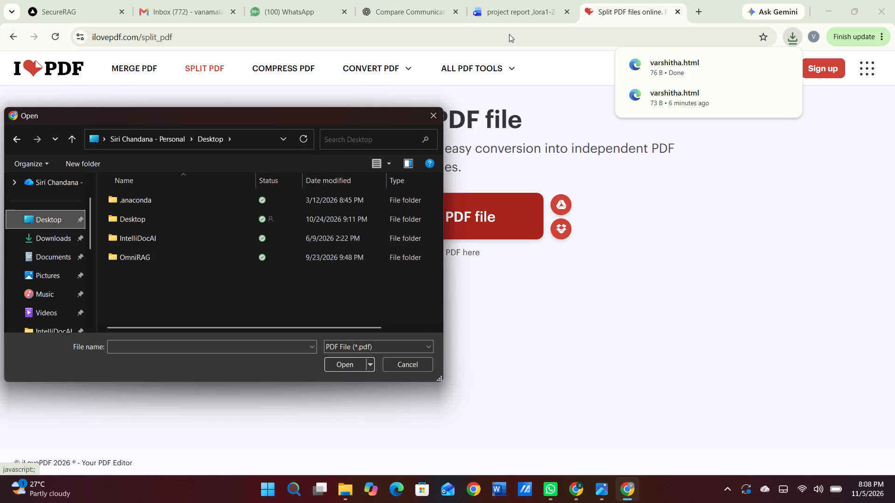
# Open the newly downloaded varshitha.html to view the saved copy.
pyautogui.doubleClick(645, 63)
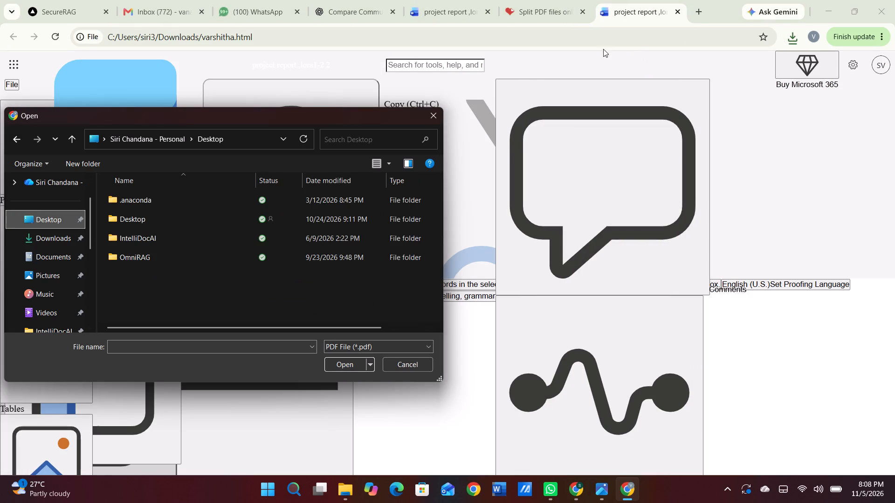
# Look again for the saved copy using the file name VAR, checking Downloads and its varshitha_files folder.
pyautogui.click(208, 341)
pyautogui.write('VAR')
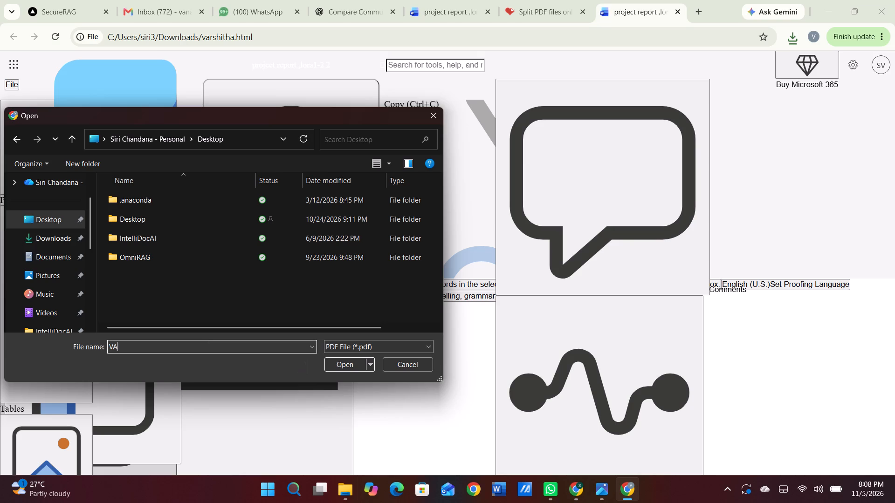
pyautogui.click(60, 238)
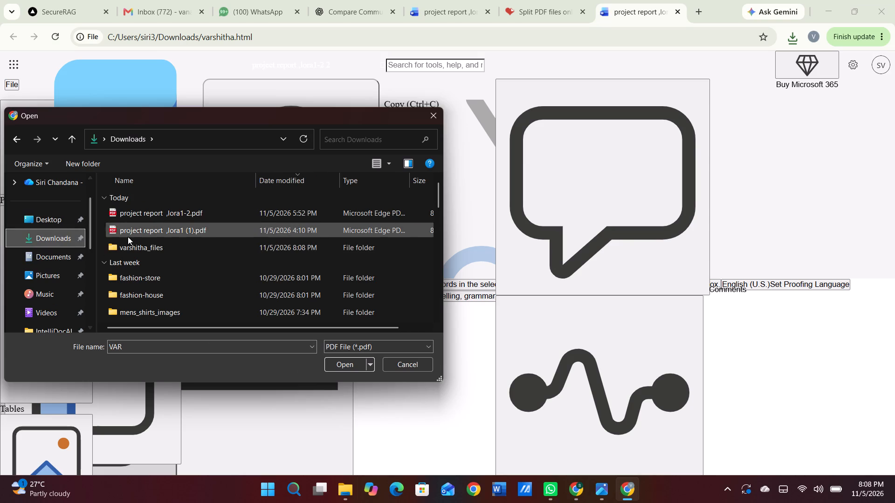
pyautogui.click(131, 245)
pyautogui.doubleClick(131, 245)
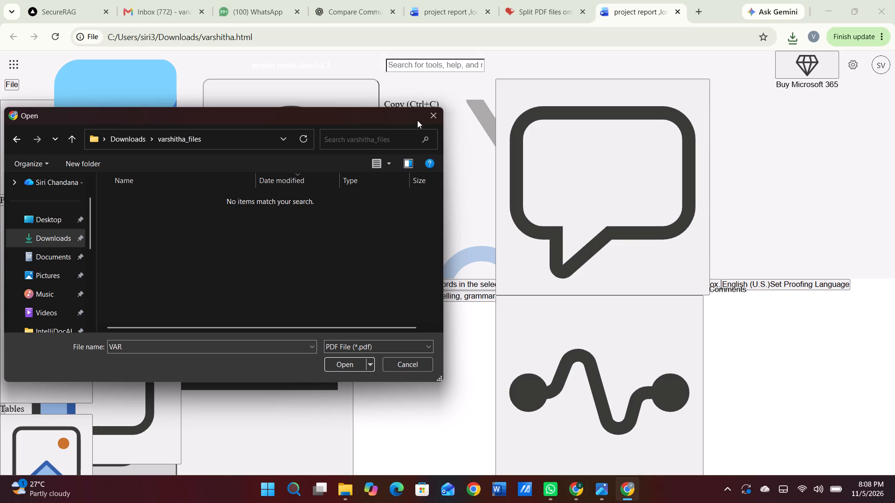
# Dismiss the PDF file selection and return to the project report document in Word.
pyautogui.moveTo(441, 115); pyautogui.dragTo(459, 15)
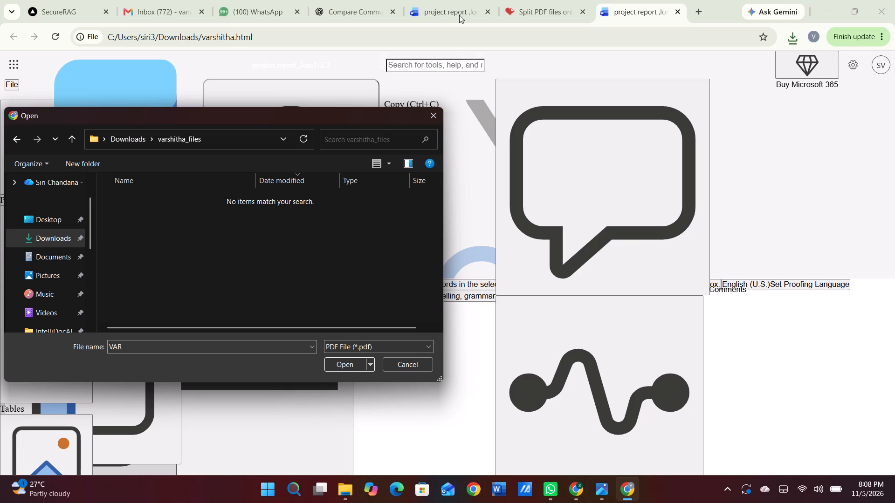
pyautogui.moveTo(459, 15); pyautogui.dragTo(455, 9)
pyautogui.click(455, 9)
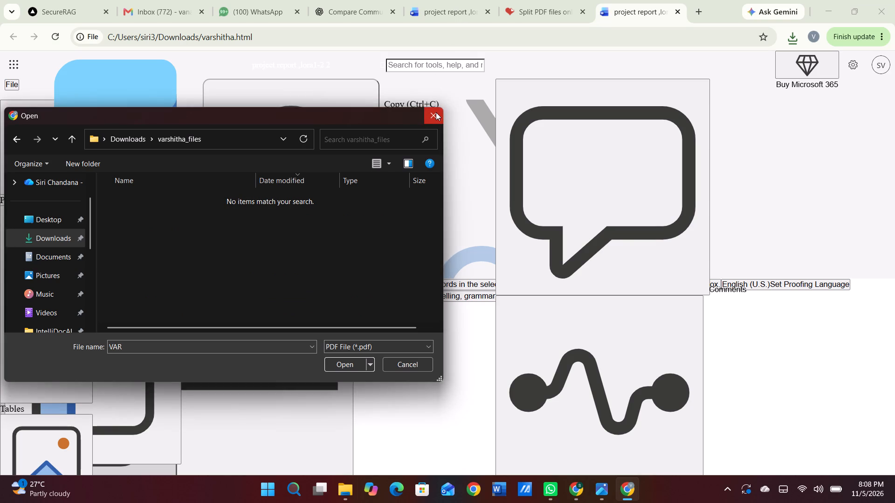
pyautogui.click(436, 112)
pyautogui.click(464, 0)
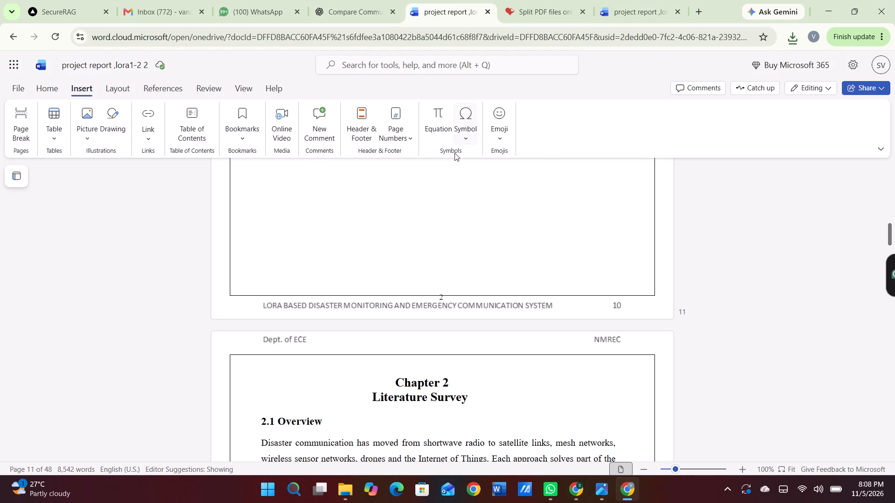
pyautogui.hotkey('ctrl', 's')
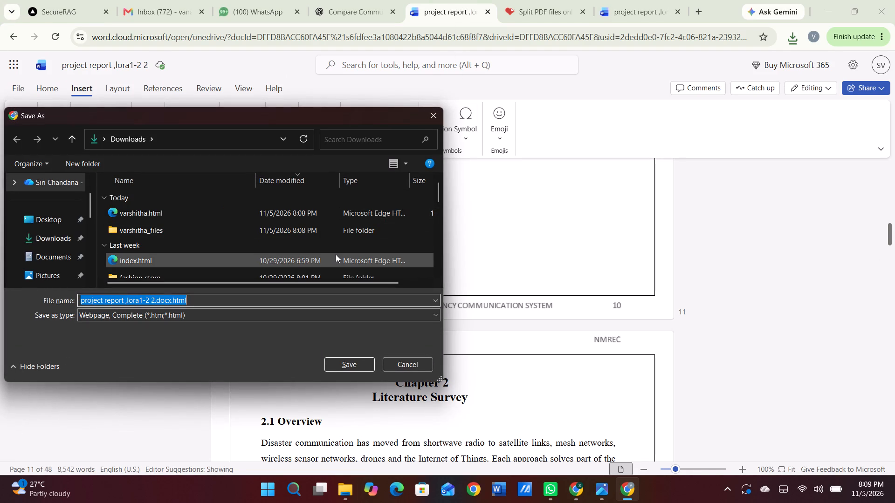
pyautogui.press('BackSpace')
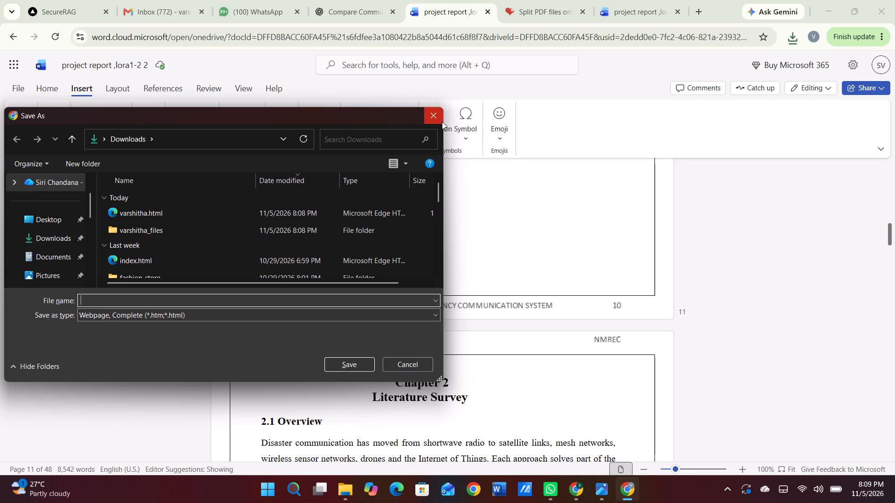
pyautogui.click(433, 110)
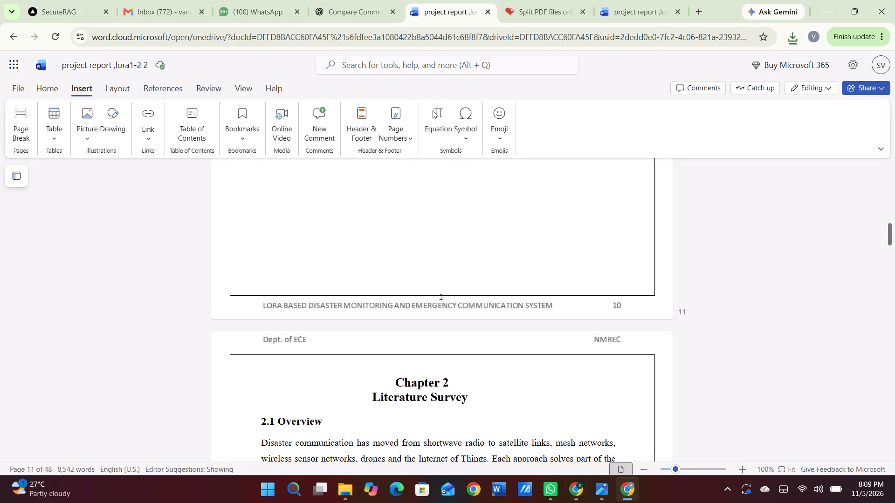
# Save the report's page to Downloads as a complete webpage under the suggested name "project report ,lora1-2 2.docx.html".
pyautogui.hotkey('ctrl', 's')
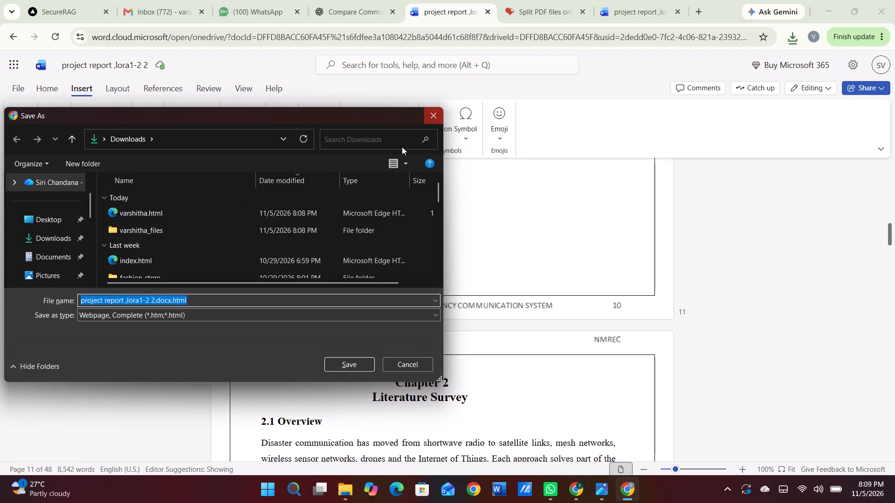
pyautogui.click(350, 364)
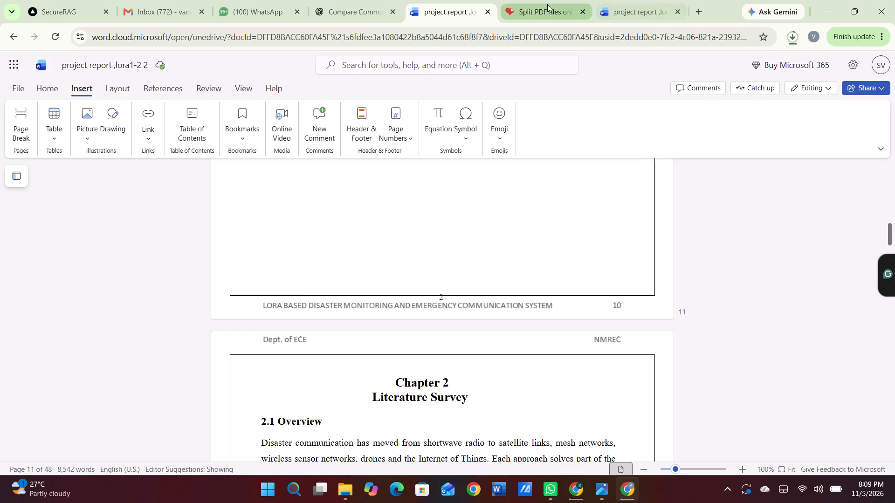
# Load "project report ,lora1-2.pdf" from Downloads into iLovePDF's Split PDF tool.
pyautogui.click(533, 8)
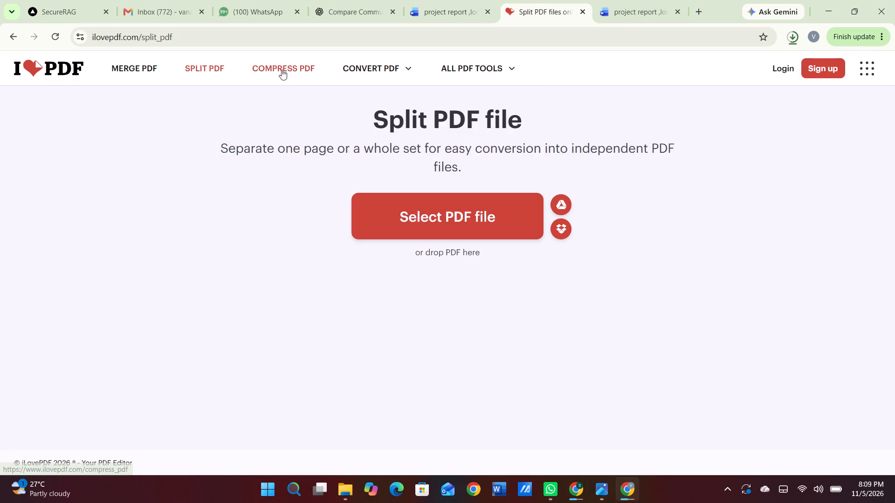
pyautogui.click(214, 70)
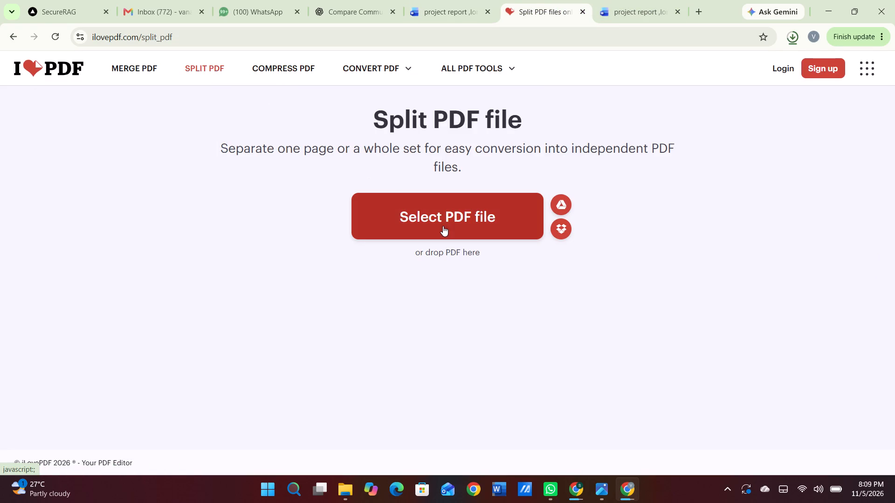
pyautogui.click(444, 226)
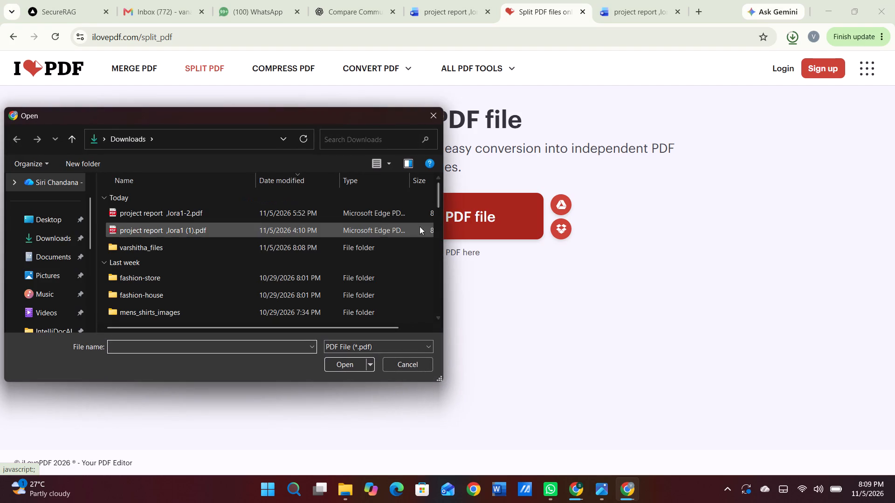
pyautogui.click(209, 217)
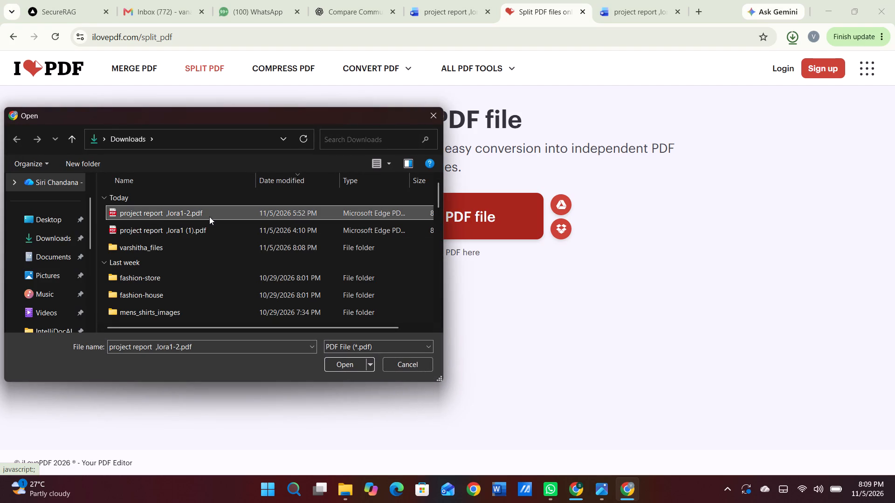
pyautogui.click(346, 368)
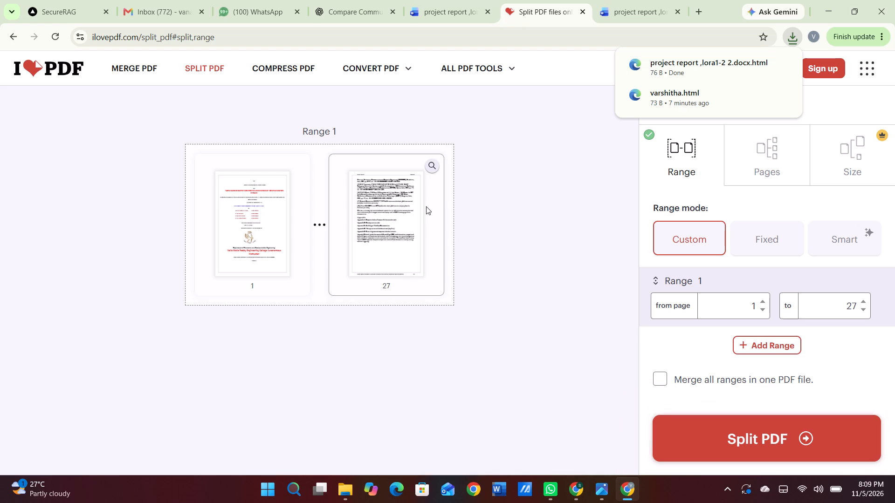
# Return to the Word report and check the page footers around the start of Chapter 2, Literature Survey.
pyautogui.press('Right')
pyautogui.press('Right')
pyautogui.click(443, 3)
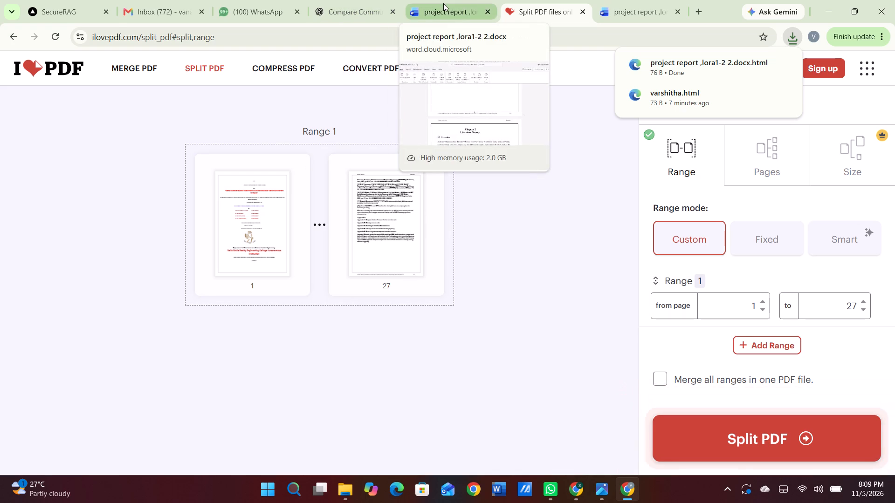
pyautogui.scroll(7, 422, 239)
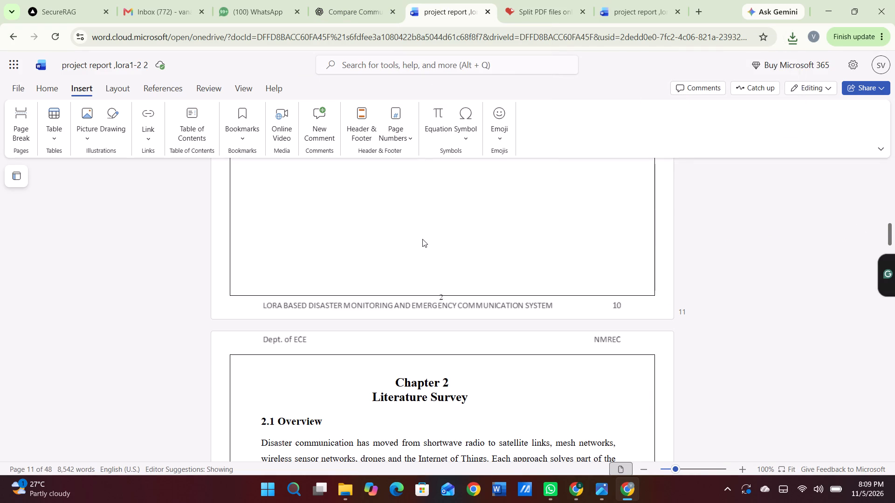
pyautogui.scroll(7, 422, 239)
pyautogui.scroll(3, 487, 281)
pyautogui.scroll(-5, 487, 281)
pyautogui.scroll(2, 487, 281)
pyautogui.scroll(-1, 487, 281)
# Look over the locally saved varshitha.html page and close it.
pyautogui.click(614, 9)
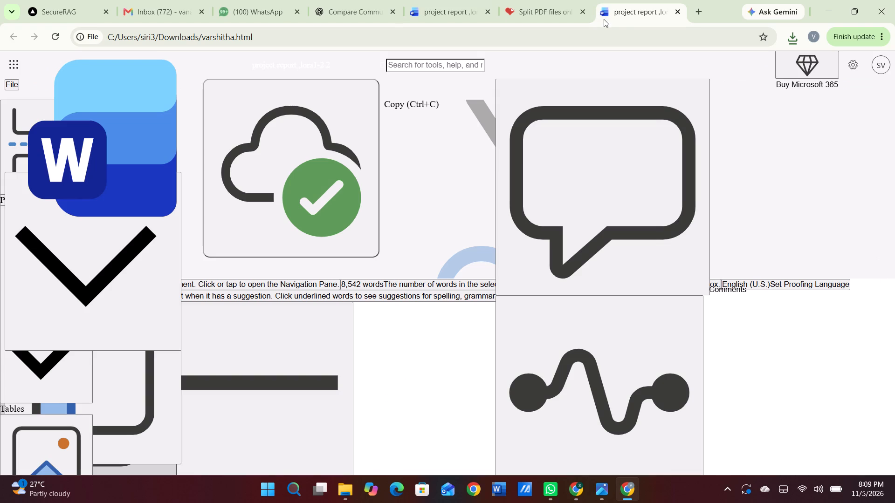
pyautogui.scroll(2, 557, 105)
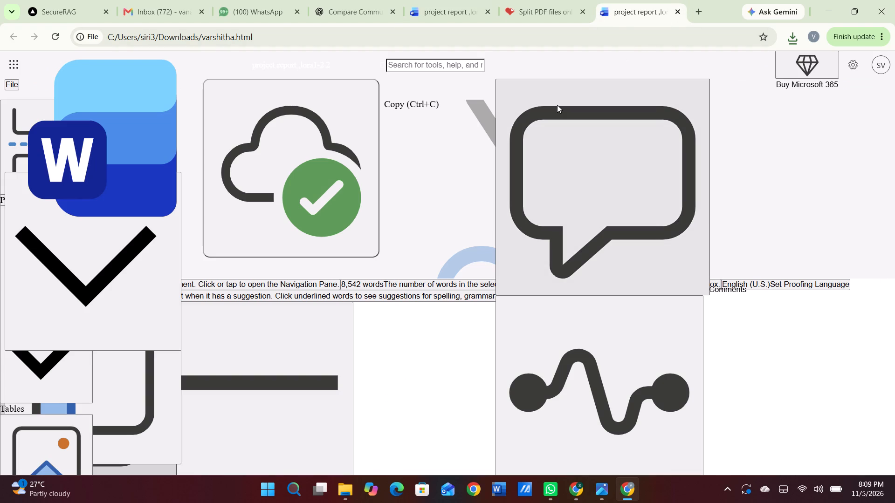
pyautogui.scroll(1, 557, 105)
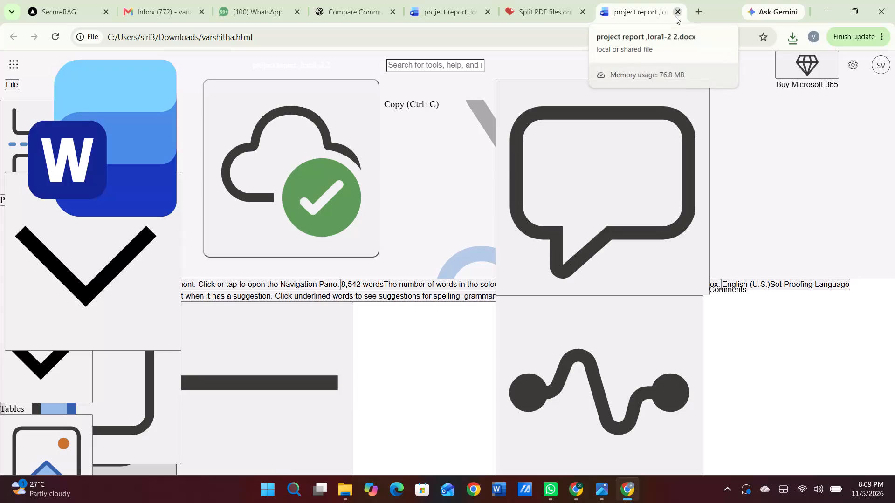
pyautogui.click(676, 13)
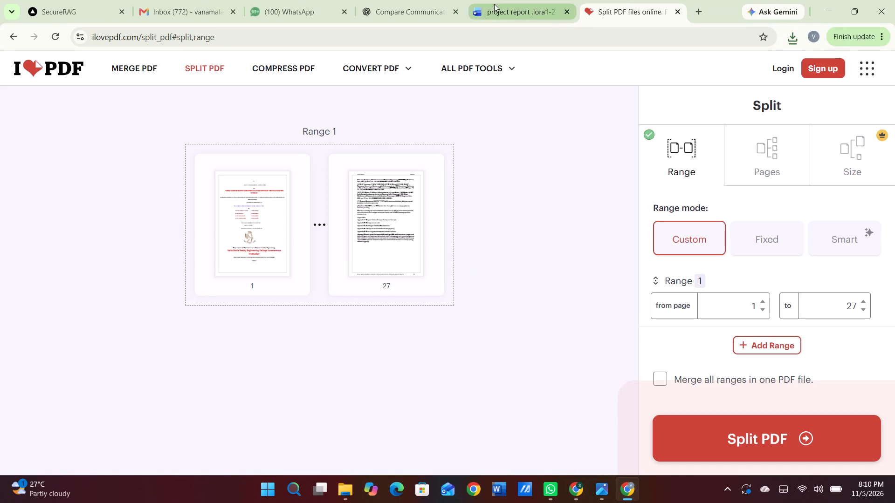
# Examine the Word report's front matter, from the certificate page through the list of tables, to see where Chapter 1 begins.
pyautogui.click(508, 10)
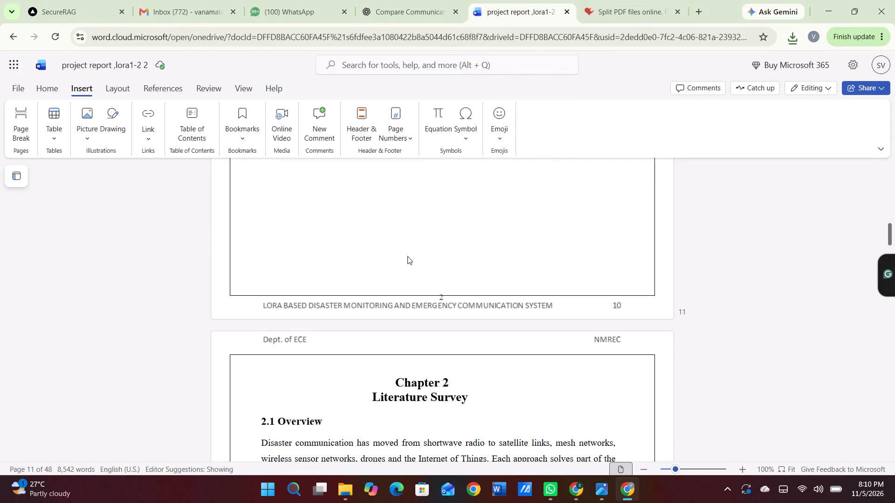
pyautogui.scroll(4, 407, 256)
pyautogui.hscroll(2, 407, 256)
pyautogui.tripleClick(887, 186)
pyautogui.tripleClick(887, 186)
pyautogui.doubleClick(887, 186)
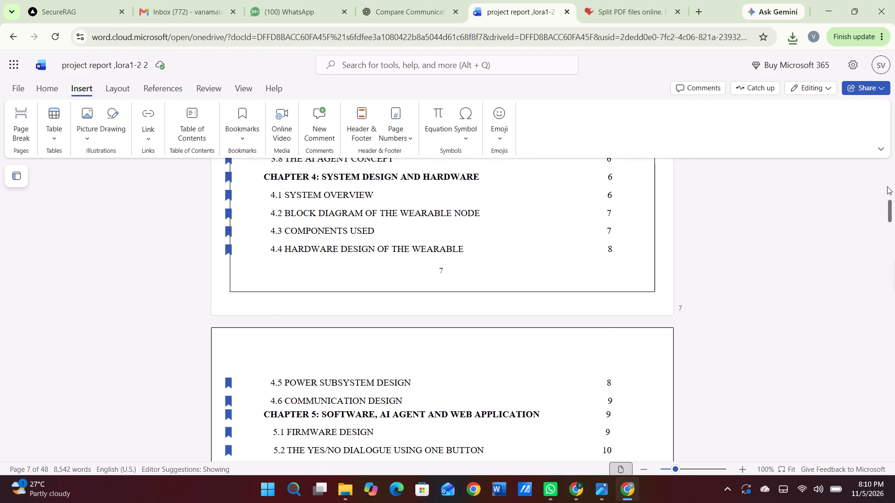
pyautogui.tripleClick(887, 186)
pyautogui.tripleClick(887, 186)
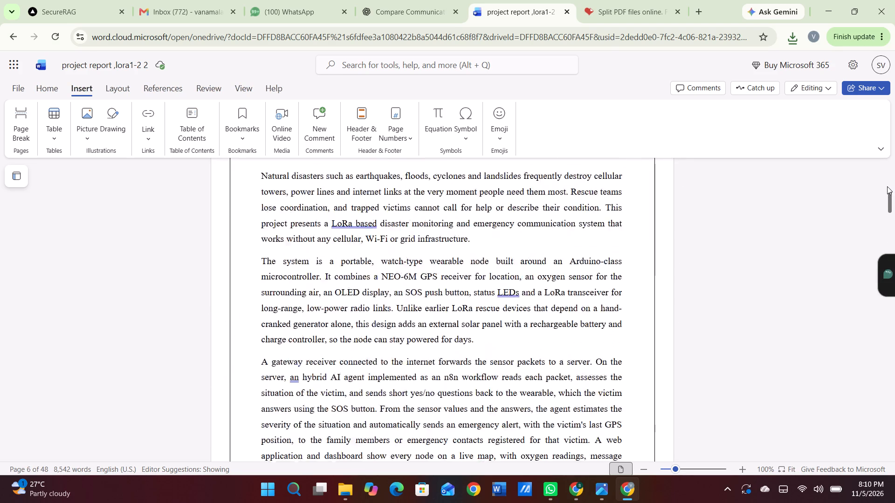
pyautogui.doubleClick(887, 186)
pyautogui.scroll(-1, 627, 363)
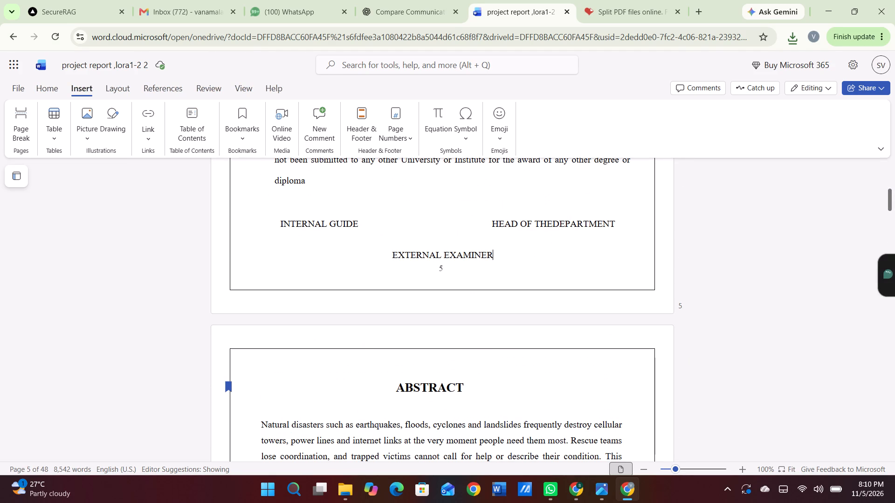
pyautogui.scroll(-8, 627, 363)
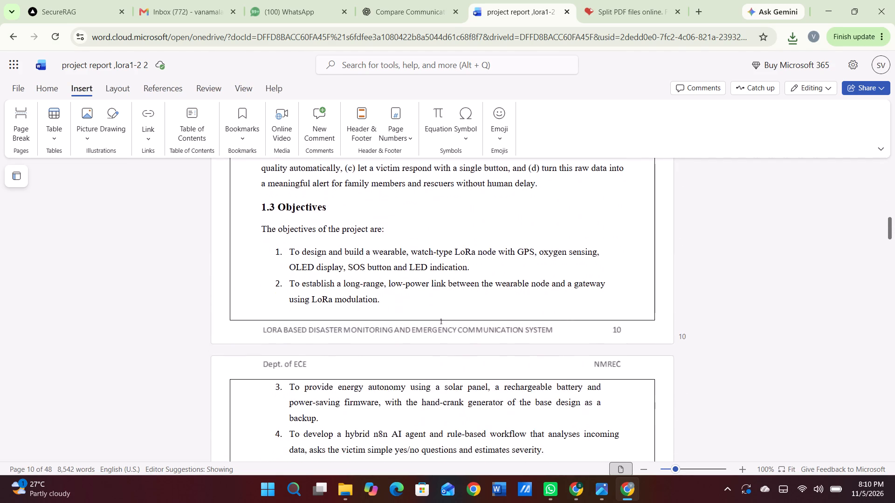
pyautogui.scroll(6, 627, 363)
pyautogui.scroll(-1, 627, 363)
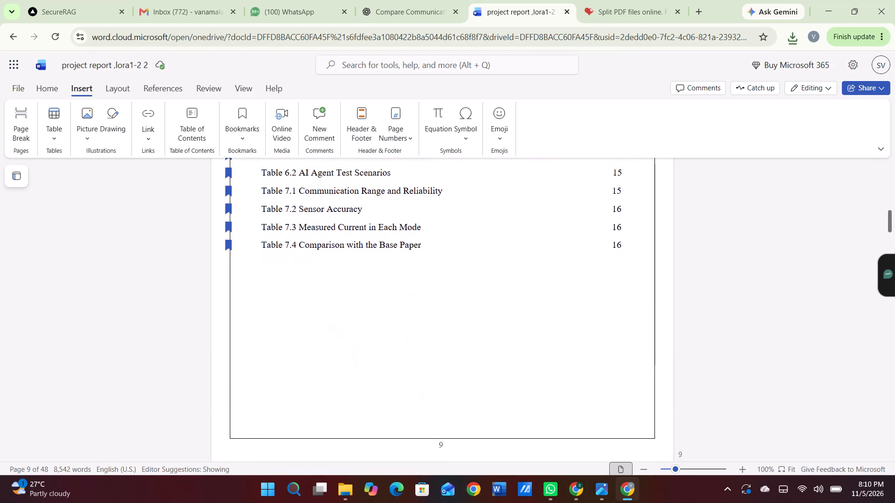
pyautogui.scroll(-1, 627, 363)
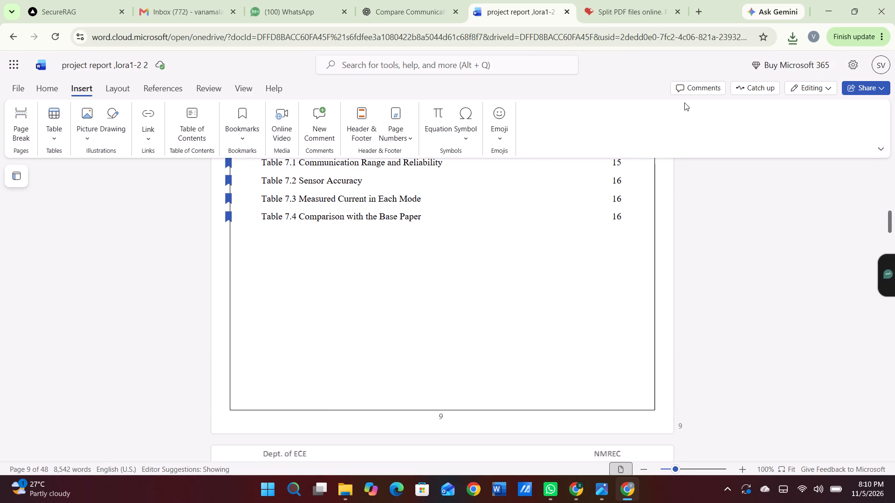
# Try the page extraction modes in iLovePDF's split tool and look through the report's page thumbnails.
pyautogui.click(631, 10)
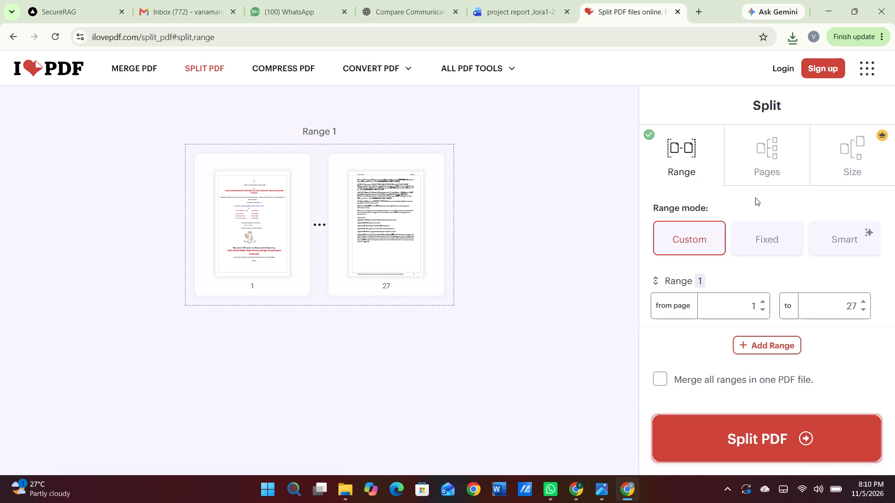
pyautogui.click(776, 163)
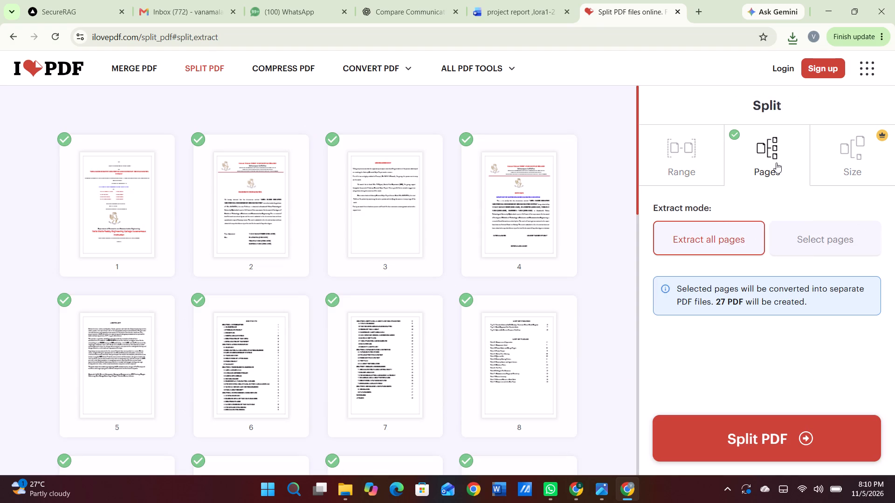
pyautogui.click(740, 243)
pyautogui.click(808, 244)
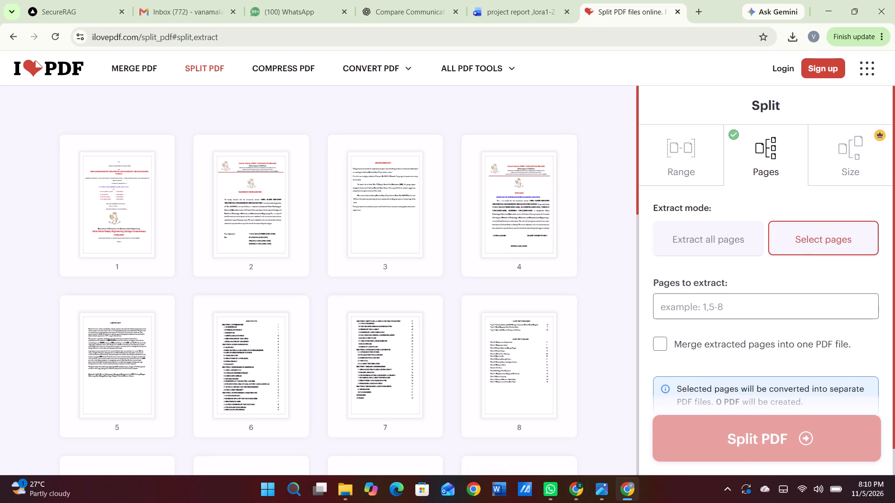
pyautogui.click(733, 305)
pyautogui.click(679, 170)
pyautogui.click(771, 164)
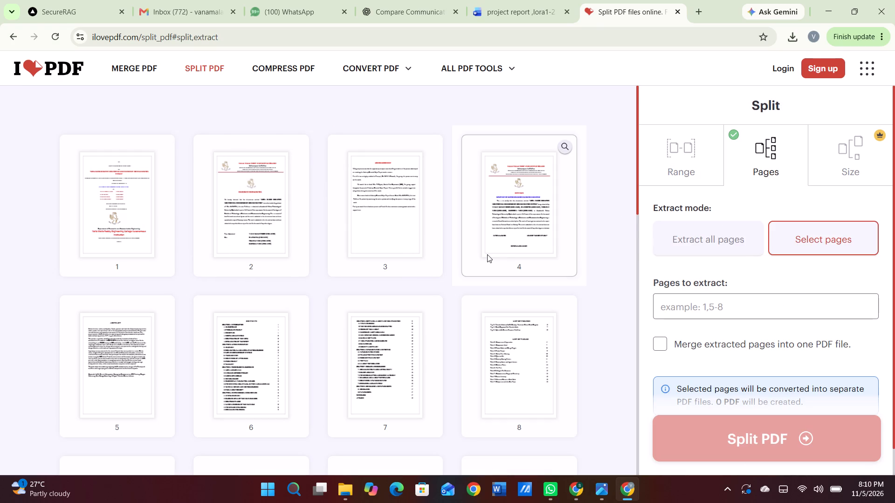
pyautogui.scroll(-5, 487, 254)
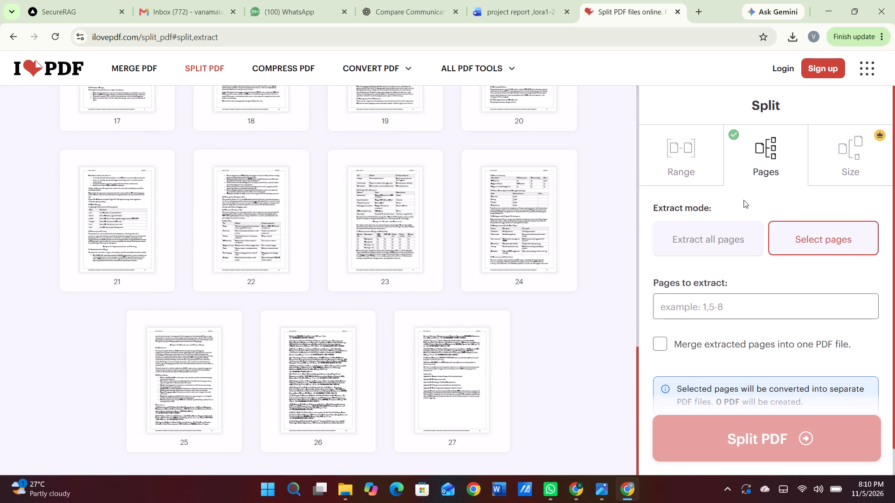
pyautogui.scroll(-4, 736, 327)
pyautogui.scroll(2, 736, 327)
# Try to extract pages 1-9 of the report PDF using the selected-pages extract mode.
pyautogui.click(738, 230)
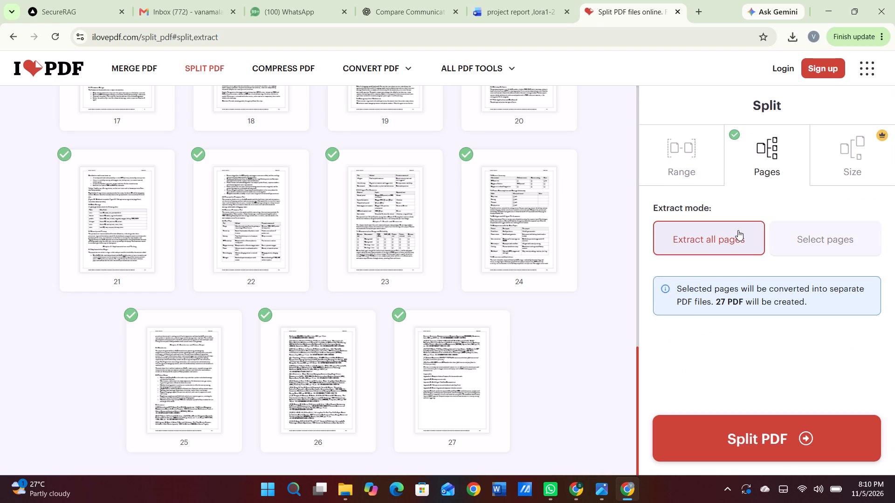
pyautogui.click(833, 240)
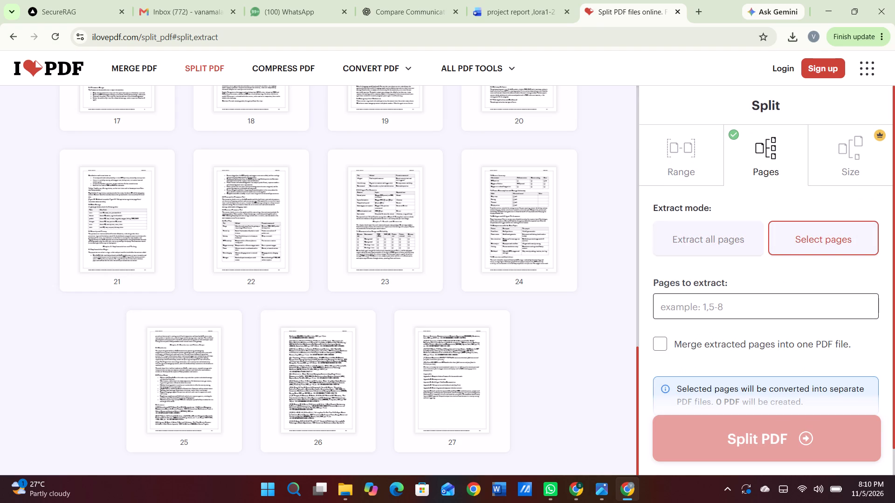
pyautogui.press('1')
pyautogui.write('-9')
# Use custom range splitting, add a second range, and set Range 1 to end at page 9.
pyautogui.click(676, 179)
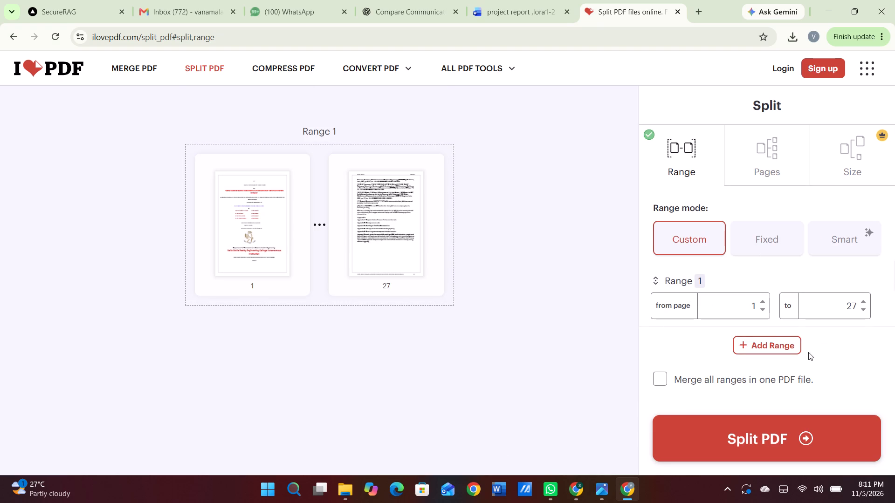
pyautogui.click(782, 346)
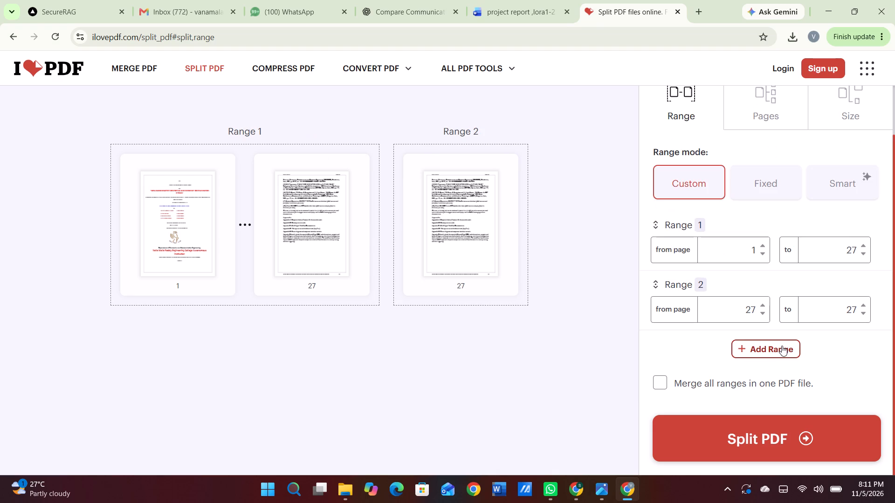
pyautogui.click(859, 251)
pyautogui.press('BackSpace')
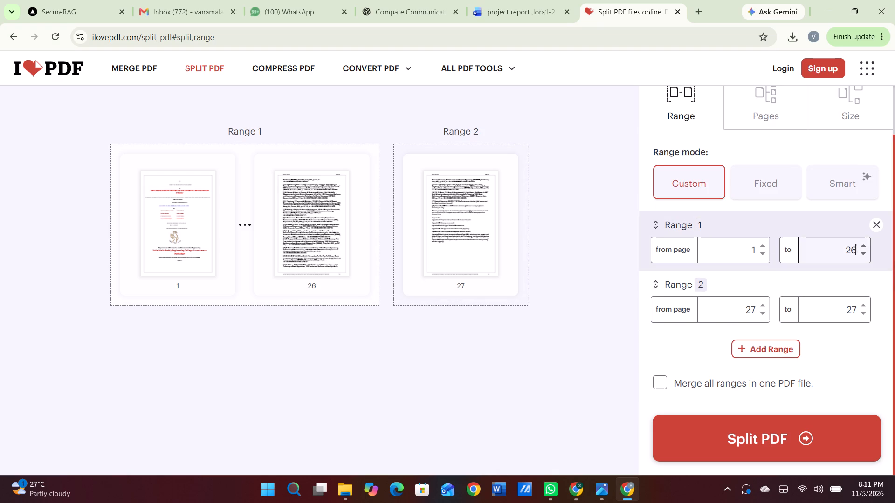
pyautogui.press('BackSpace')
pyautogui.press('9')
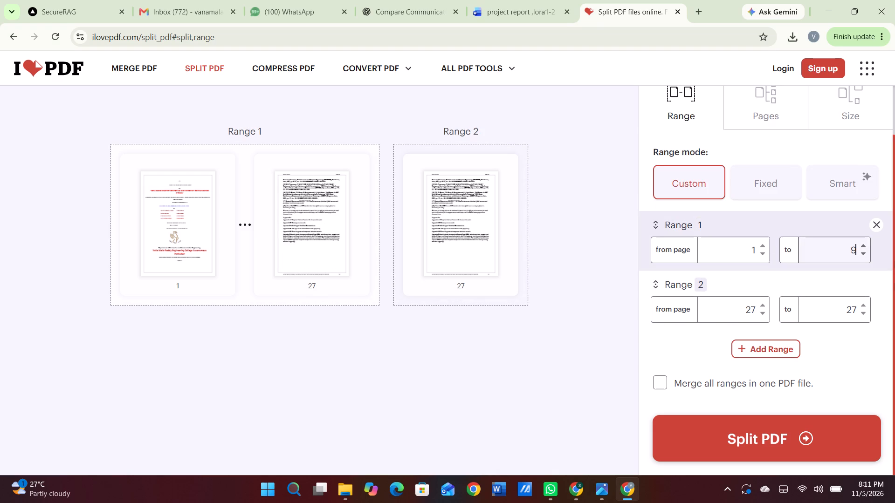
# Switch to the Word report and examine the footer page numbers from Chapter 1 to the start of Chapter 3 and back.
pyautogui.click(509, 8)
pyautogui.scroll(-5, 511, 270)
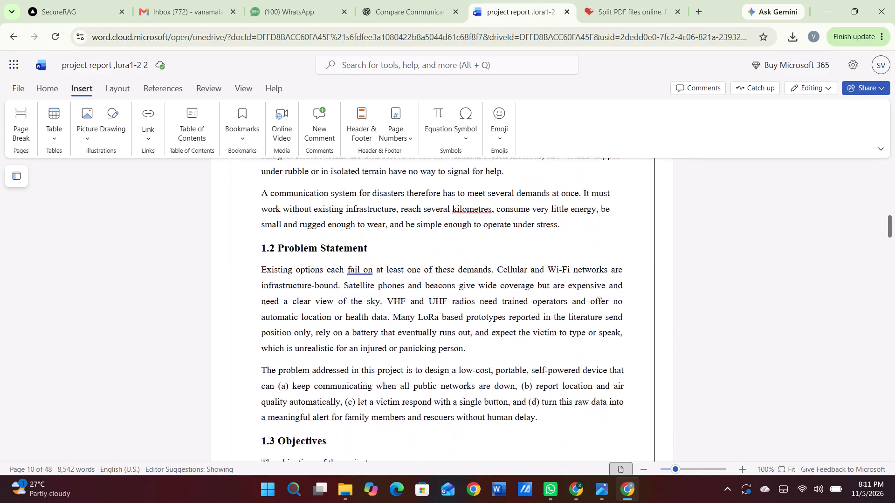
pyautogui.scroll(-3, 511, 270)
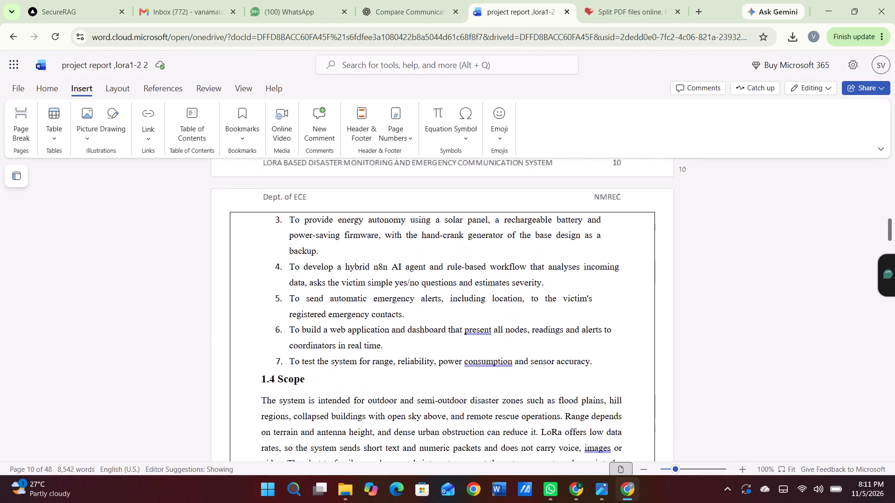
pyautogui.scroll(-9, 511, 270)
pyautogui.scroll(3, 511, 270)
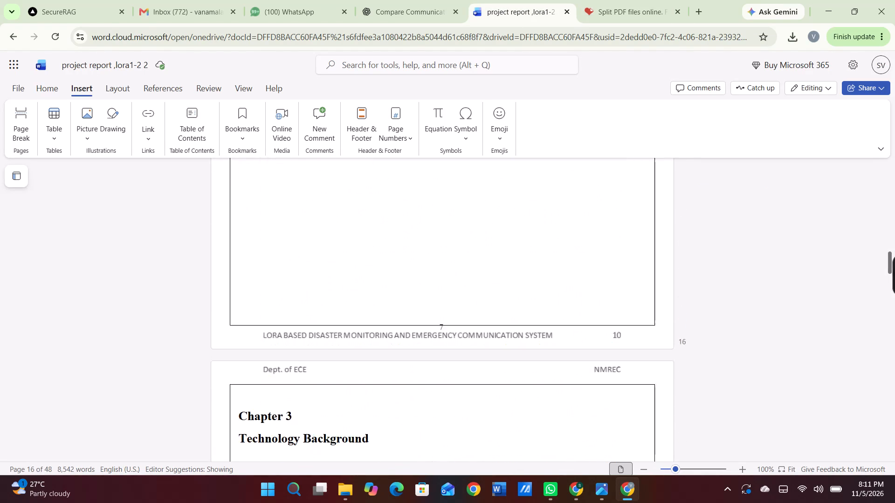
pyautogui.scroll(3, 511, 270)
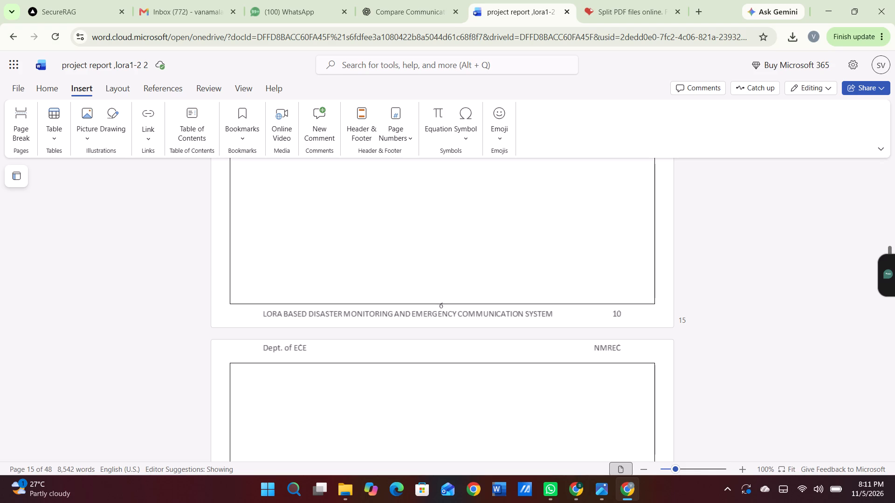
pyautogui.scroll(6, 543, 233)
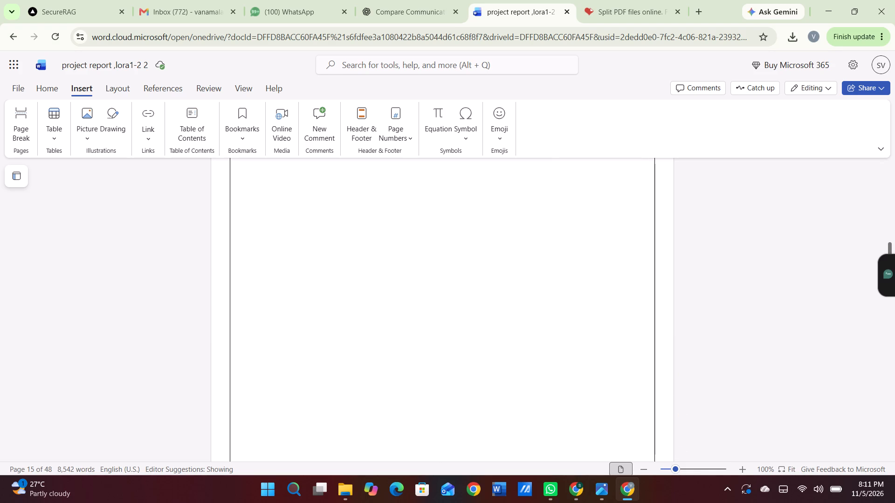
pyautogui.scroll(5, 543, 233)
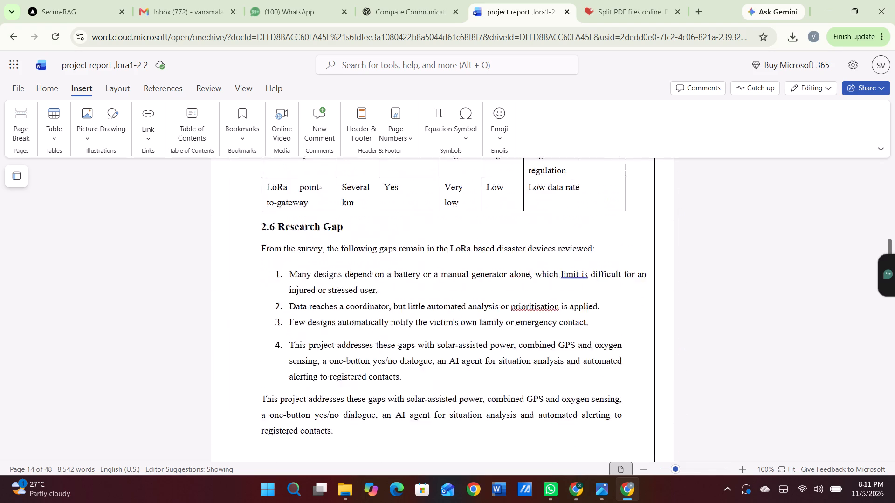
pyautogui.scroll(3, 543, 233)
pyautogui.scroll(-2, 543, 233)
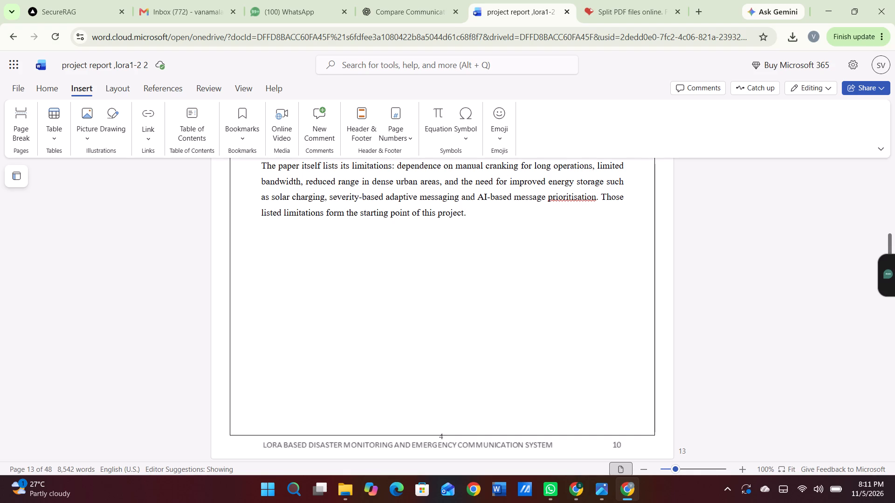
pyautogui.scroll(4, 543, 233)
pyautogui.hscroll(1, 543, 233)
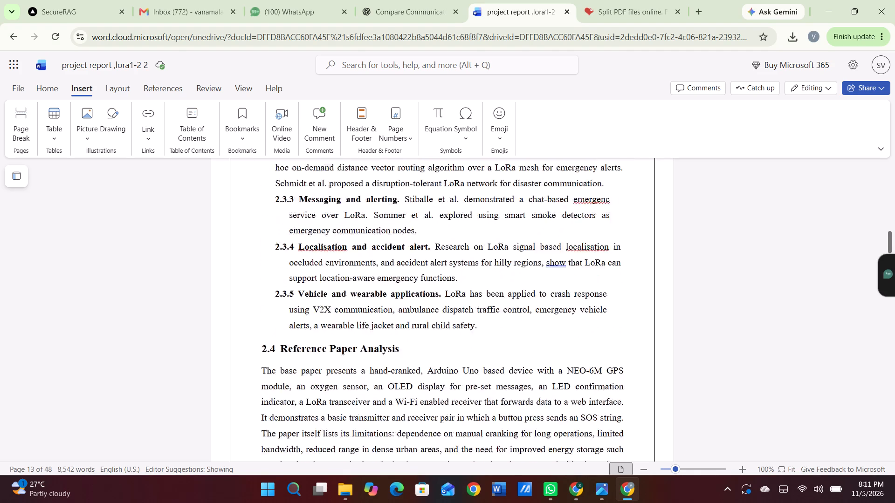
pyautogui.hscroll(1, 543, 233)
pyautogui.scroll(-2, 543, 233)
pyautogui.scroll(1, 543, 233)
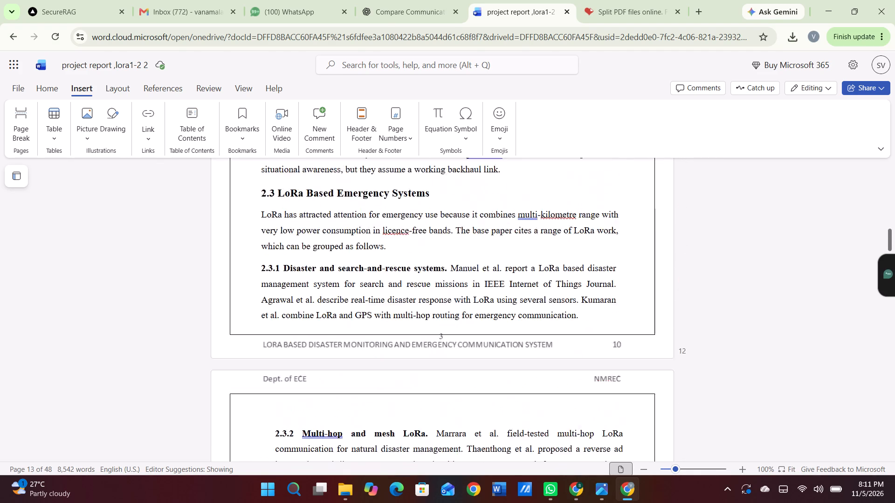
pyautogui.scroll(4, 543, 233)
# Review the Word report's pages again from the start of Chapter 1 through section 2.6 Research Gap.
pyautogui.scroll(-1, 543, 233)
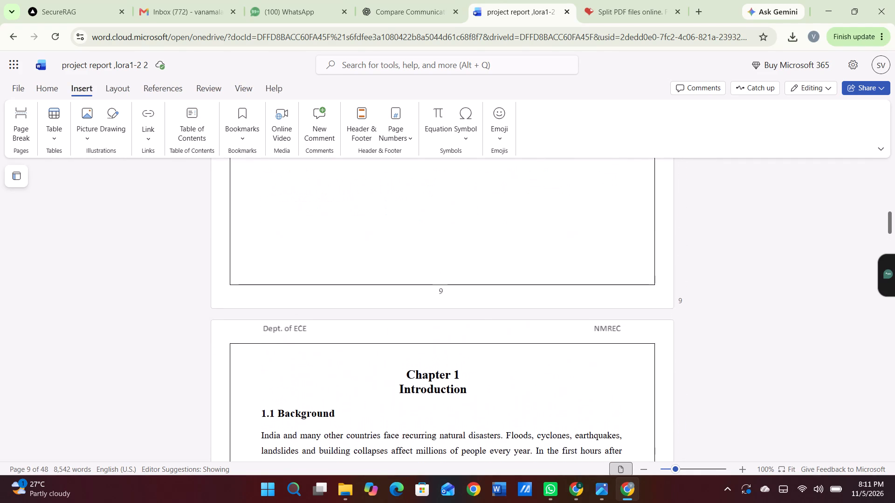
pyautogui.scroll(-3, 543, 233)
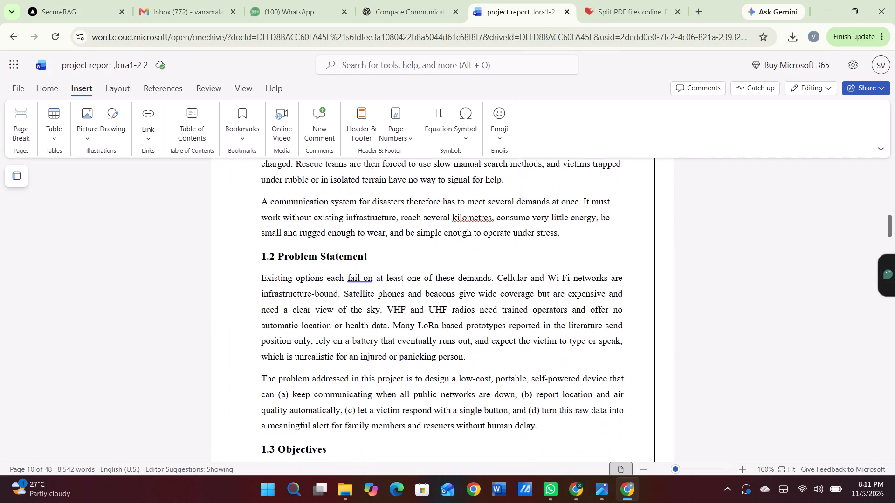
pyautogui.scroll(-3, 543, 233)
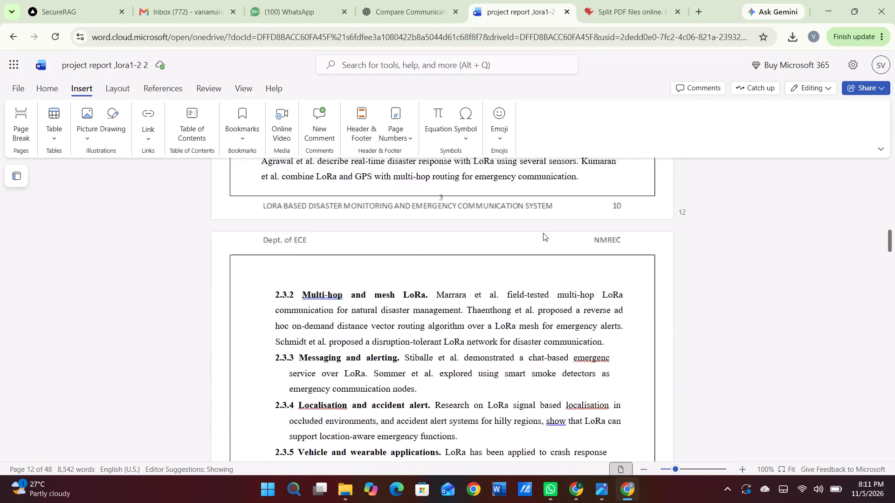
pyautogui.scroll(-4, 543, 233)
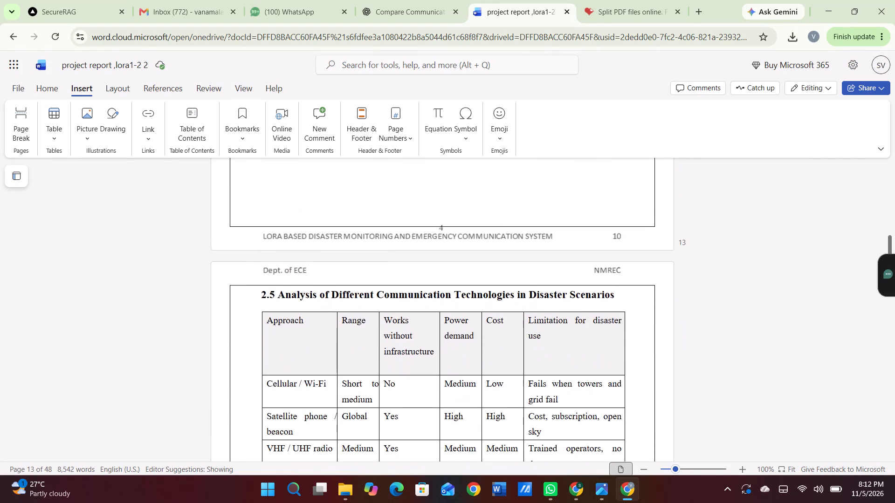
pyautogui.scroll(-2, 543, 233)
pyautogui.hscroll(1, 543, 233)
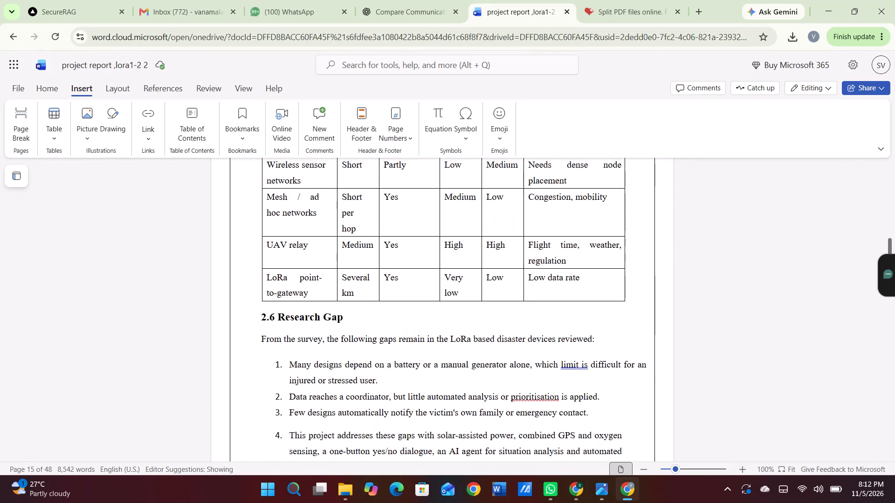
pyautogui.hscroll(1, 543, 233)
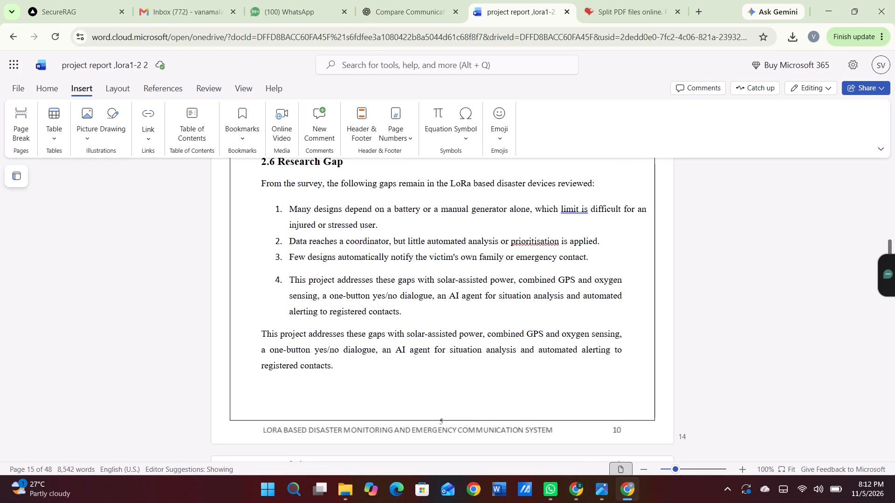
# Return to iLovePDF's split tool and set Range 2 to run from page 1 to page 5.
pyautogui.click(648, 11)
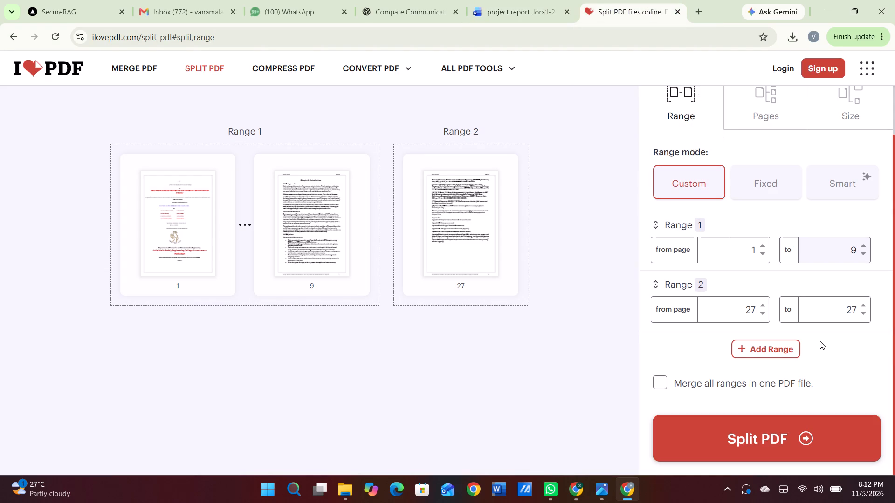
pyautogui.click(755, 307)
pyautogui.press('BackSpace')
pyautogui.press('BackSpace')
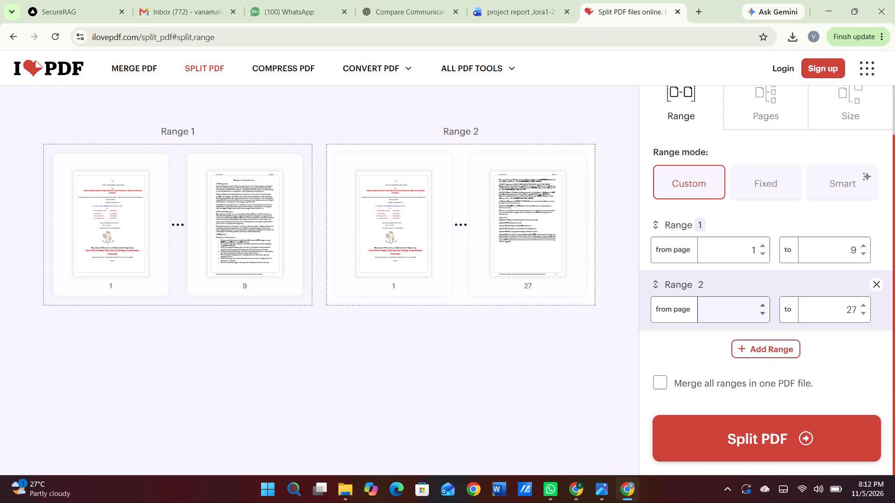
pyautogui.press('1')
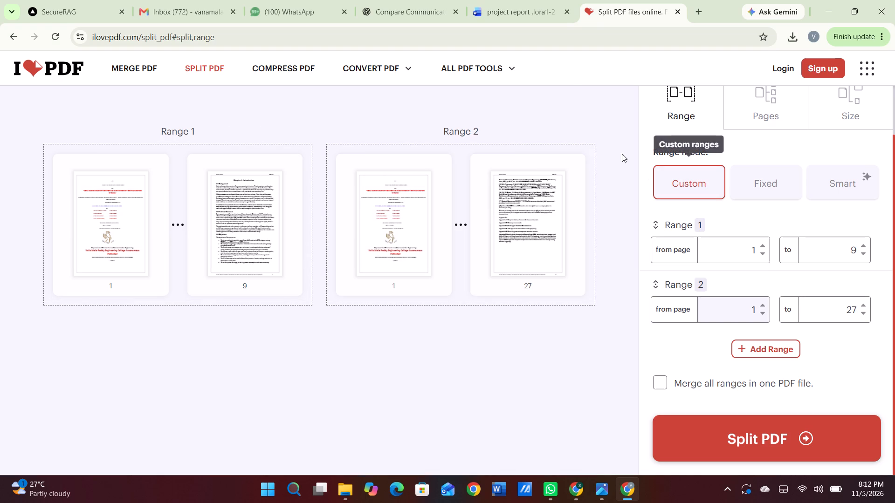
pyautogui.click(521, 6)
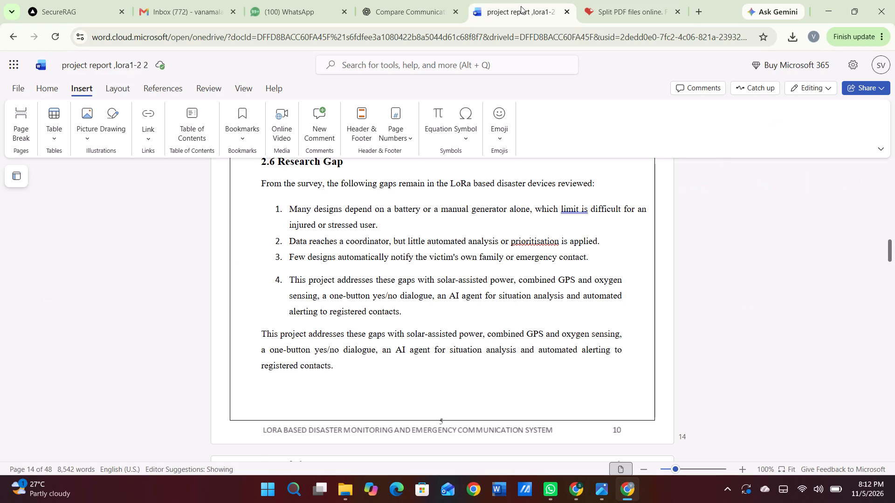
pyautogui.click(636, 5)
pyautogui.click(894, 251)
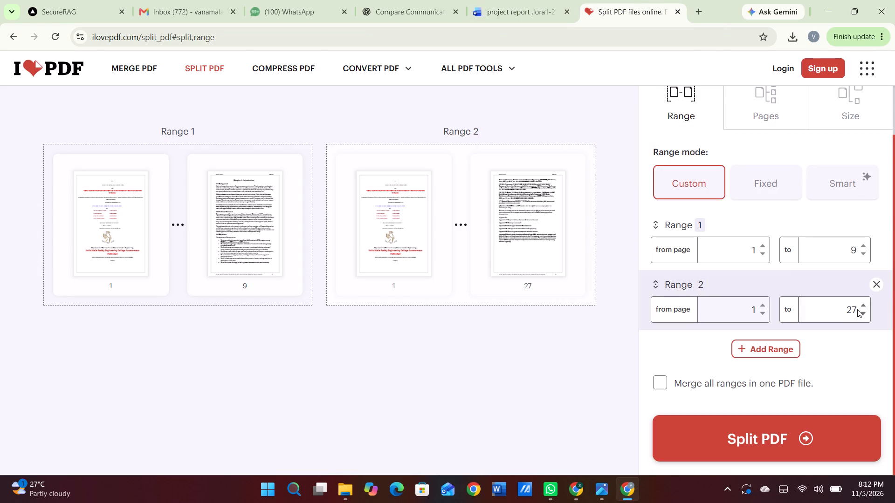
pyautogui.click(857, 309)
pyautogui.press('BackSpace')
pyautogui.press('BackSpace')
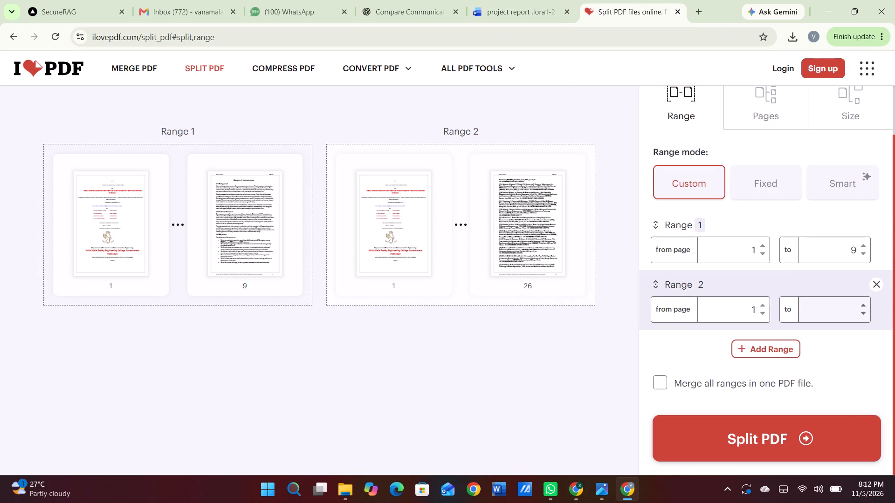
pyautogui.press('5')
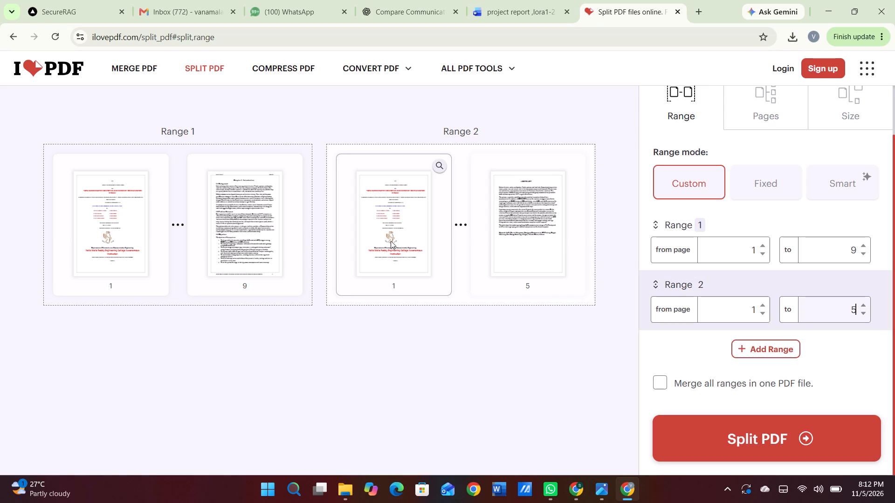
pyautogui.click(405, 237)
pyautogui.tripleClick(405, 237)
# Set Range 2 of the PDF split to start from page 10.
pyautogui.click(757, 309)
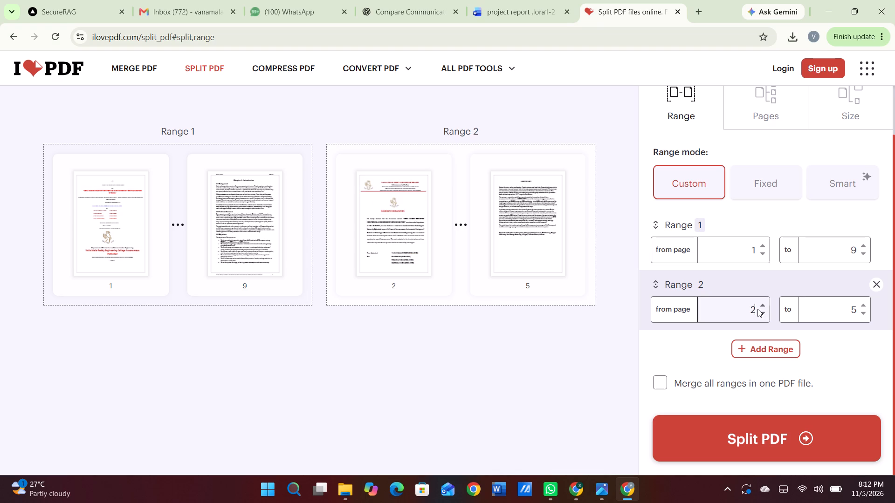
pyautogui.press('Up')
pyautogui.press('Up')
pyautogui.press('Up')
pyautogui.press('Up')
pyautogui.press('Up')
pyautogui.press('Up')
pyautogui.press('Up')
pyautogui.press('Up')
pyautogui.press('Up')
pyautogui.press('Up')
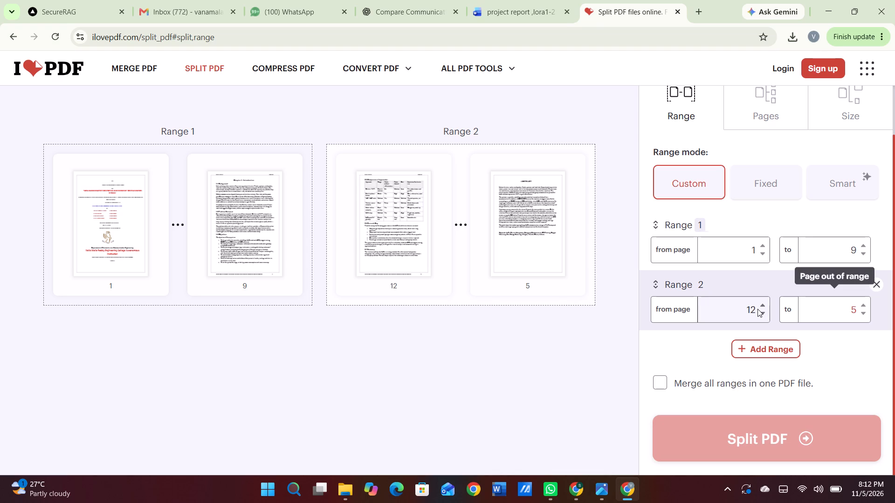
pyautogui.press('Down')
pyautogui.press('Down')
pyautogui.press('Down')
pyautogui.press('Down')
pyautogui.press('Up')
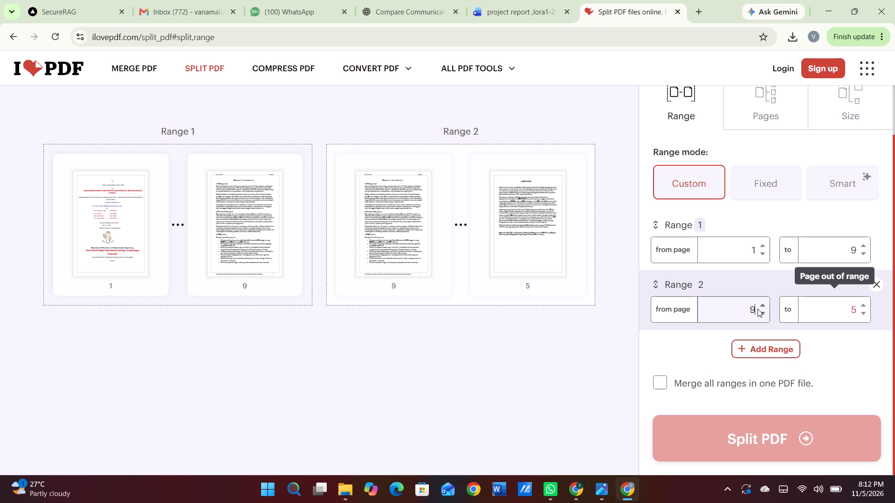
pyautogui.press('Up')
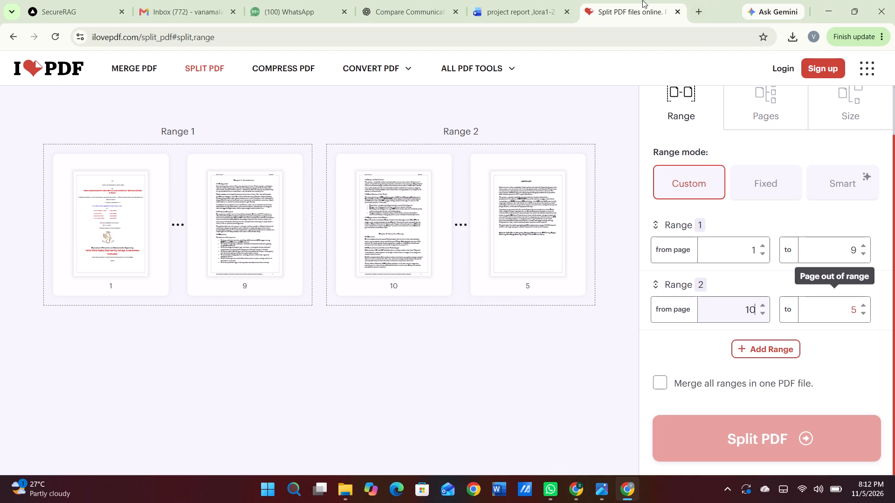
# Switch to the Word report, check the footer page number just before Chapter 1, and return to iLovePDF's split settings.
pyautogui.click(521, 1)
pyautogui.scroll(5, 440, 227)
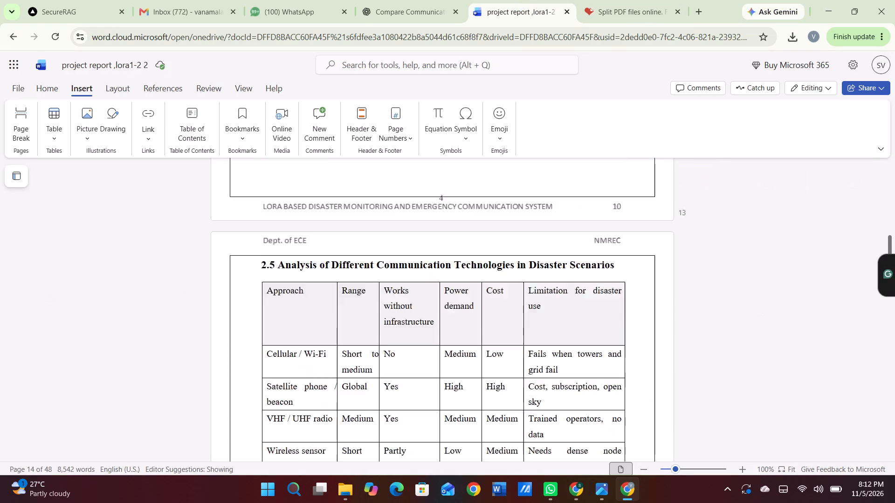
pyautogui.scroll(7, 440, 227)
pyautogui.scroll(-6, 440, 227)
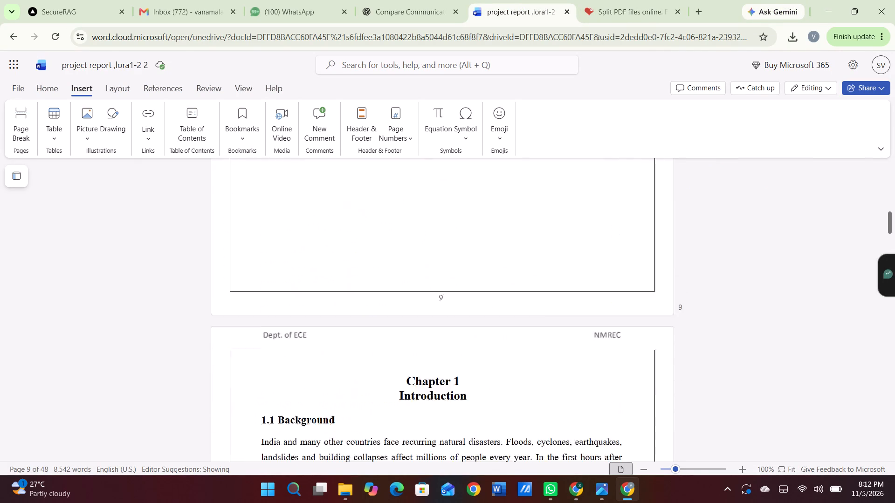
pyautogui.scroll(1, 440, 227)
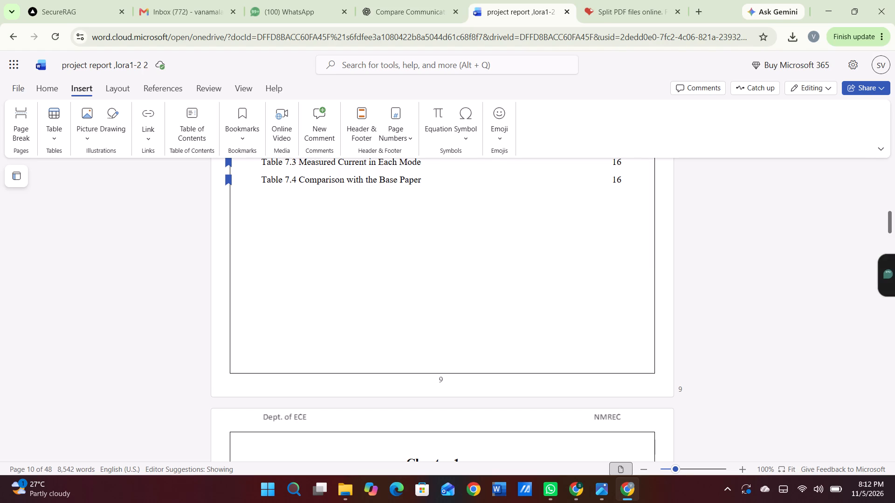
pyautogui.click(611, 6)
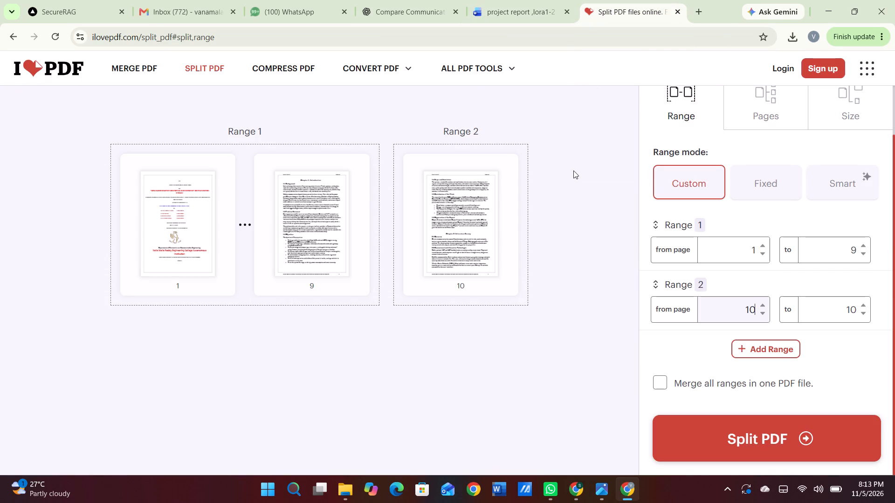
# Switch to the Word report and examine the table of contents, list of tables and page numbers up to Chapter 1.
pyautogui.click(514, 5)
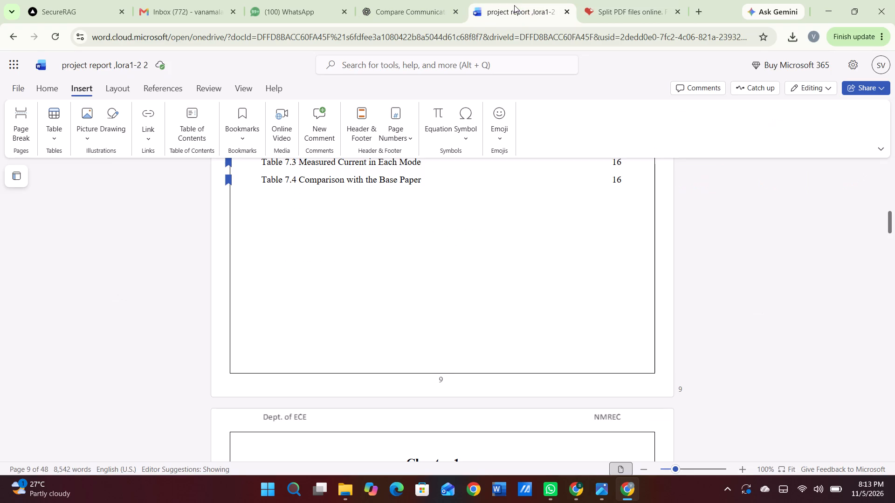
pyautogui.scroll(5, 482, 150)
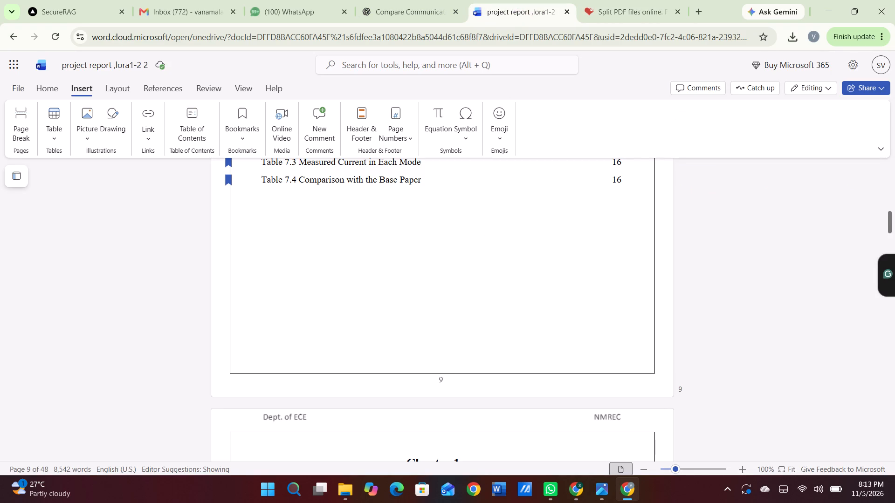
pyautogui.scroll(7, 448, 210)
pyautogui.scroll(-1, 448, 210)
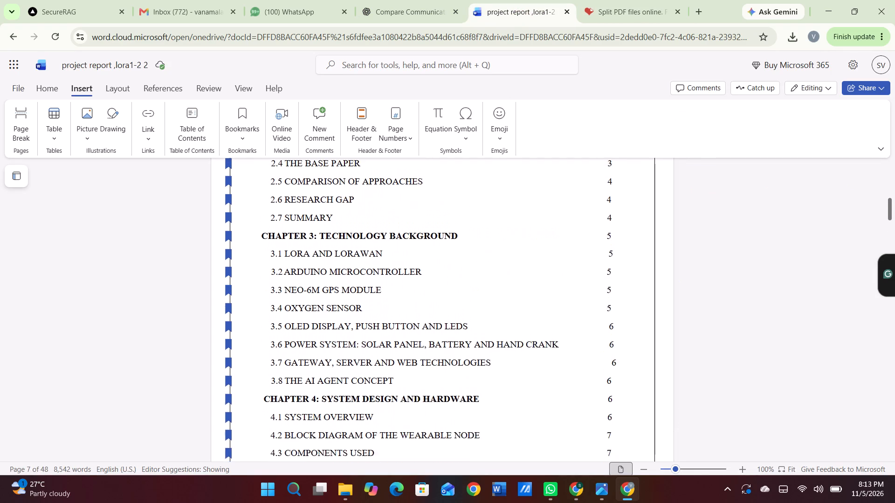
pyautogui.scroll(-3, 448, 210)
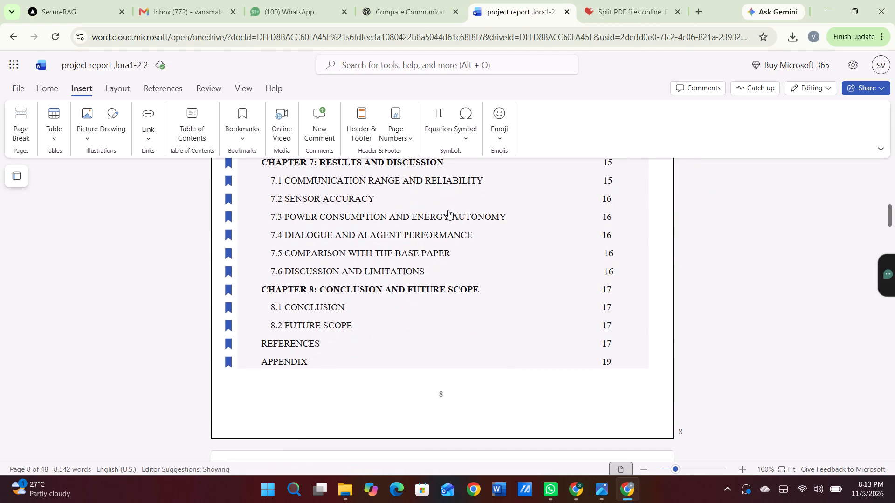
pyautogui.scroll(-3, 448, 210)
pyautogui.scroll(2, 448, 210)
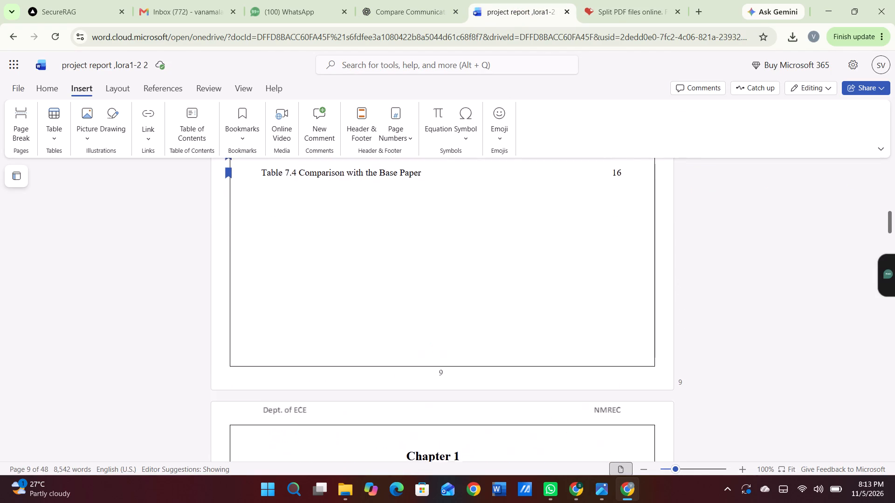
pyautogui.scroll(2, 448, 210)
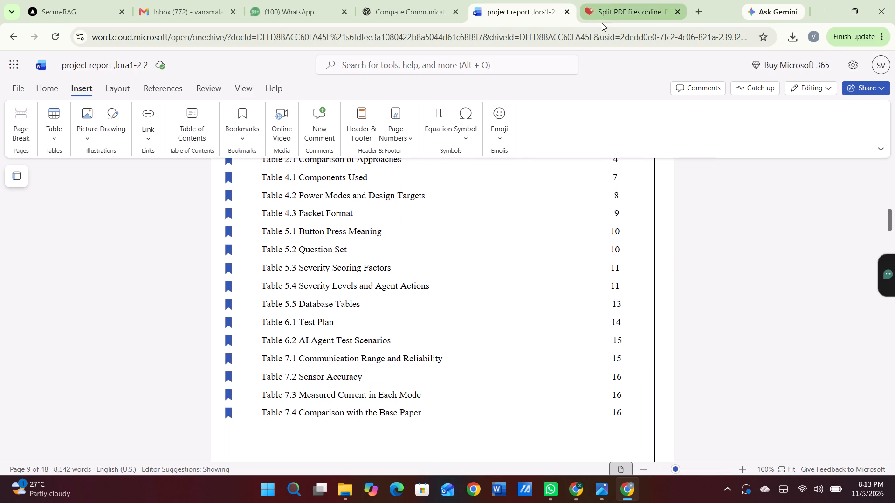
# Return to iLovePDF's split tool and extend Range 2 to end at the PDF's last page, page 27.
pyautogui.click(607, 14)
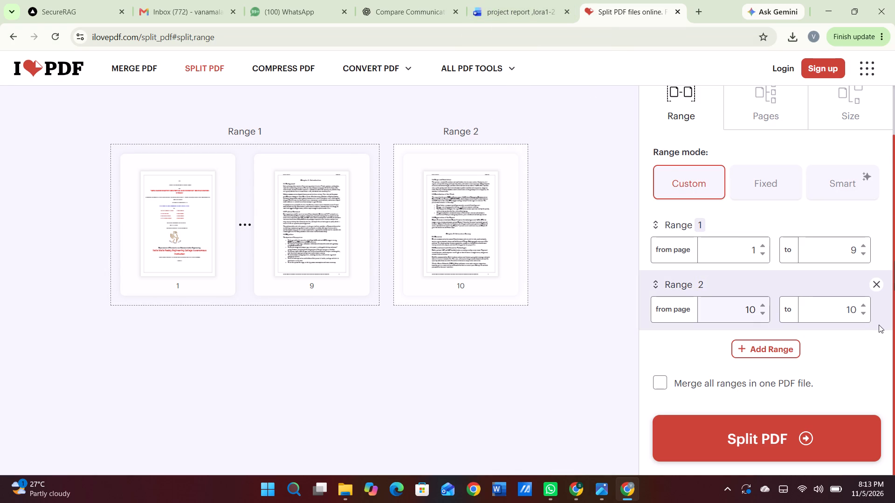
pyautogui.moveTo(879, 325); pyautogui.dragTo(865, 313)
pyautogui.click(865, 313)
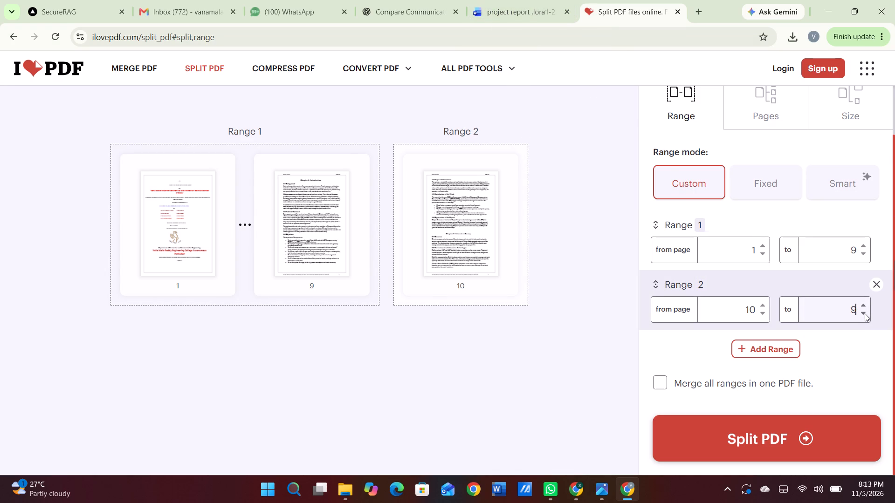
pyautogui.tripleClick(865, 313)
pyautogui.tripleClick(865, 313)
pyautogui.tripleClick(865, 313)
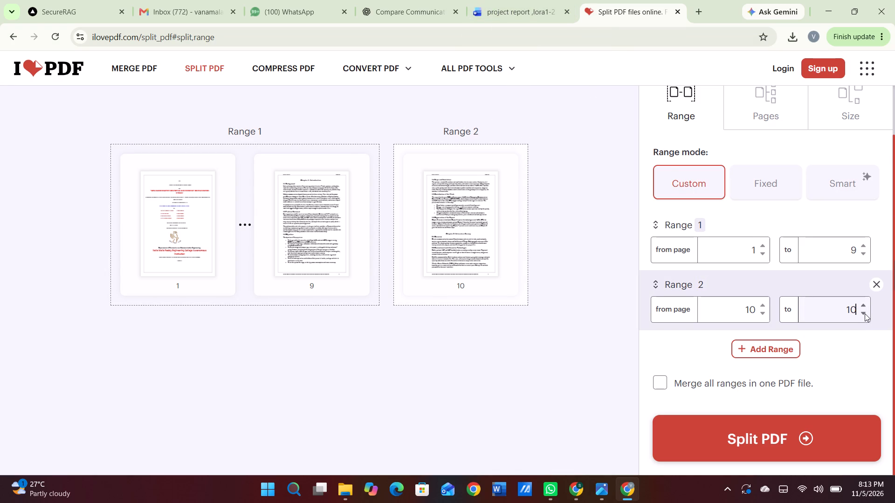
pyautogui.tripleClick(863, 306)
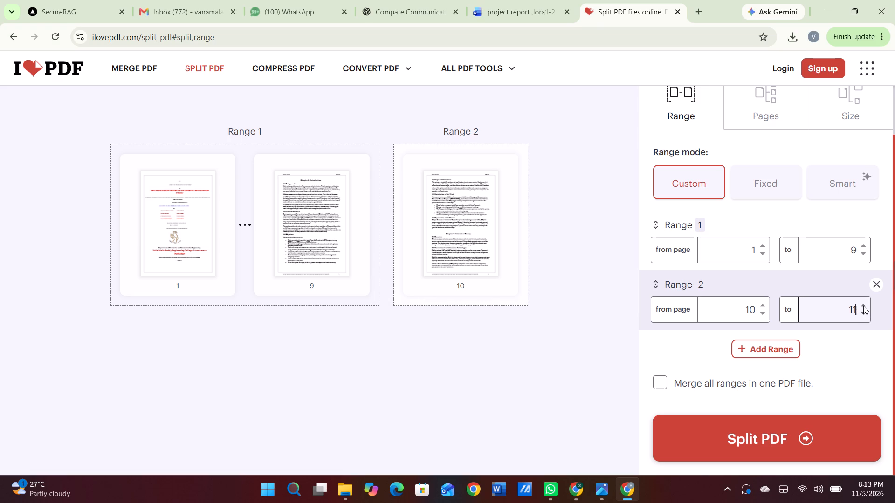
pyautogui.doubleClick(863, 306)
pyautogui.doubleClick(863, 306)
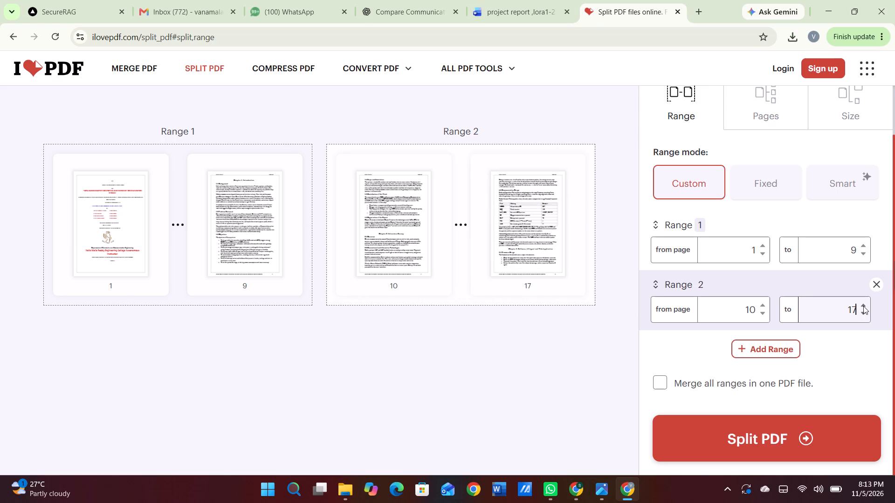
pyautogui.click(863, 306)
pyautogui.click(863, 306)
pyautogui.click(863, 306)
pyautogui.click(863, 306)
pyautogui.click(863, 306)
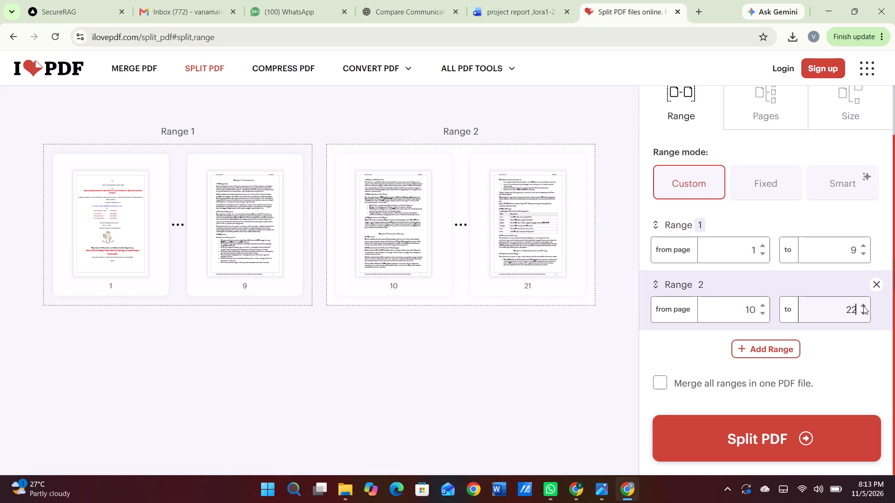
pyautogui.click(863, 306)
pyautogui.doubleClick(863, 306)
pyautogui.click(863, 306)
pyautogui.click(863, 306)
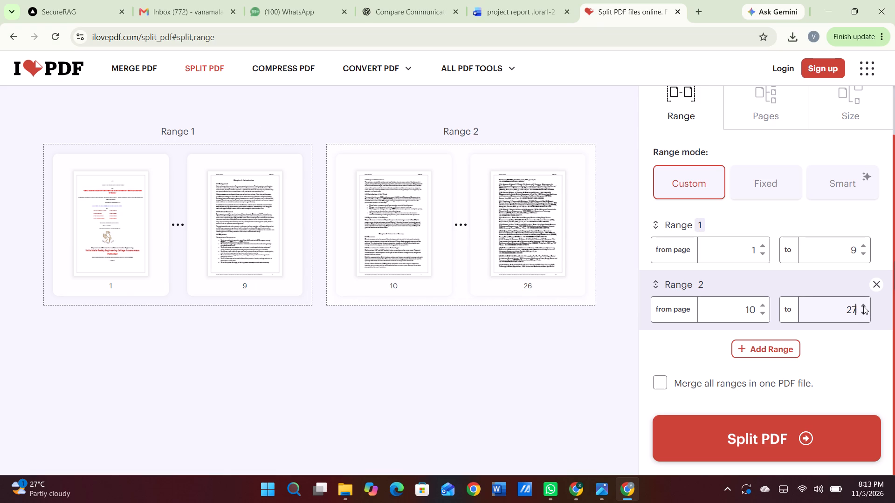
pyautogui.click(863, 306)
pyautogui.click(863, 306)
pyautogui.click(863, 306)
pyautogui.click(863, 306)
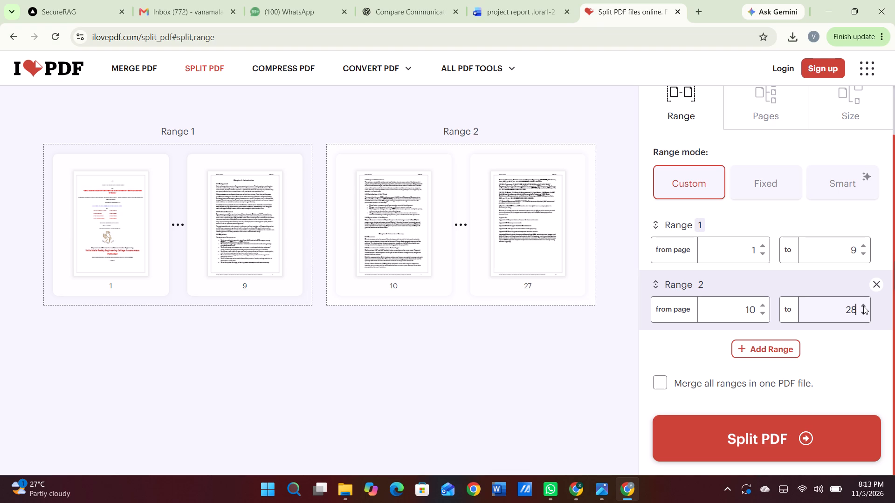
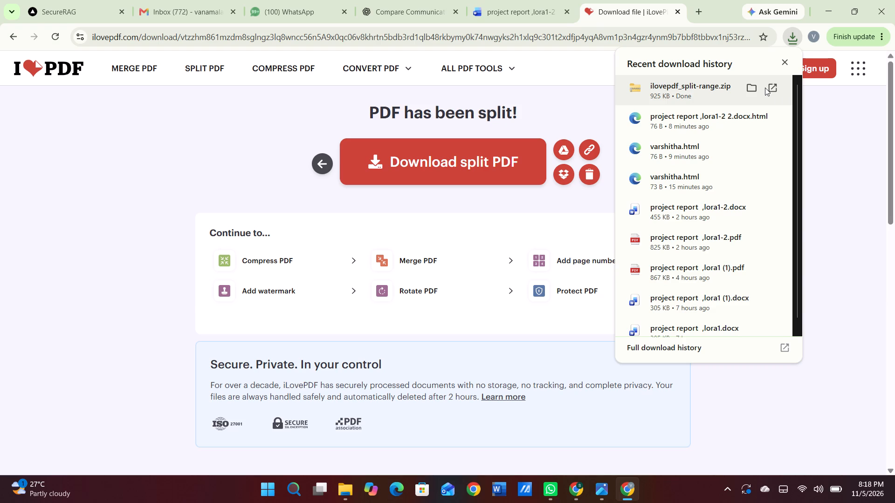
# Open the downloaded ilovepdf_split-range.zip archive and view its first split file, the PDF covering pages 1-9.
pyautogui.click(677, 89)
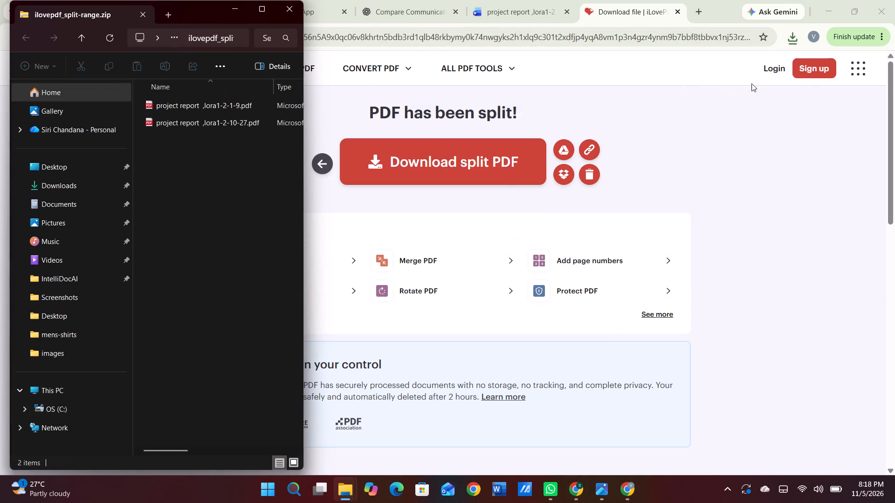
pyautogui.click(796, 39)
pyautogui.doubleClick(713, 86)
pyautogui.doubleClick(250, 104)
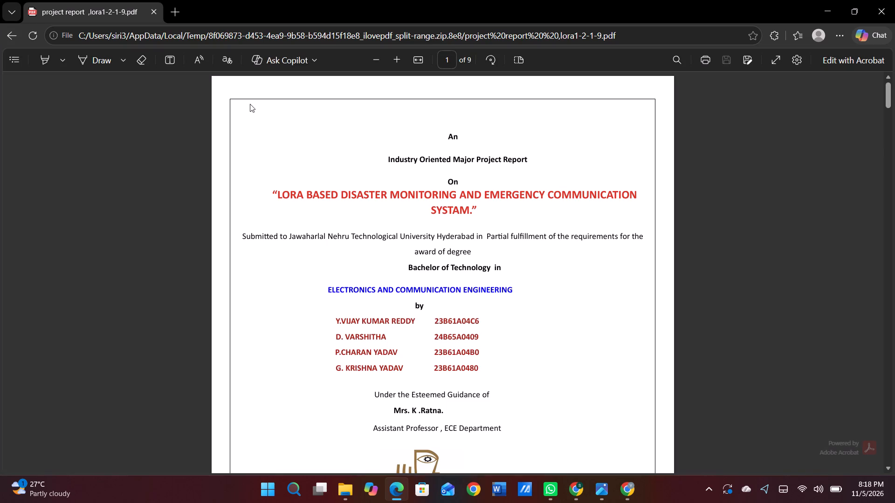
# Review the pages 1-9 PDF from the title page through the contents and list of tables to Chapter 1, checking where the split falls.
pyautogui.scroll(-4, 319, 209)
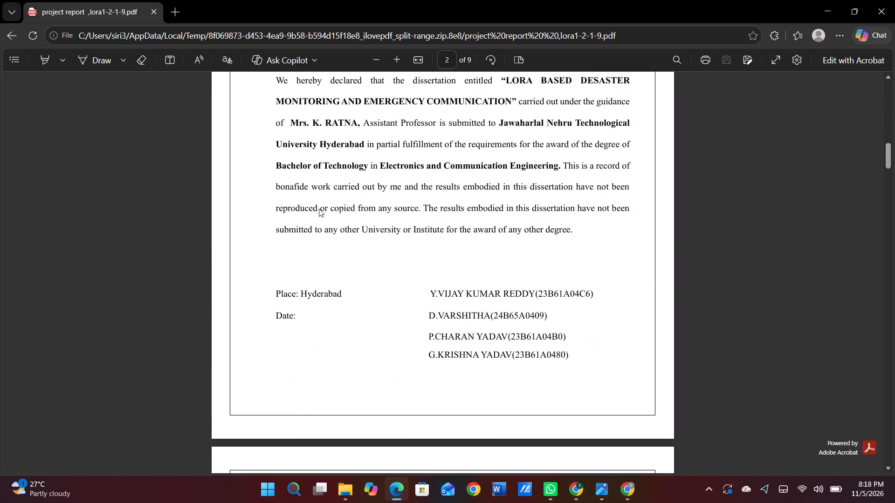
pyautogui.scroll(-2, 319, 209)
pyautogui.scroll(2, 319, 209)
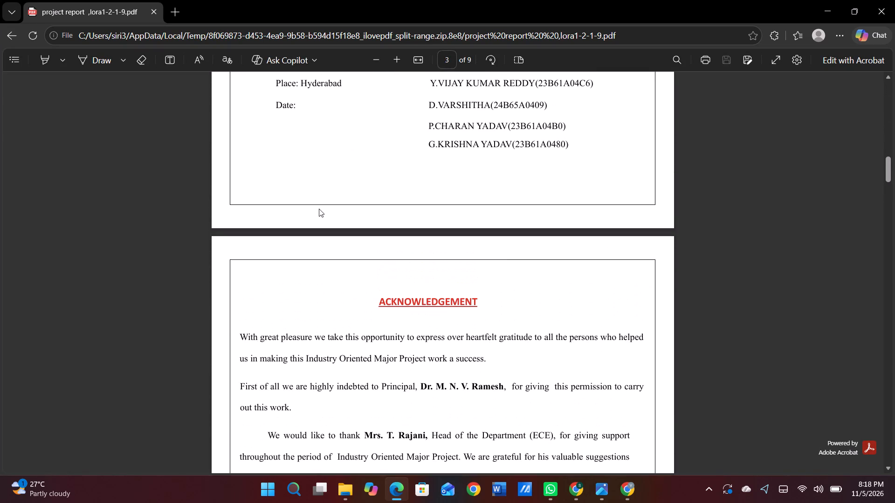
pyautogui.scroll(-5, 319, 209)
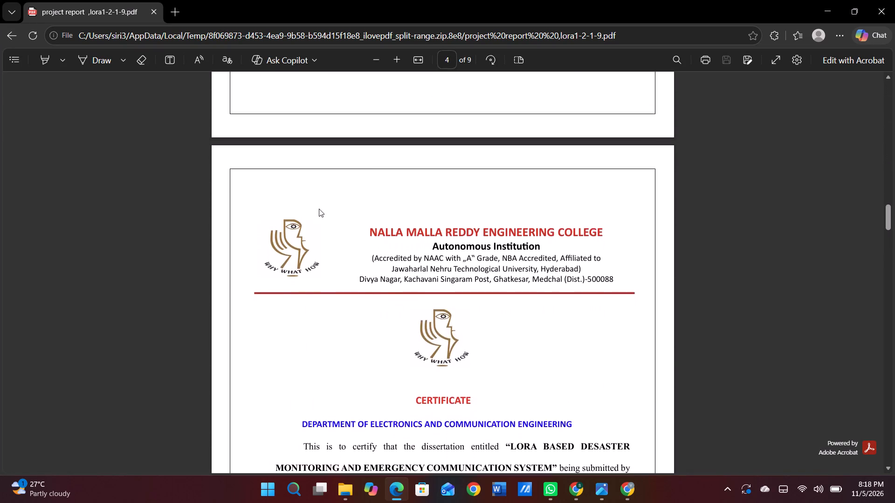
pyautogui.scroll(-5, 319, 209)
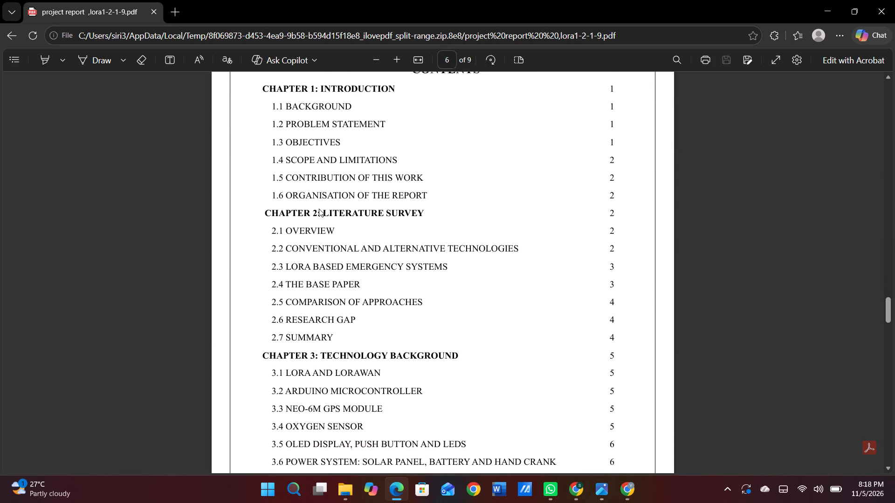
pyautogui.scroll(-4, 319, 209)
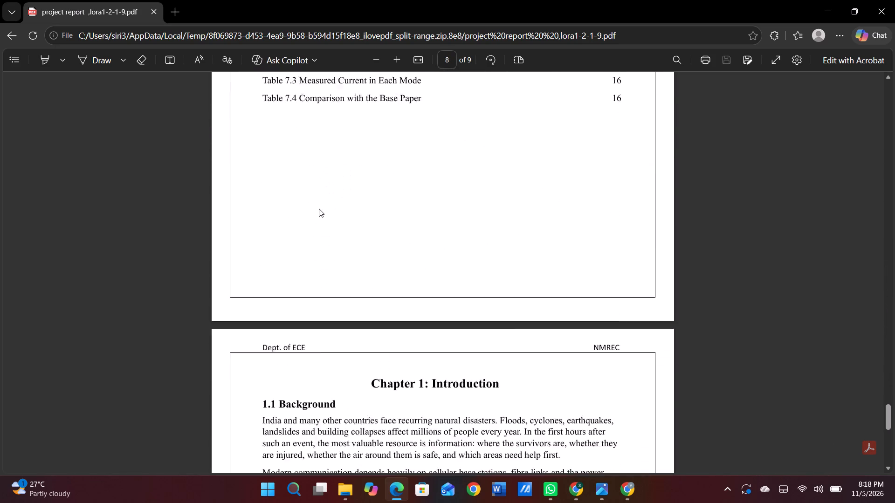
pyautogui.scroll(-4, 319, 209)
pyautogui.scroll(8, 319, 209)
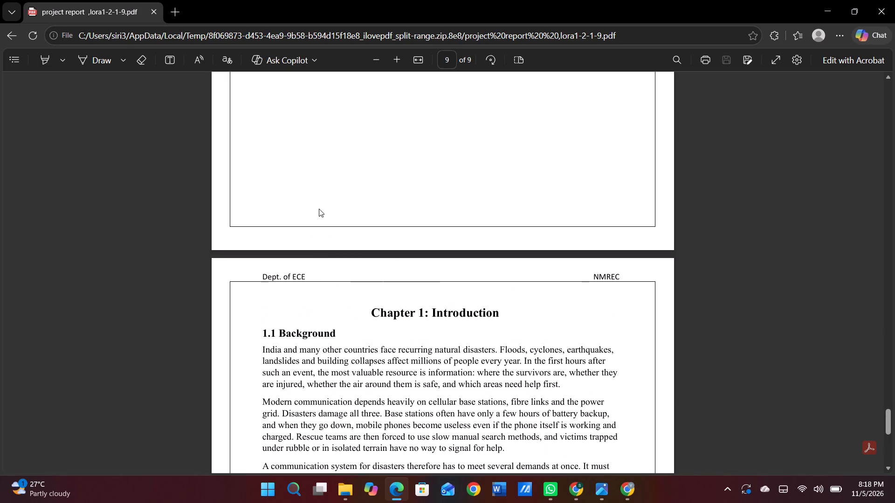
pyautogui.scroll(3, 319, 209)
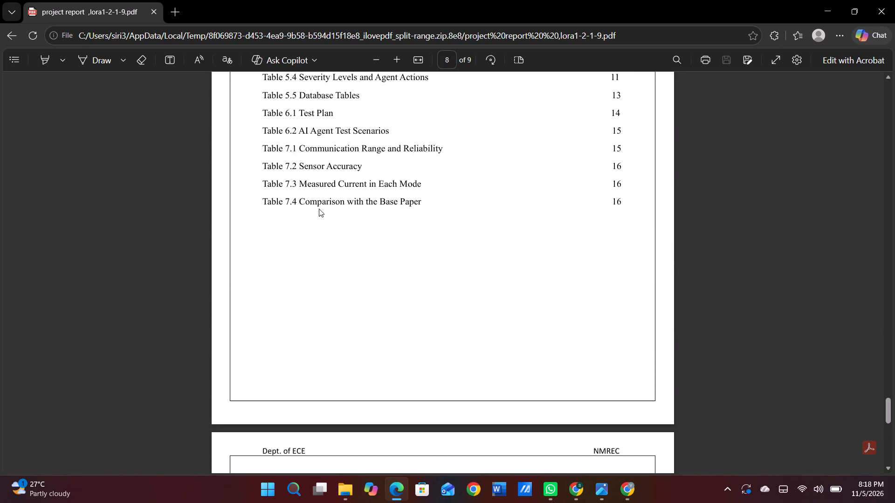
pyautogui.scroll(8, 319, 209)
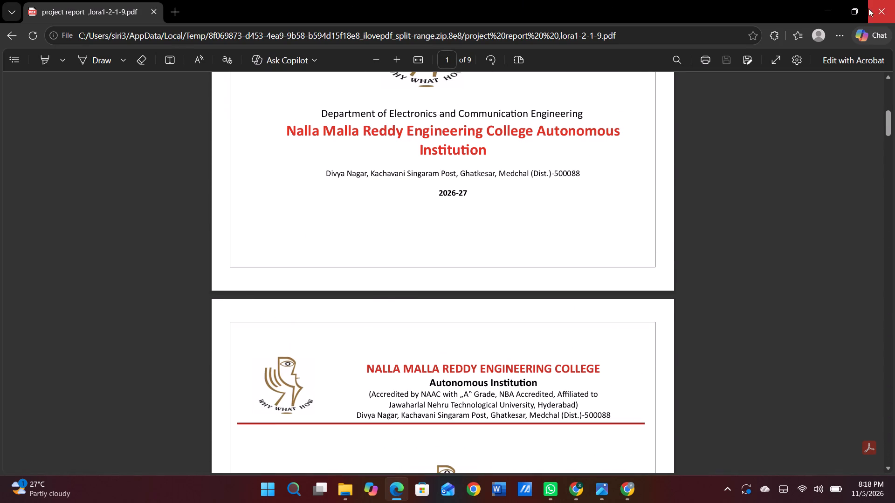
pyautogui.click(868, 8)
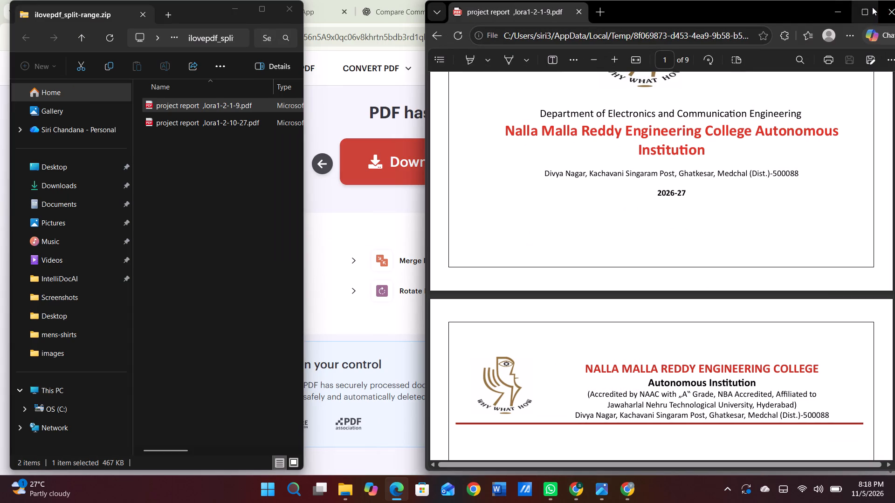
pyautogui.click(872, 7)
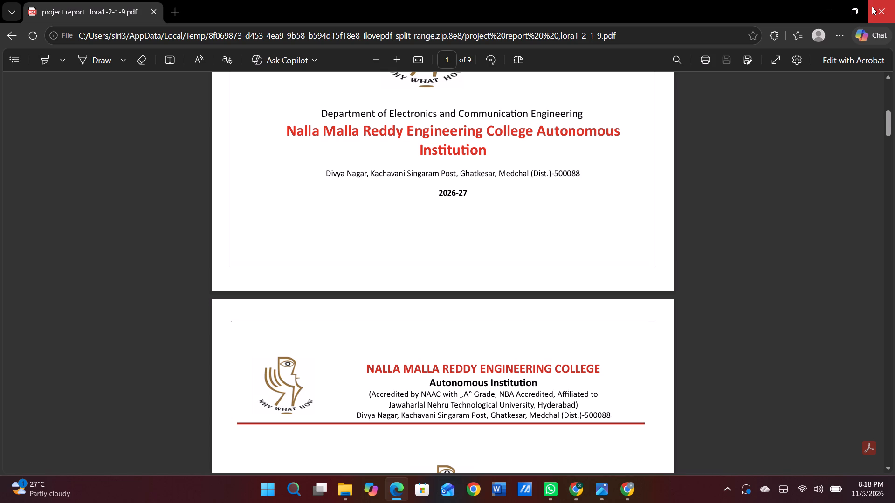
# Put the computer to sleep.
pyautogui.click(261, 498)
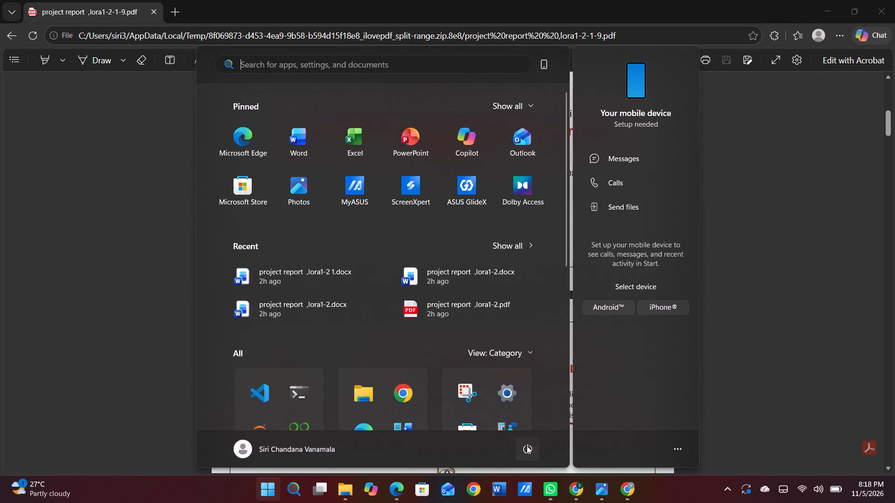
pyautogui.click(528, 447)
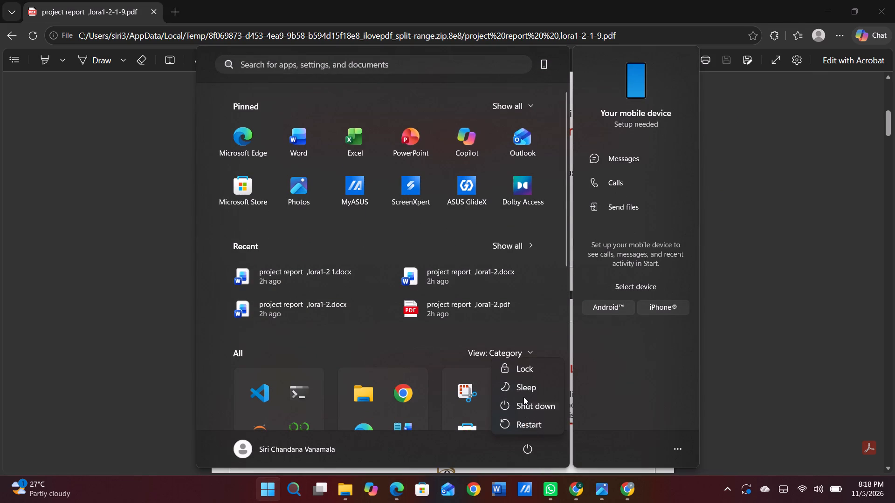
pyautogui.click(524, 394)
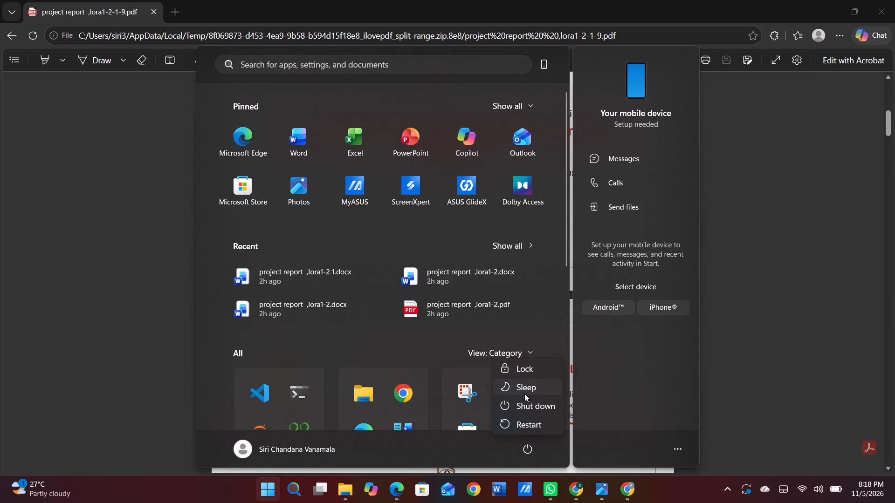
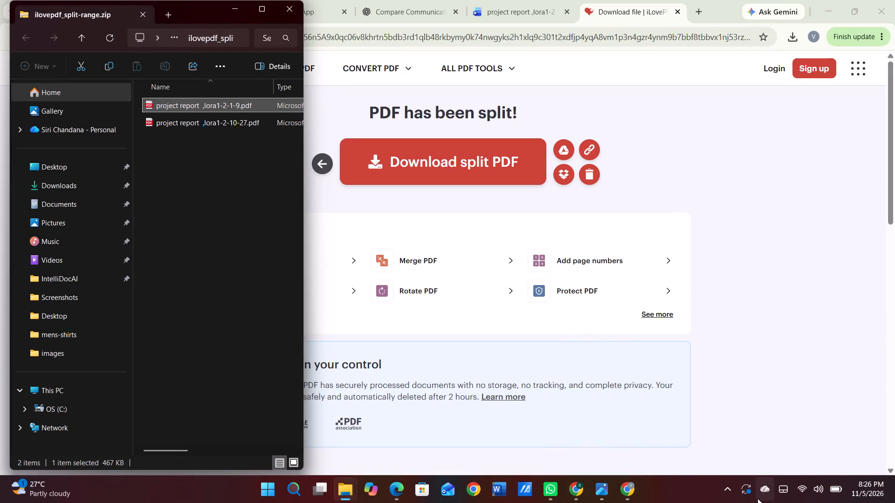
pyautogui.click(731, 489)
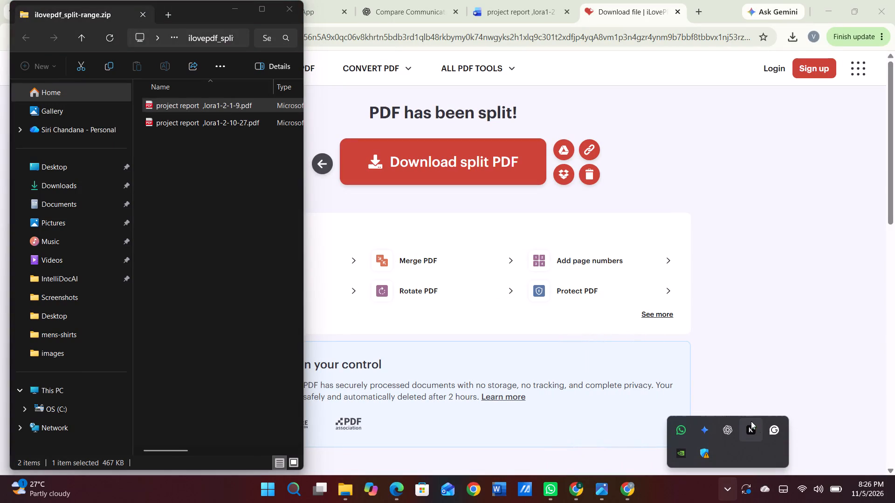
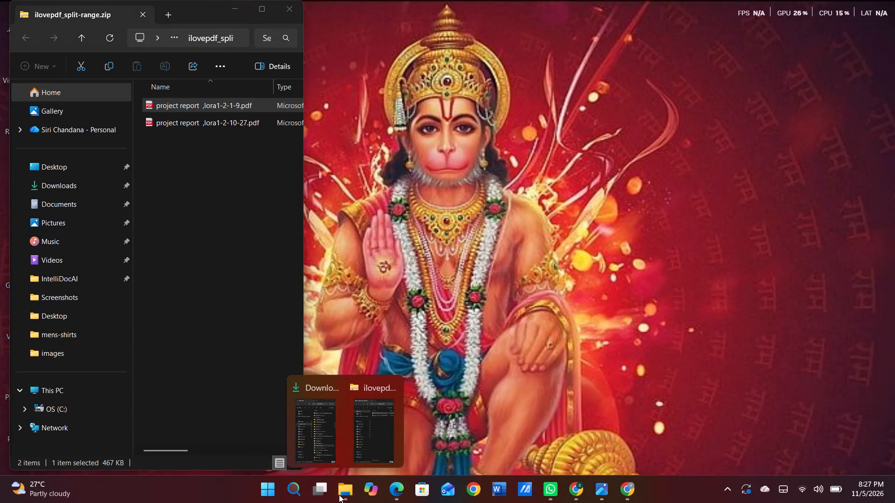
# Switch from the extracted split files back to the Chrome window with iLovePDF's split download page.
pyautogui.click(584, 305)
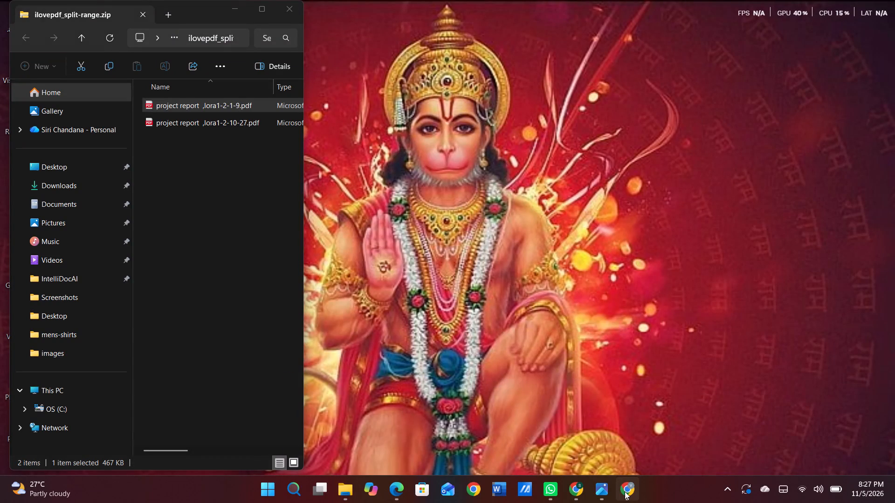
pyautogui.click(625, 491)
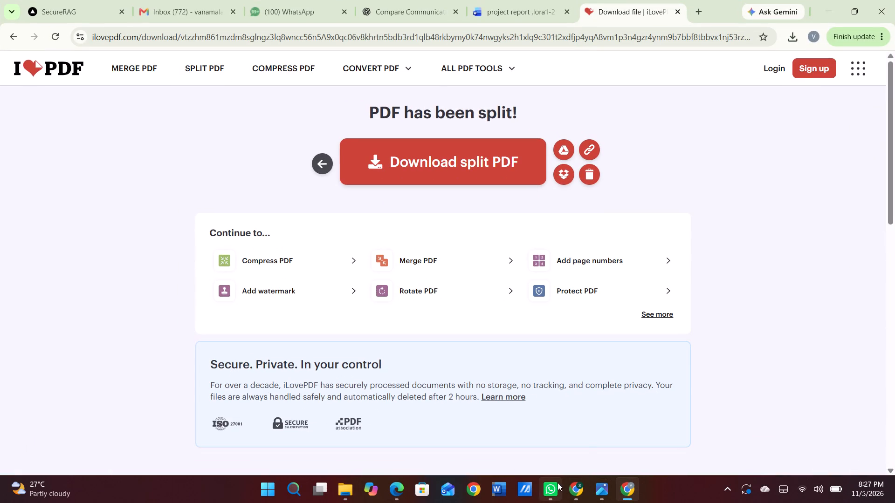
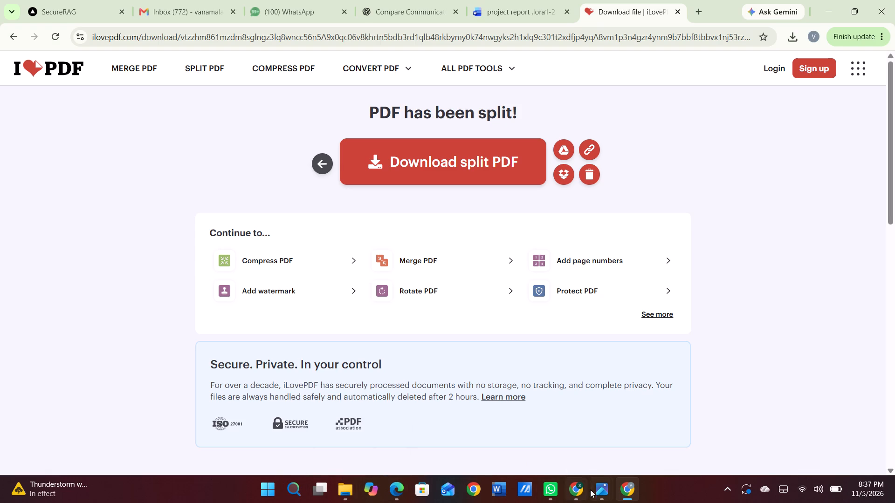
# Review the project report in Word online from the lists of figures and tables through the chapters to the references.
pyautogui.click(608, 500)
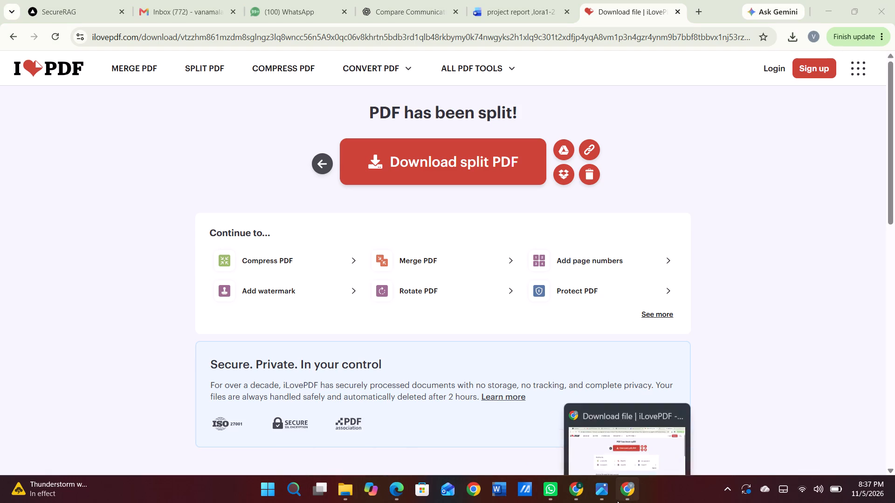
pyautogui.click(617, 501)
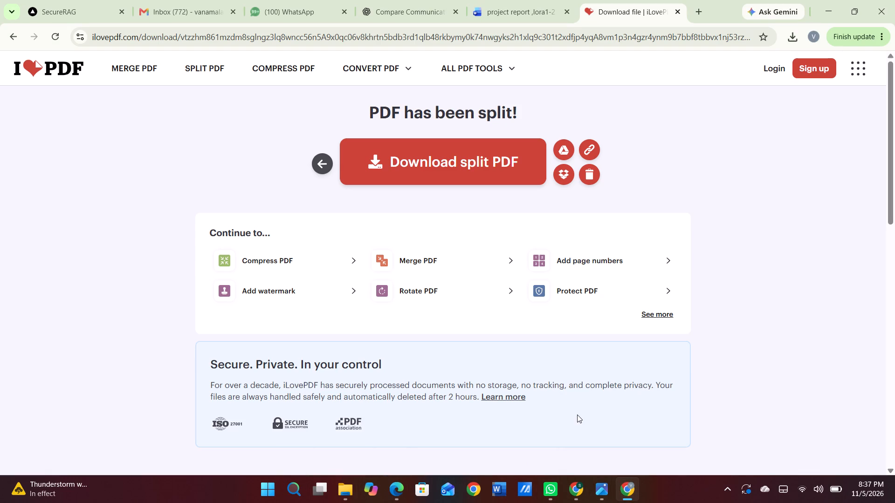
pyautogui.click(501, 13)
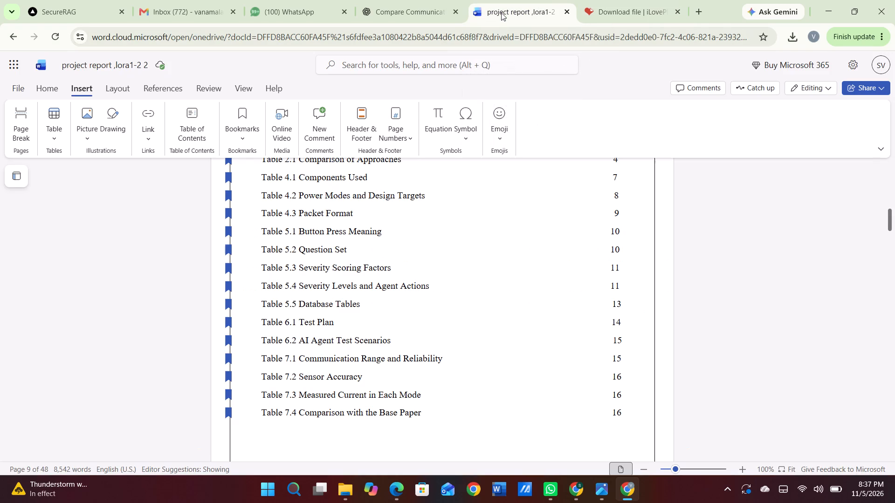
pyautogui.scroll(5, 412, 281)
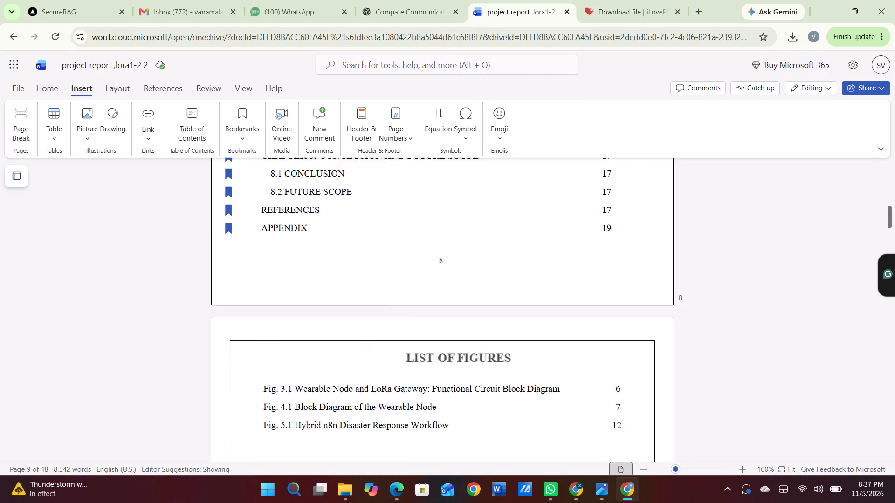
pyautogui.scroll(3, 412, 281)
pyautogui.scroll(-12, 412, 281)
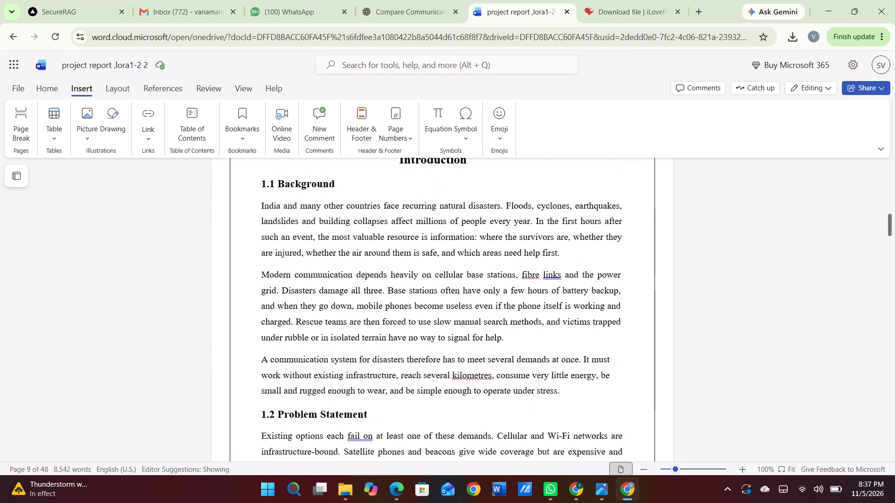
pyautogui.scroll(-8, 412, 281)
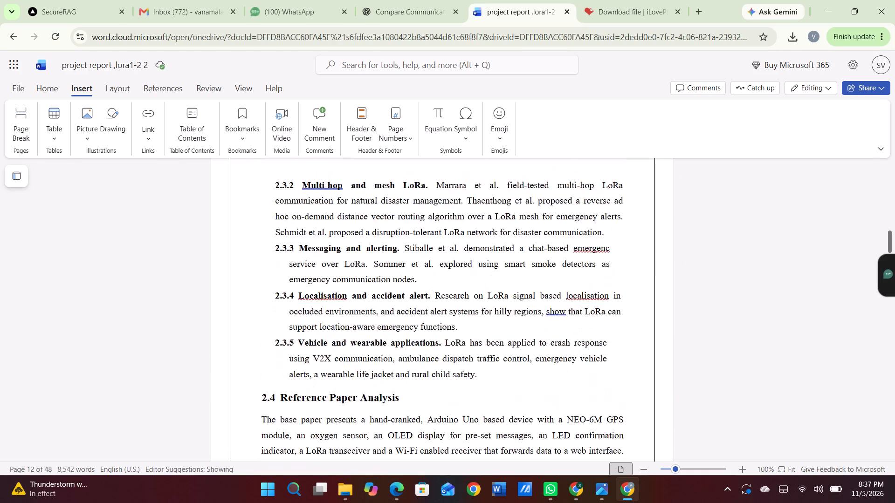
pyautogui.scroll(-20, 412, 281)
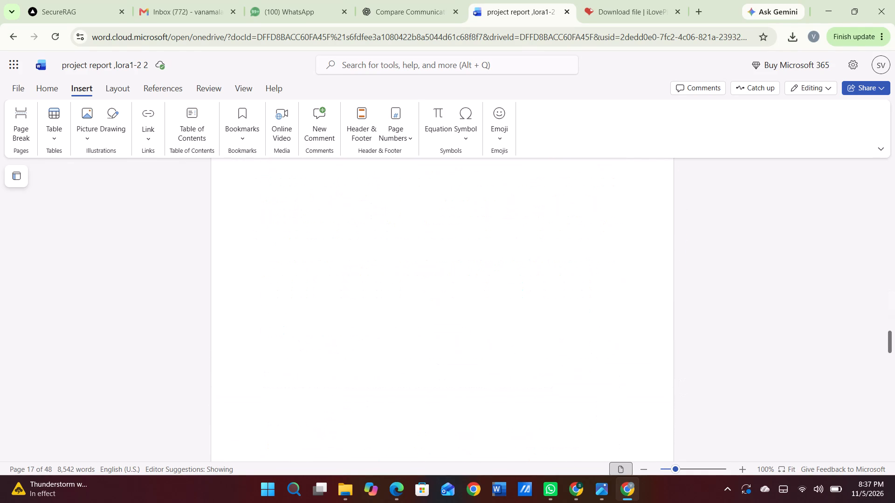
pyautogui.scroll(-5, 412, 281)
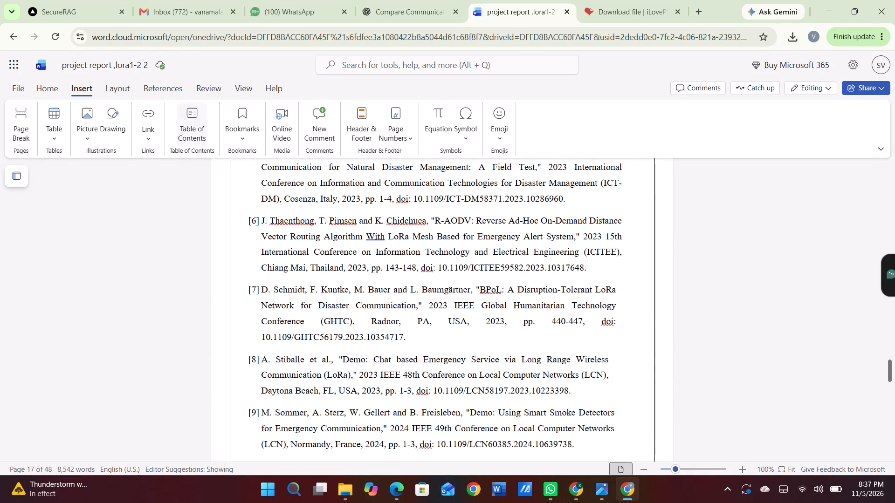
# Open the first split file, the PDF covering pages 1-9, from the downloaded ilovepdf_split-range.zip archive.
pyautogui.click(624, 12)
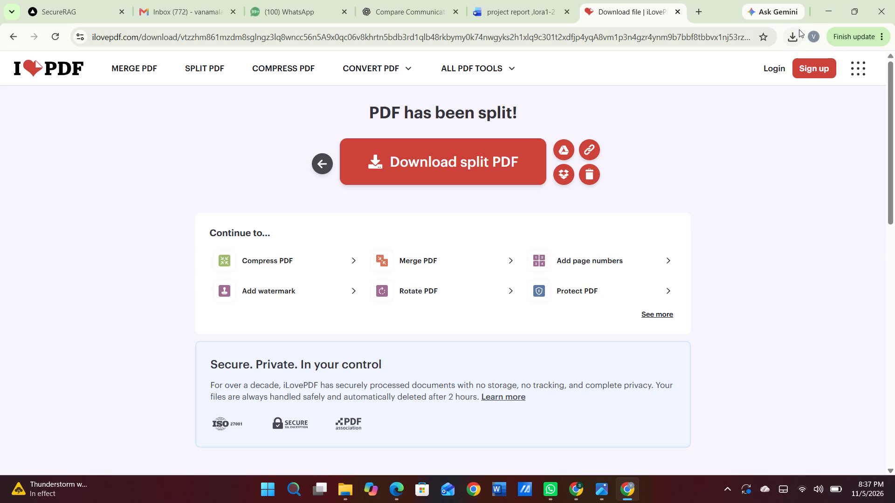
pyautogui.click(799, 30)
pyautogui.click(718, 100)
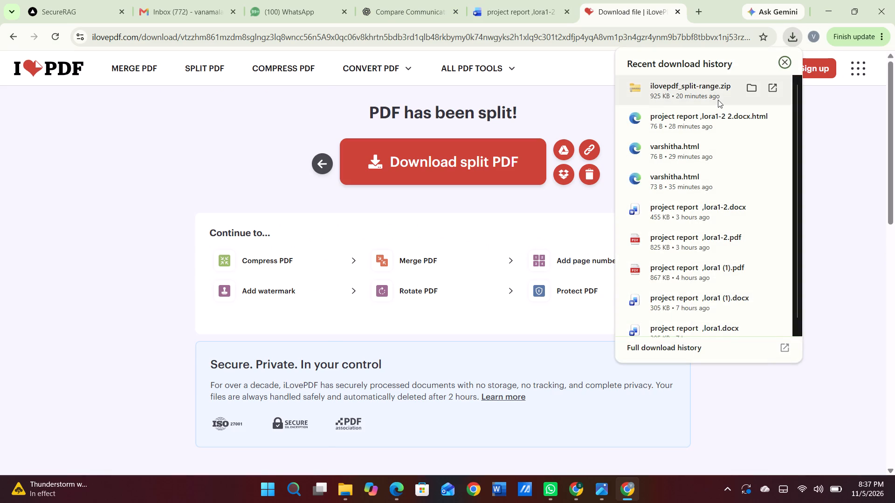
pyautogui.doubleClick(217, 103)
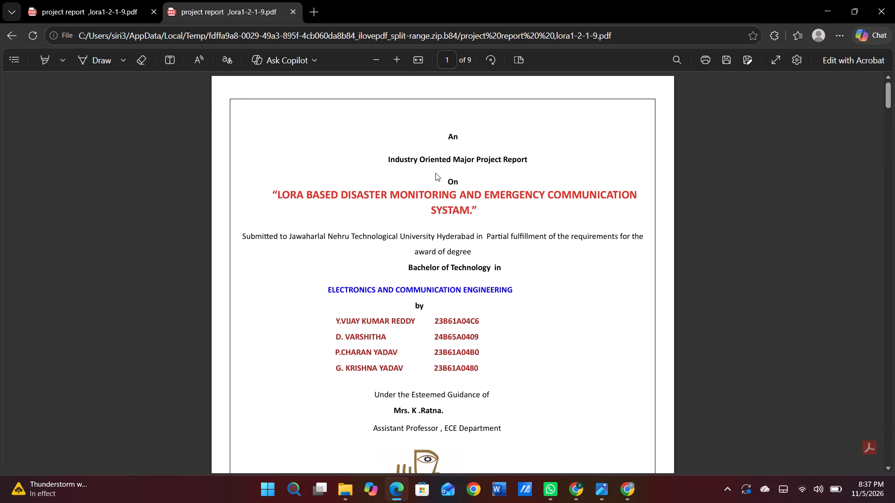
# Examine the pages 1-9 PDF, from the title page through the abstract, contents and lists to the Chapter 1 objectives.
pyautogui.scroll(-13, 435, 173)
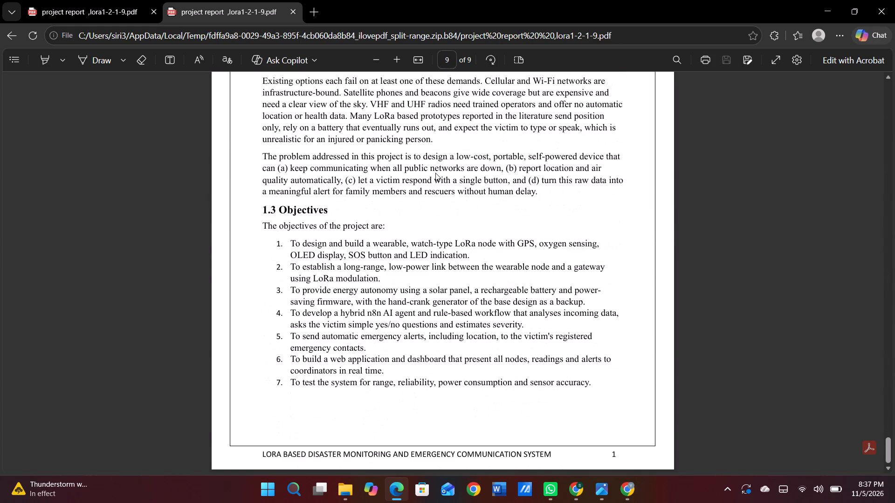
pyautogui.scroll(-9, 435, 173)
pyautogui.scroll(10, 435, 173)
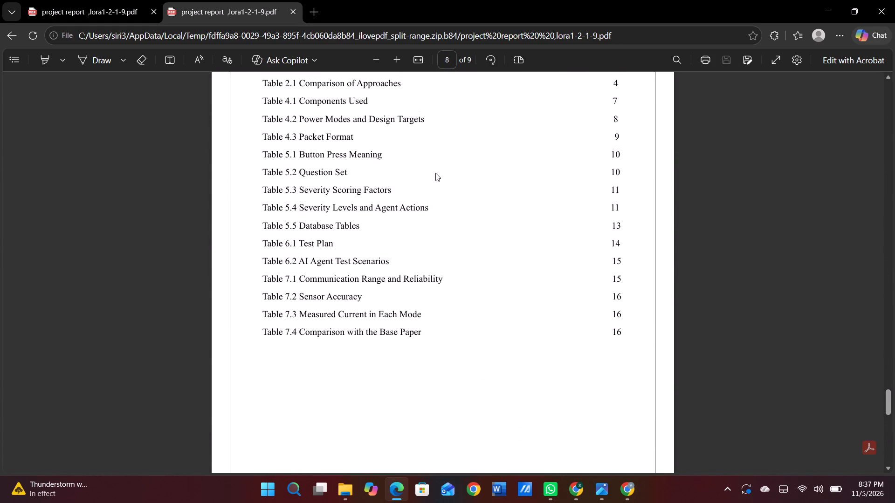
pyautogui.scroll(-1, 435, 173)
pyautogui.scroll(3, 435, 173)
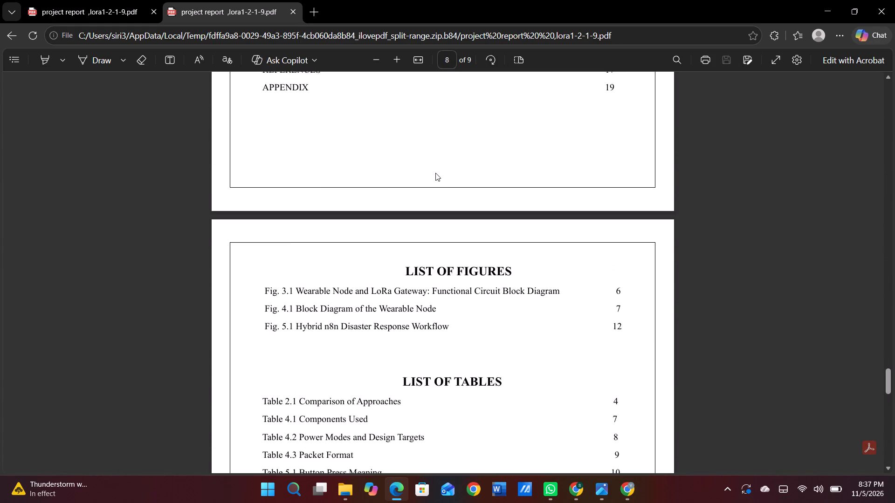
pyautogui.scroll(7, 435, 173)
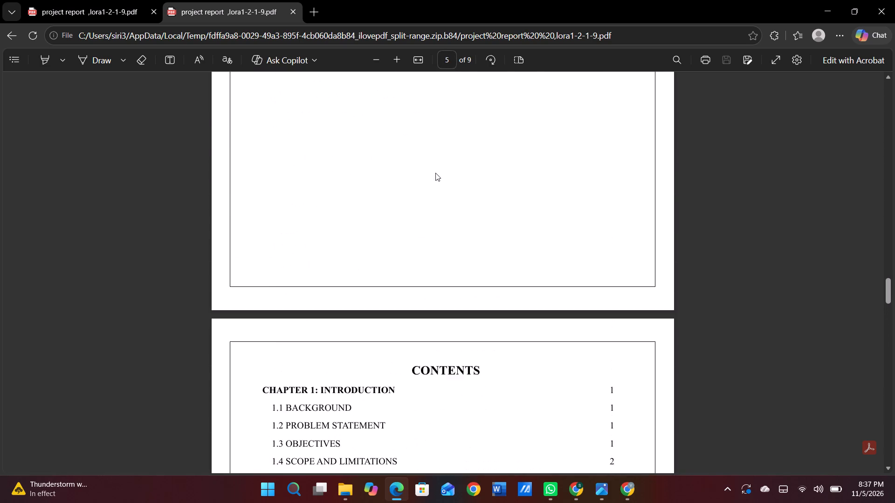
pyautogui.scroll(2, 435, 173)
pyautogui.scroll(-8, 435, 173)
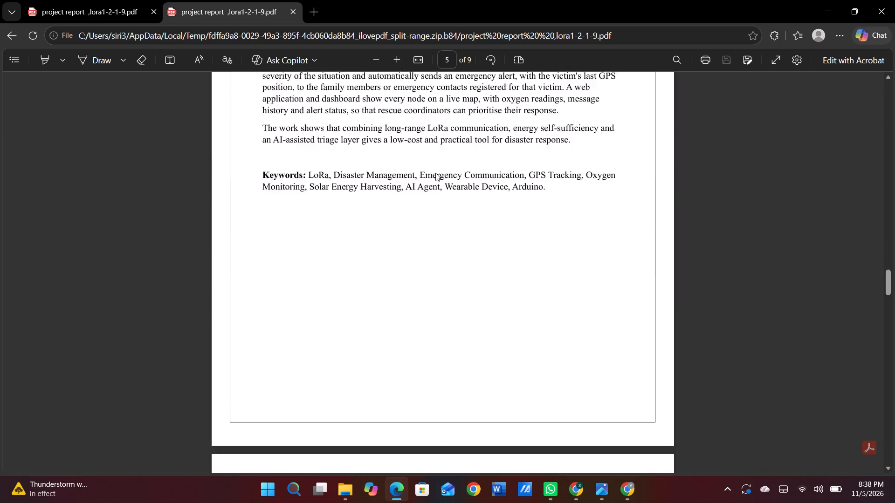
pyautogui.scroll(-18, 435, 173)
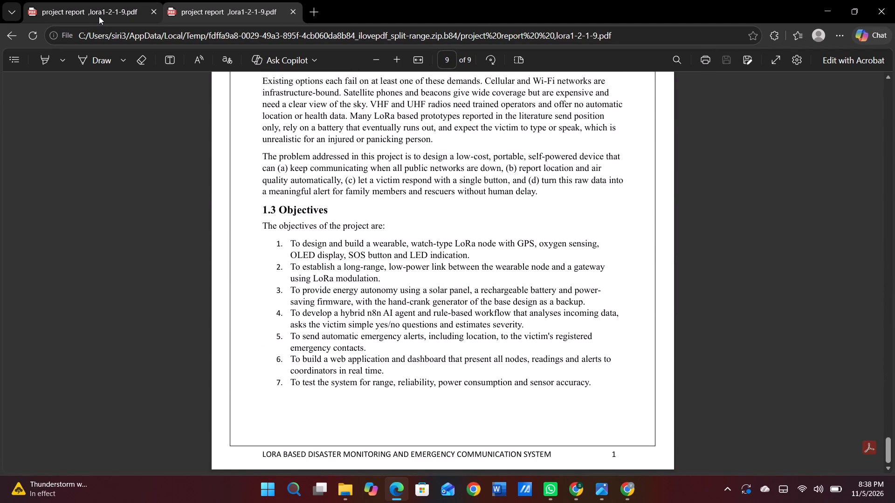
# Close the duplicate pages 1-9 PDF tab and leave the remaining copy for the browser's start page.
pyautogui.click(156, 12)
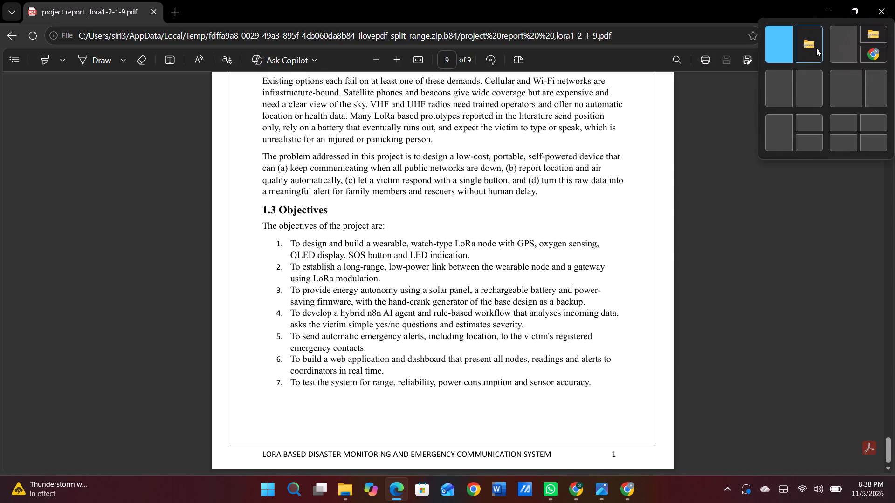
pyautogui.click(816, 48)
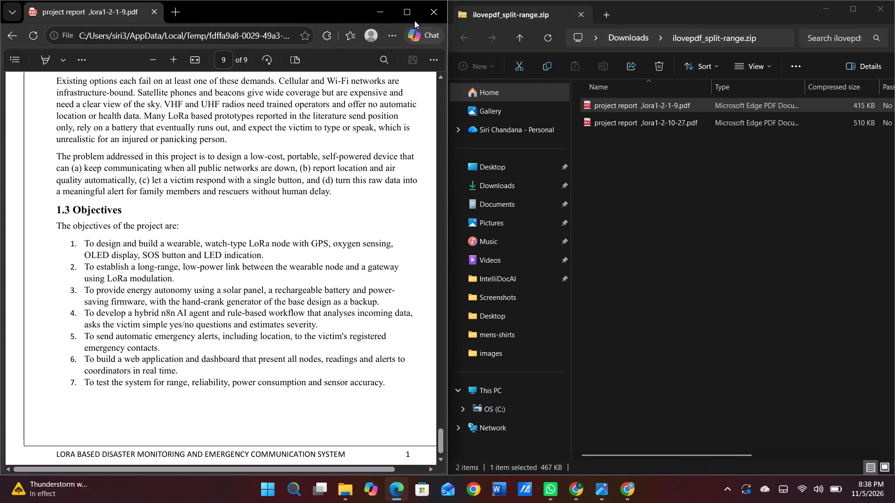
pyautogui.click(408, 17)
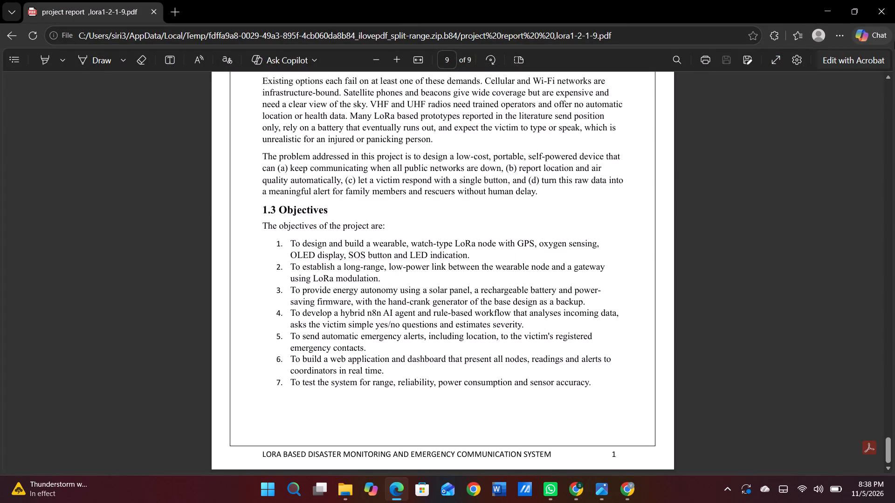
pyautogui.click(11, 36)
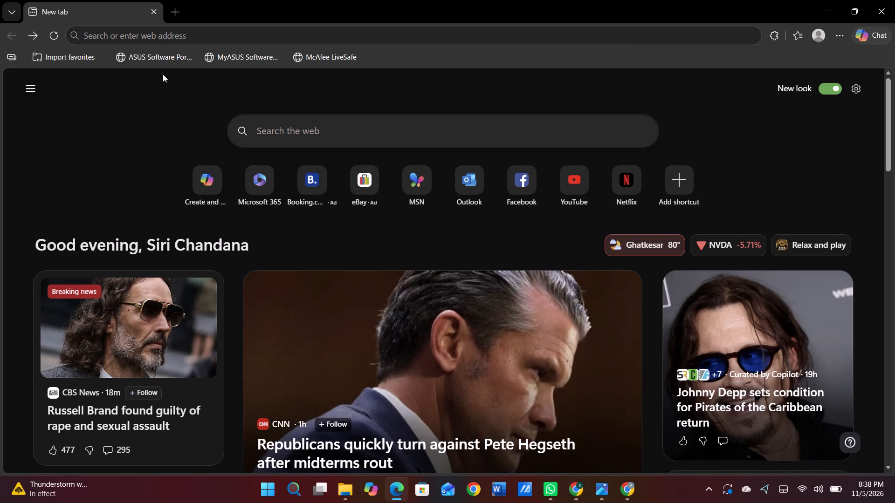
# Switch back to Chrome, locate the downloaded ilovepdf_split-range.zip in its folder, and open the pages 10-27 PDF inside it.
pyautogui.click(629, 502)
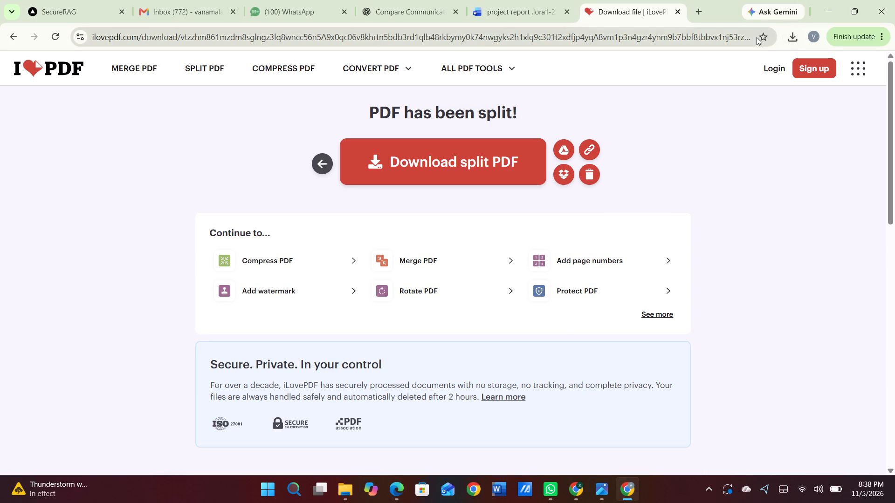
pyautogui.click(788, 34)
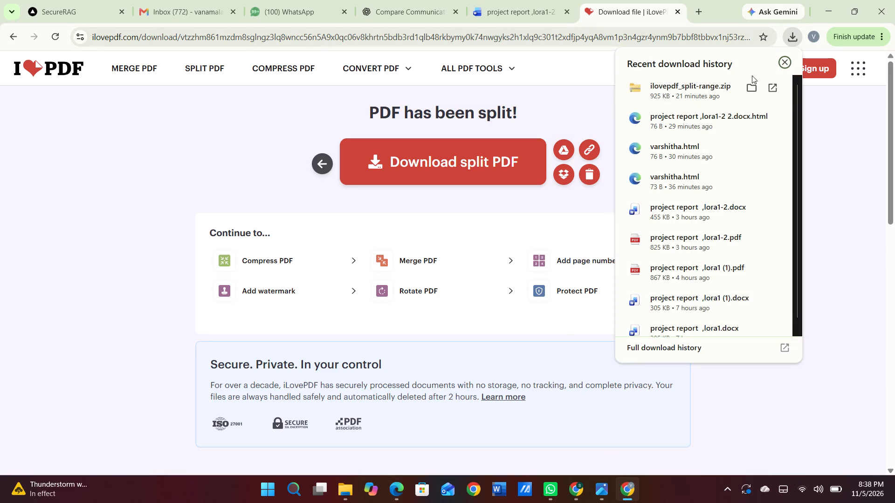
pyautogui.click(748, 86)
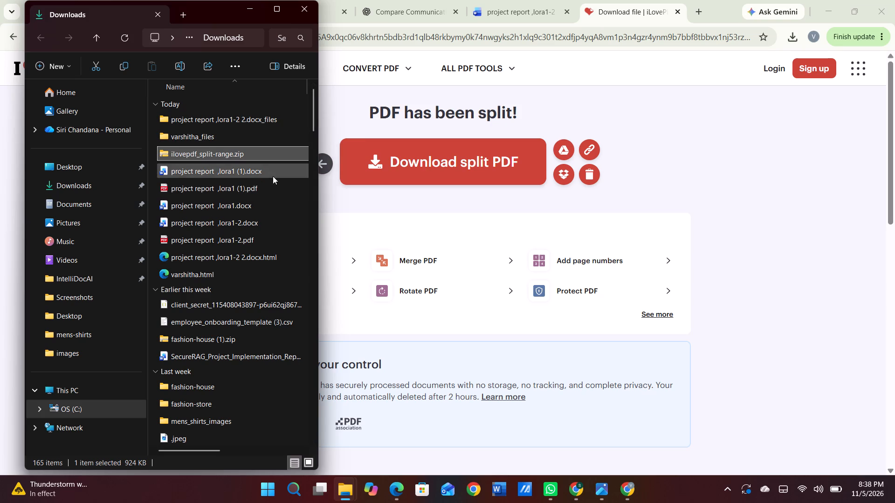
pyautogui.click(274, 154)
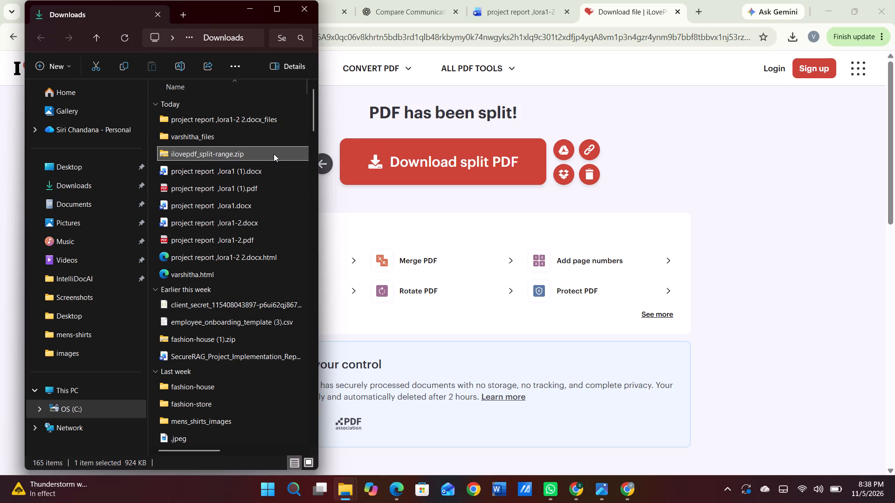
pyautogui.click(274, 154)
pyautogui.doubleClick(274, 154)
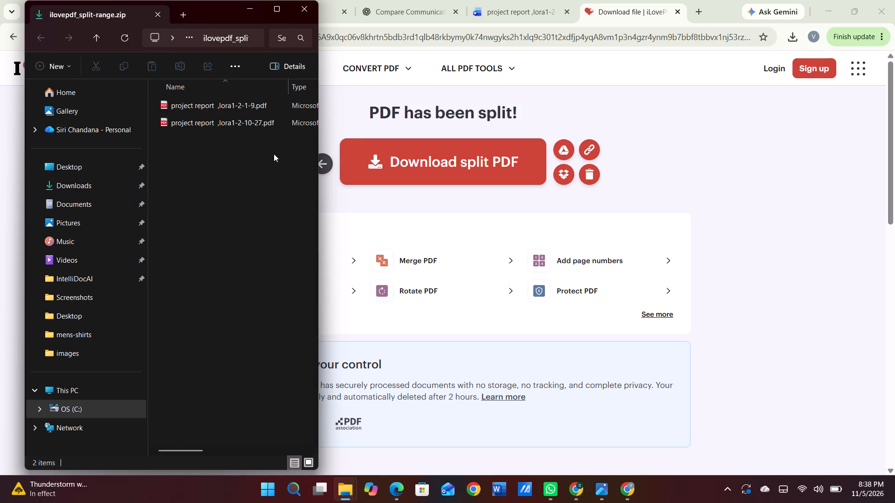
pyautogui.doubleClick(268, 122)
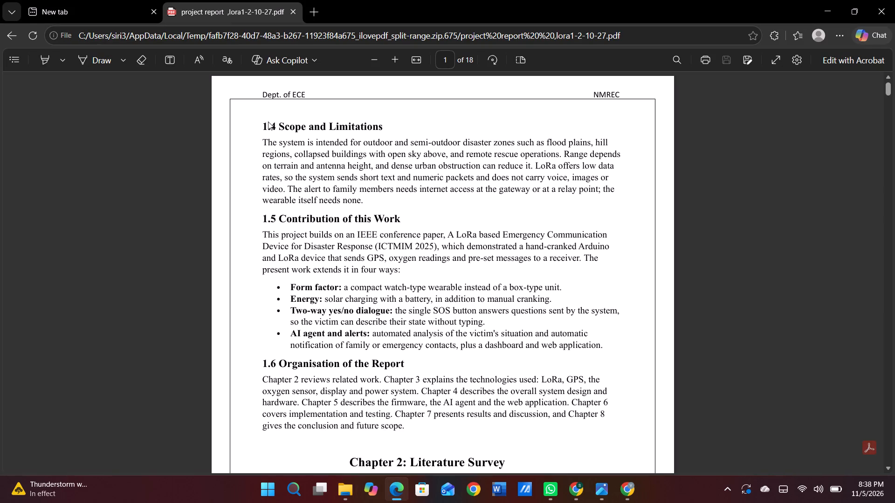
# Examine the pages 10-27 PDF from section 1.4 through the chapters to the references, returning to its first page.
pyautogui.scroll(3, 372, 162)
pyautogui.scroll(-6, 372, 162)
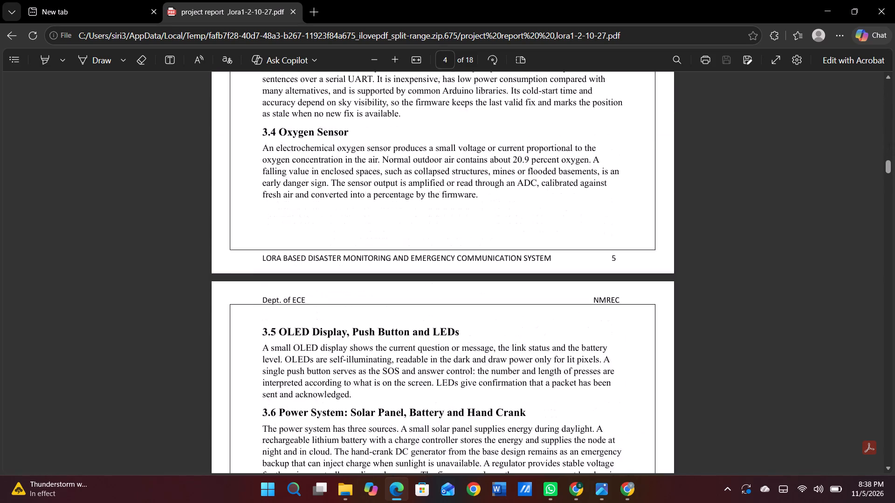
pyautogui.scroll(-7, 372, 162)
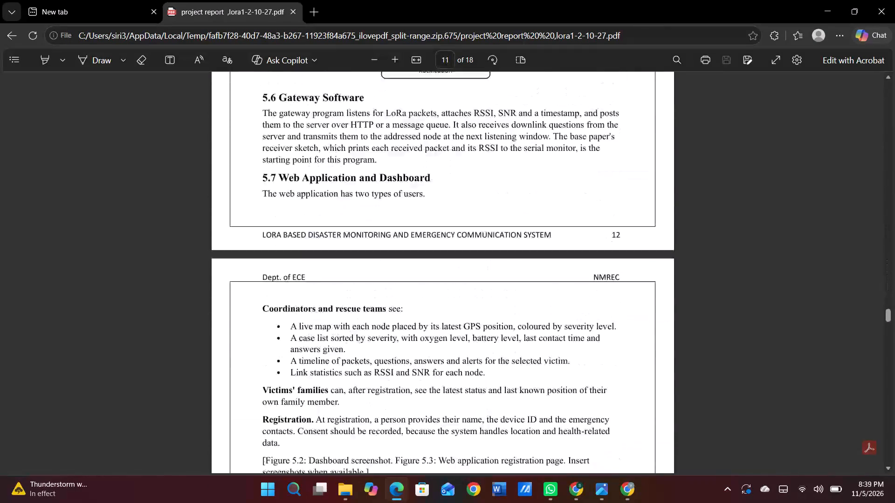
pyautogui.scroll(-7, 372, 162)
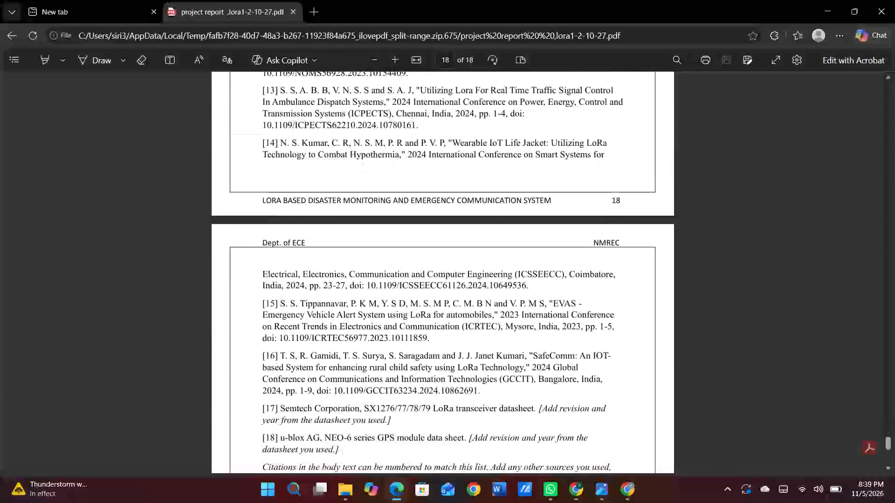
pyautogui.scroll(-3, 372, 162)
pyautogui.scroll(7, 372, 162)
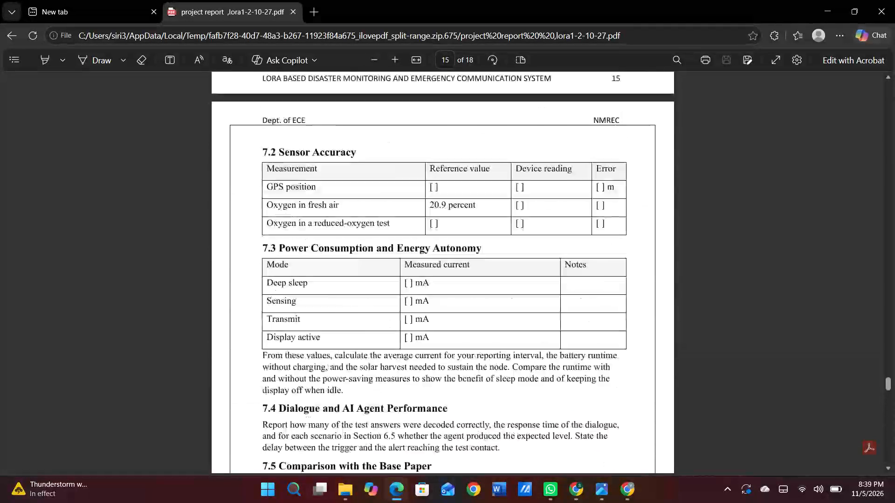
pyautogui.scroll(13, 372, 162)
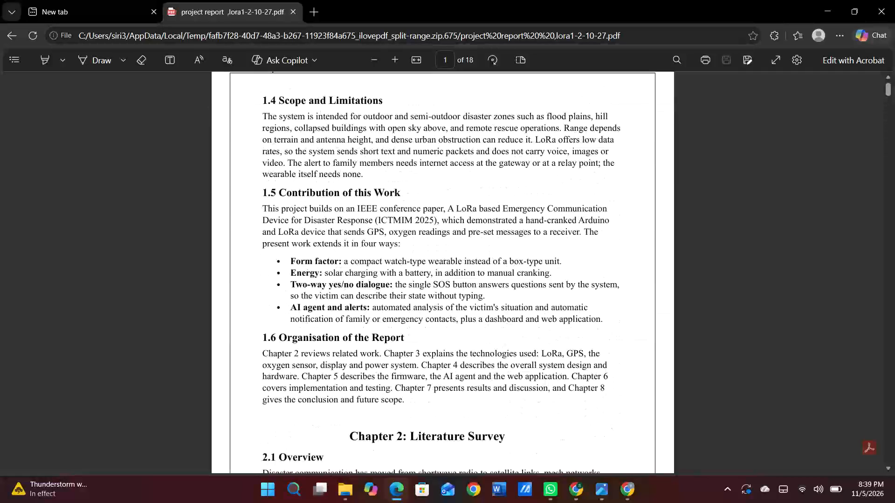
pyautogui.scroll(3, 372, 162)
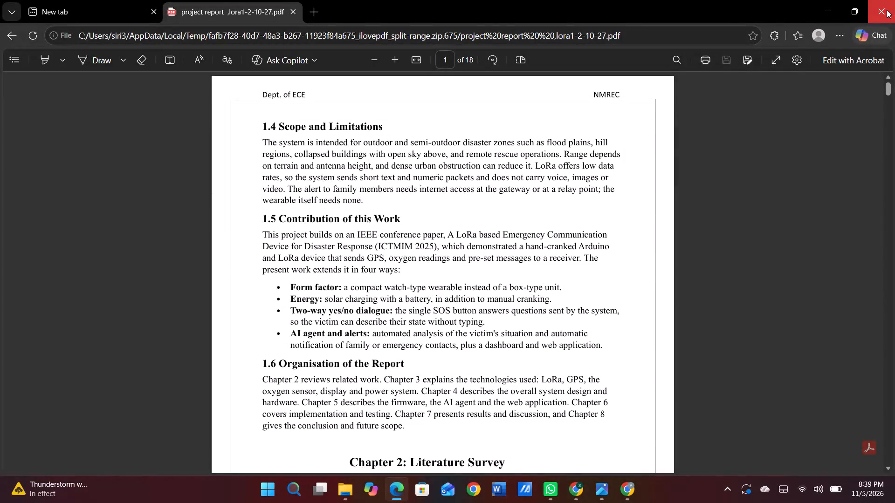
# Close the Edge window showing the pages 10-27 PDF.
pyautogui.click(885, 8)
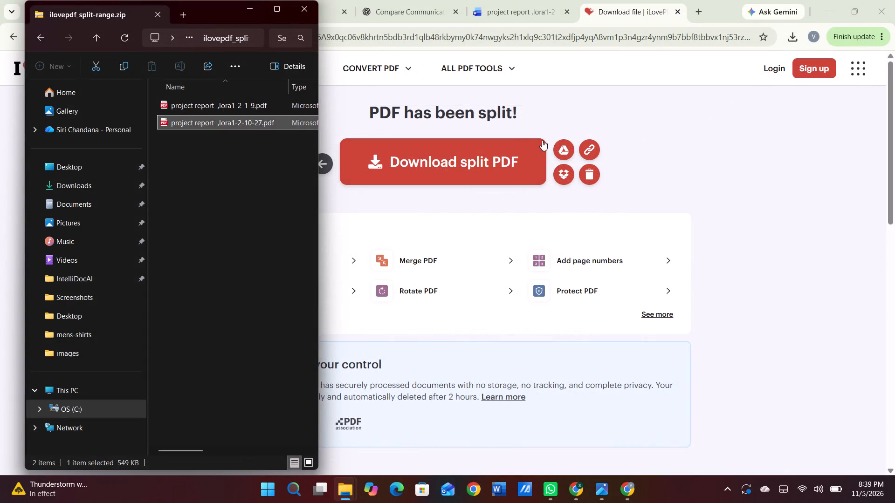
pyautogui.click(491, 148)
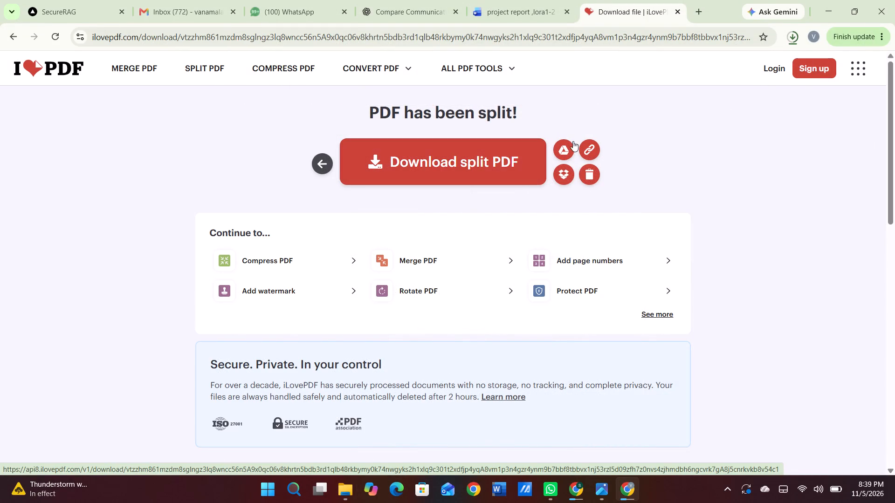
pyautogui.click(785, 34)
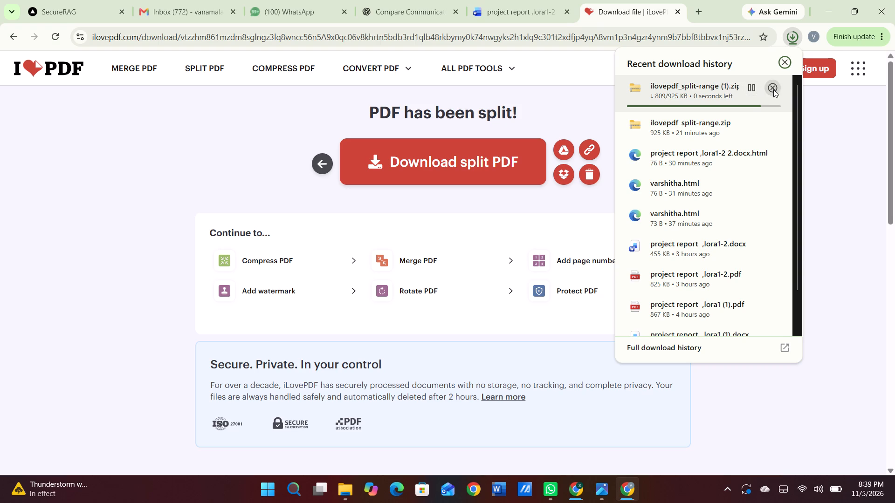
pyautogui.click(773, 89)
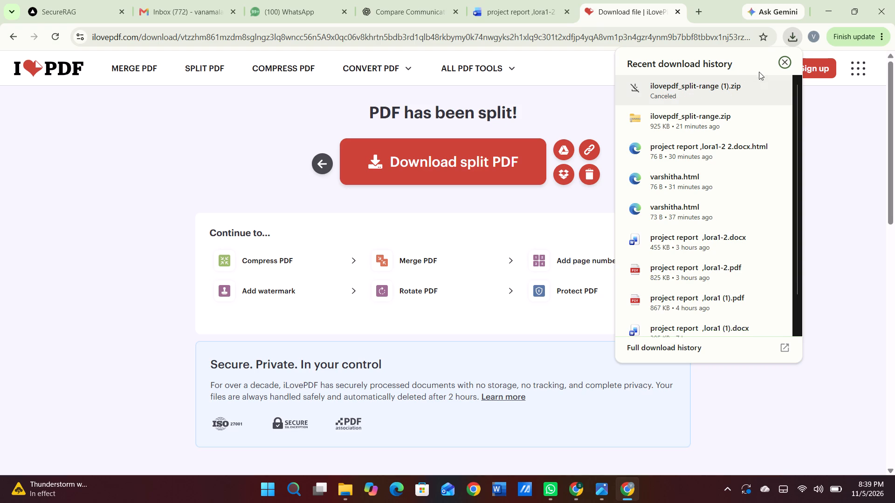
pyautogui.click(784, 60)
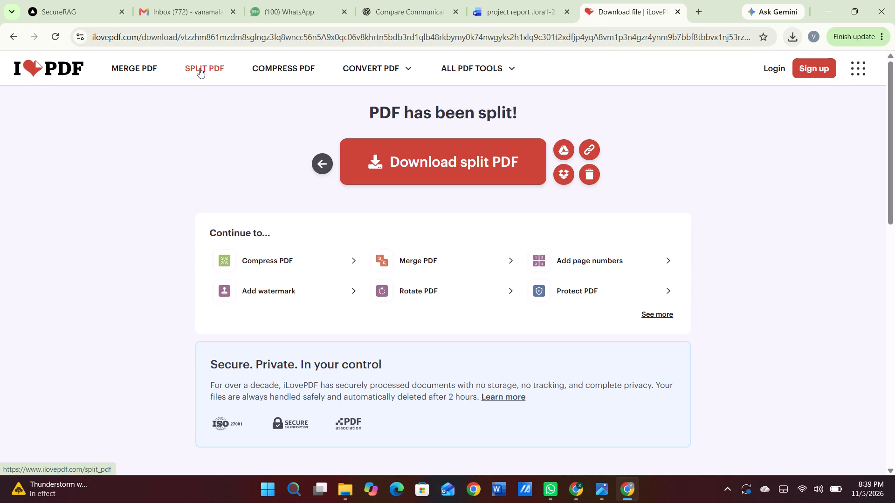
# Start a new PDF split in iLovePDF.
pyautogui.click(200, 68)
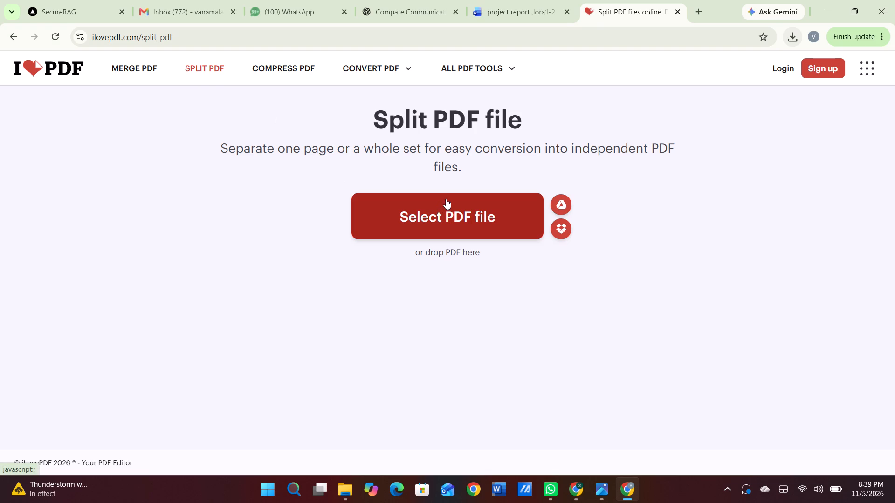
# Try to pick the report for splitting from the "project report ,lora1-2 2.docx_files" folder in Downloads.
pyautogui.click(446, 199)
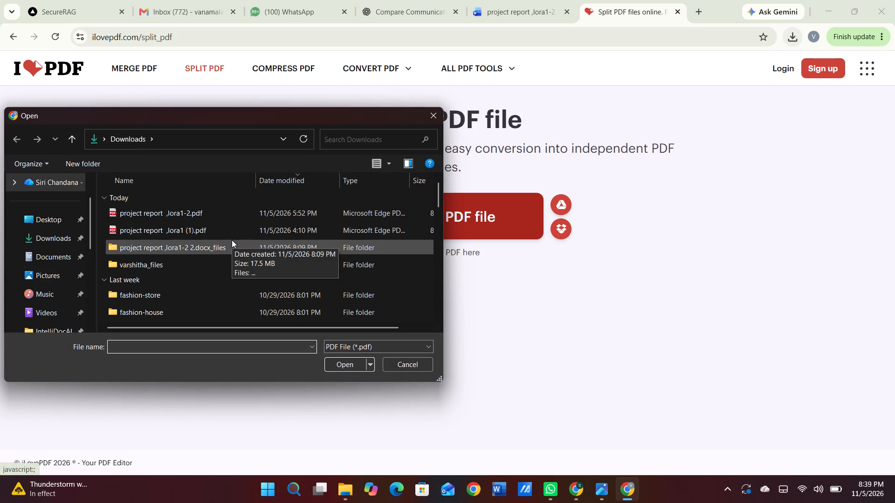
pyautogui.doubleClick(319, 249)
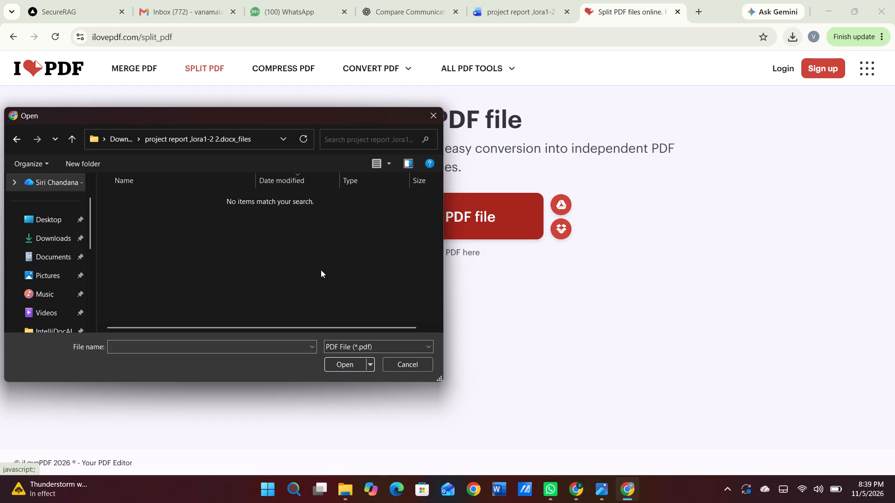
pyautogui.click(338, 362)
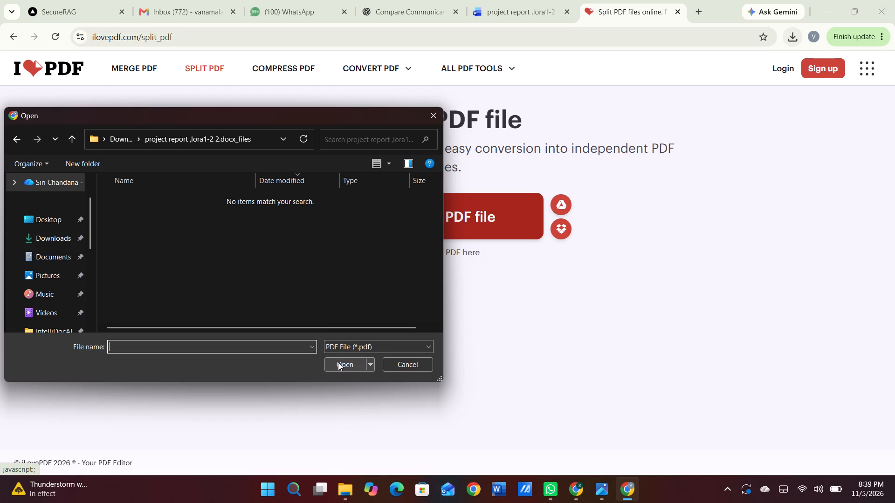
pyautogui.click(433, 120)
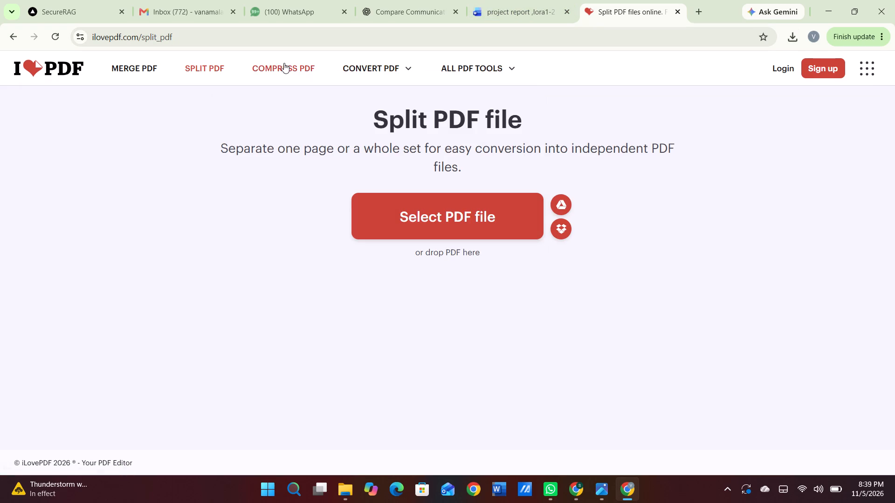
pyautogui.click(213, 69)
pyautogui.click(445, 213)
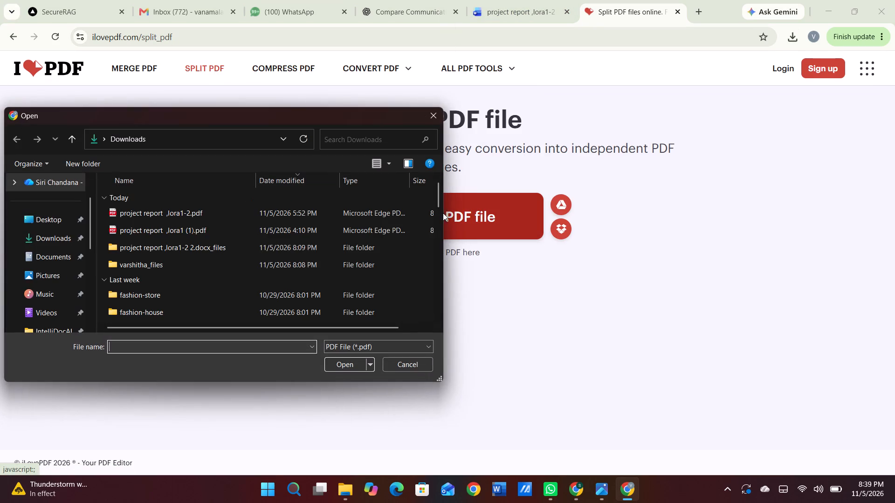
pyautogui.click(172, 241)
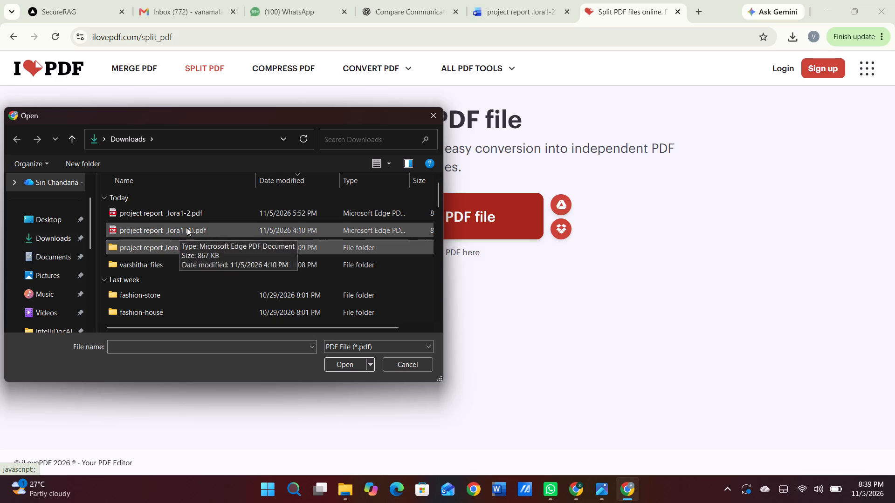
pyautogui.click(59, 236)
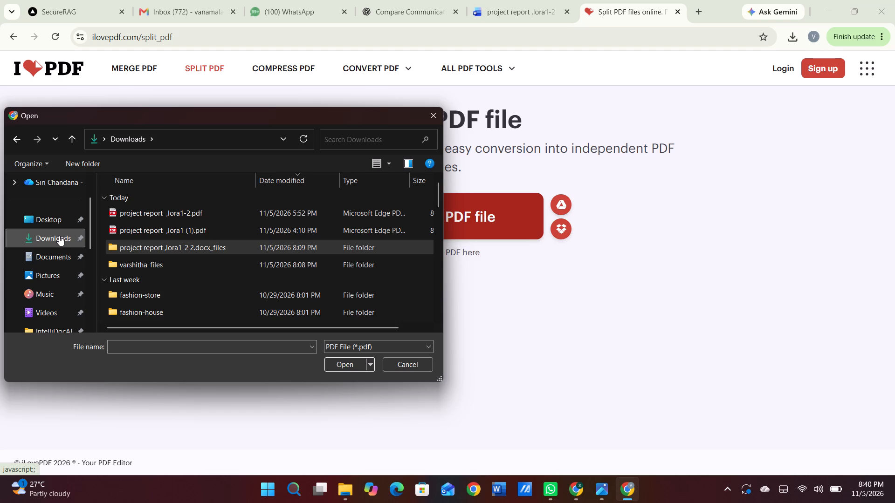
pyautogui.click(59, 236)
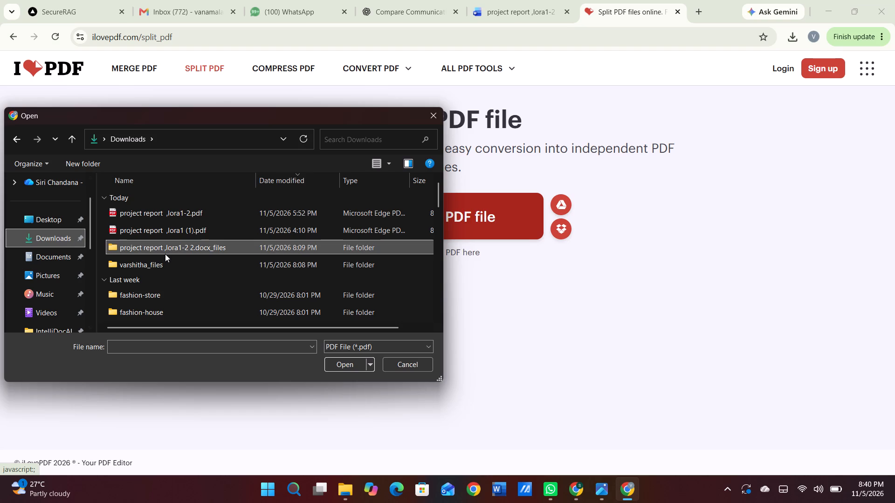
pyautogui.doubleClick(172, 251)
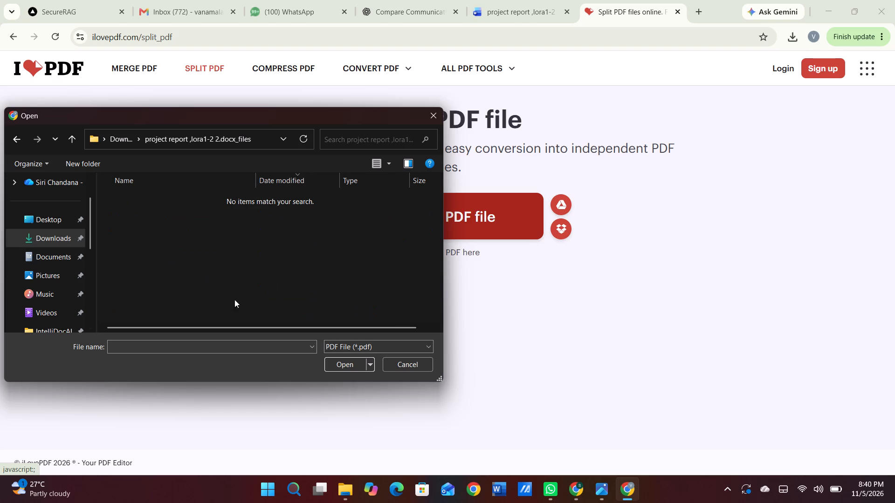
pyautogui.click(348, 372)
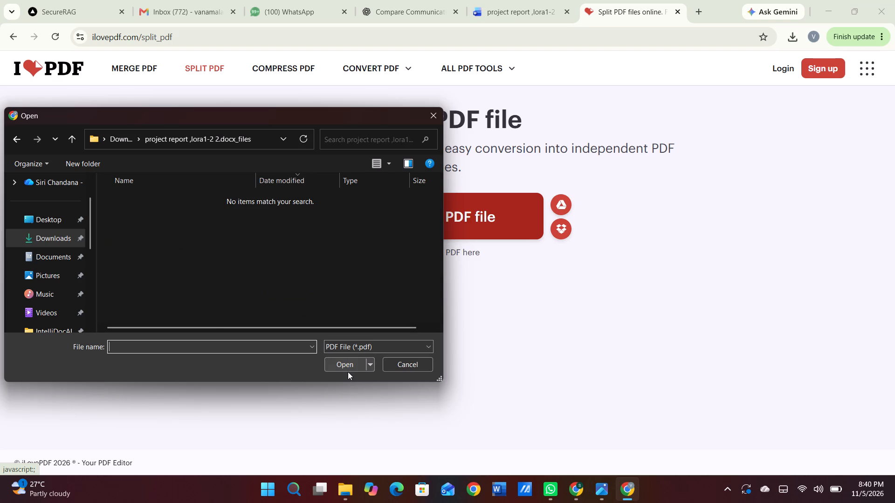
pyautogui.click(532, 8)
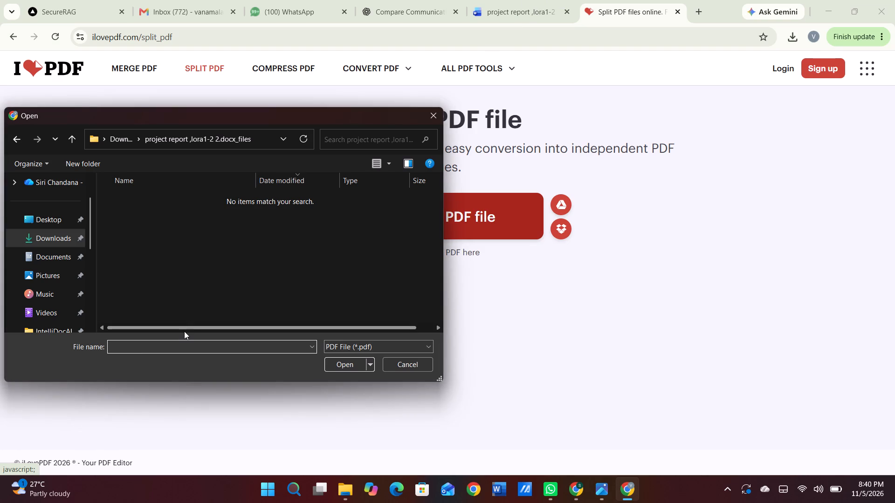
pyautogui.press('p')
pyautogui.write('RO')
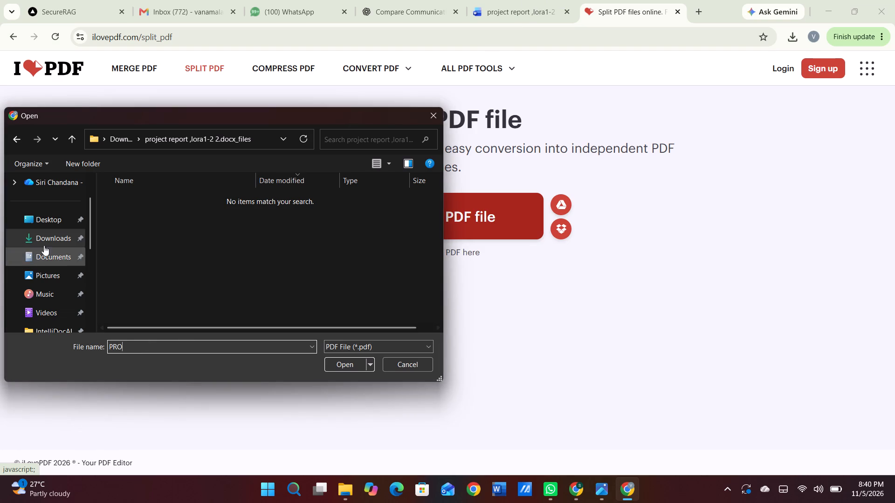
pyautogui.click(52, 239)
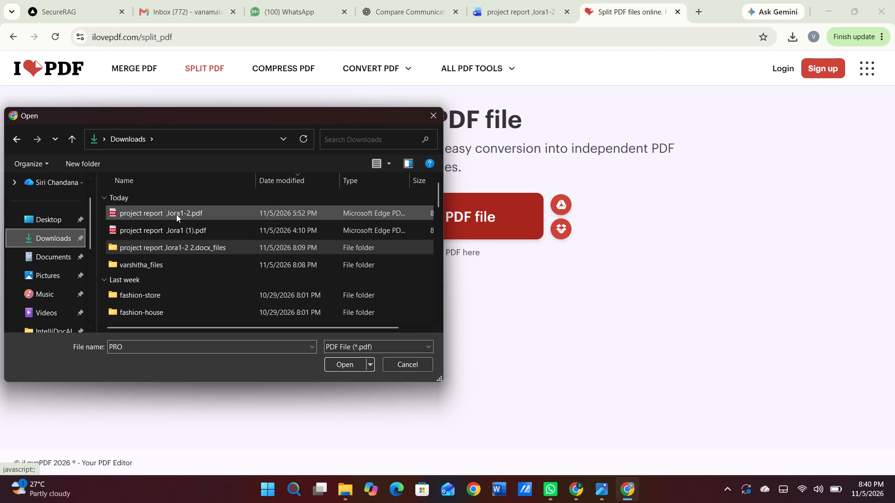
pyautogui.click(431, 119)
# Switch to the Word report and save its page to Downloads as "project report FINAL2.docx.html", a complete webpage.
pyautogui.click(528, 0)
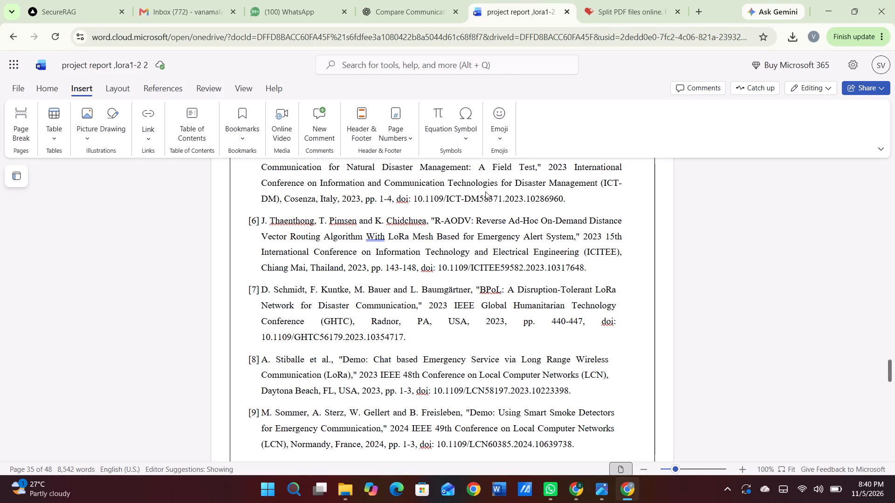
pyautogui.scroll(-5, 438, 376)
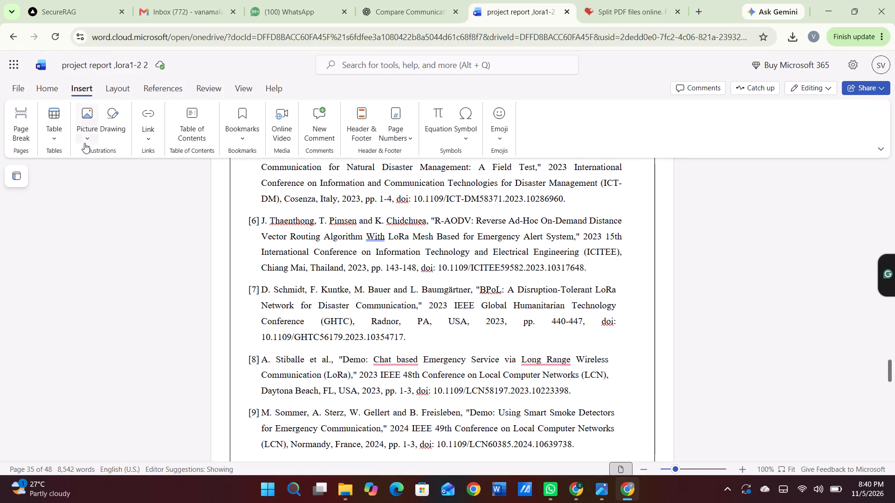
pyautogui.hotkey('ctrl', 's')
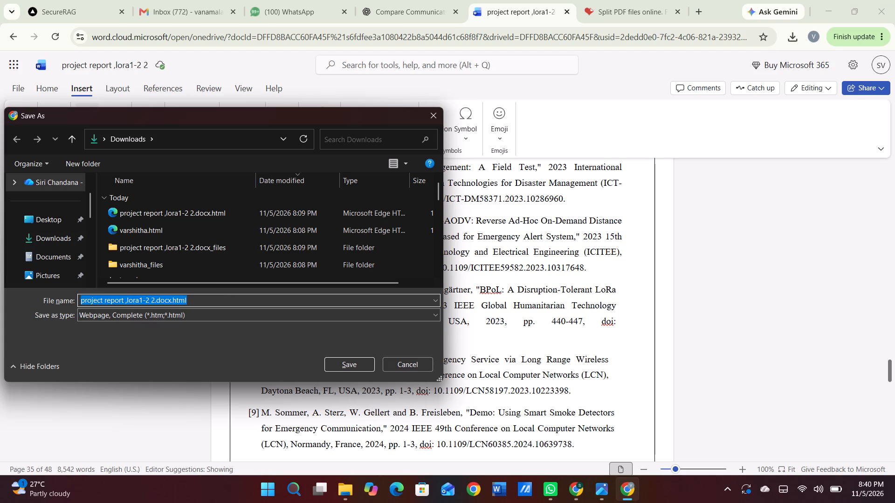
pyautogui.click(203, 300)
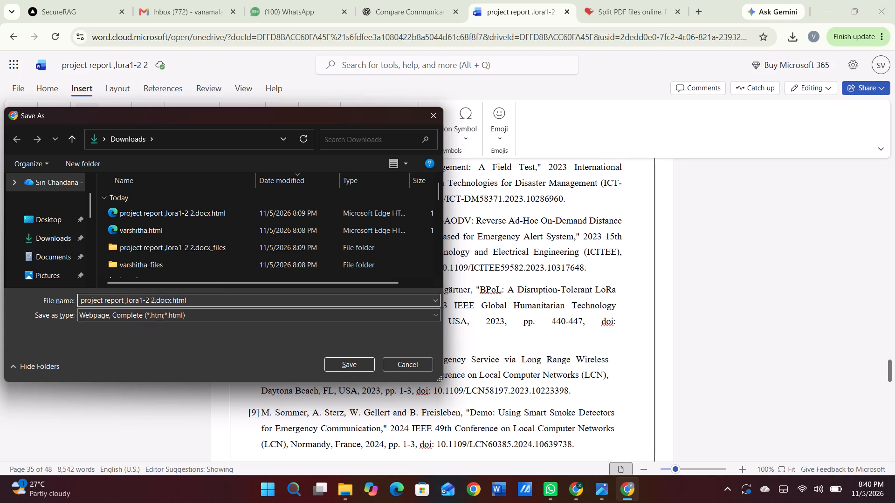
pyautogui.click(151, 299)
pyautogui.press('BackSpace')
pyautogui.press('BackSpace')
pyautogui.press('BackSpace')
pyautogui.press('BackSpace')
pyautogui.press('BackSpace')
pyautogui.press('BackSpace')
pyautogui.press('BackSpace')
pyautogui.press('BackSpace')
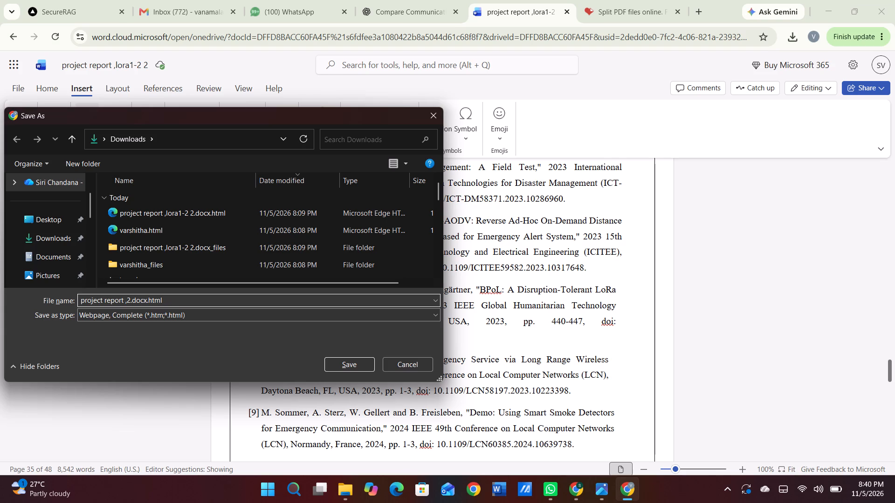
pyautogui.press('BackSpace')
pyautogui.write('FINAL')
pyautogui.click(357, 360)
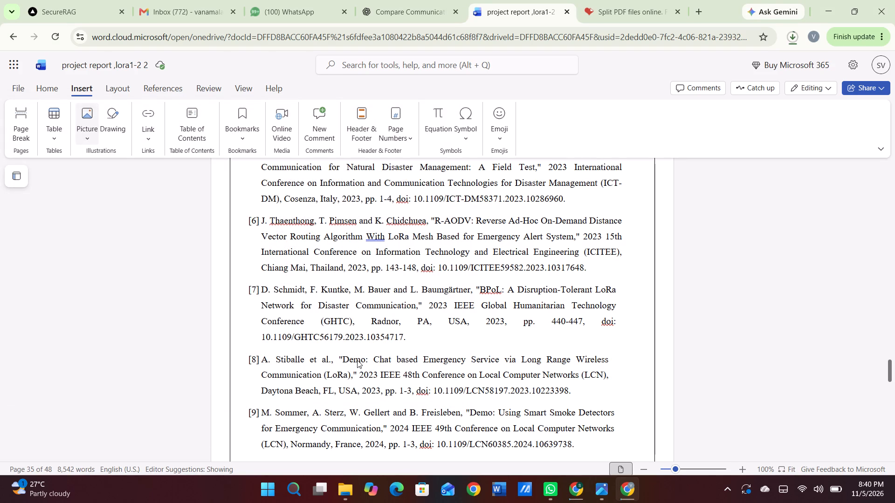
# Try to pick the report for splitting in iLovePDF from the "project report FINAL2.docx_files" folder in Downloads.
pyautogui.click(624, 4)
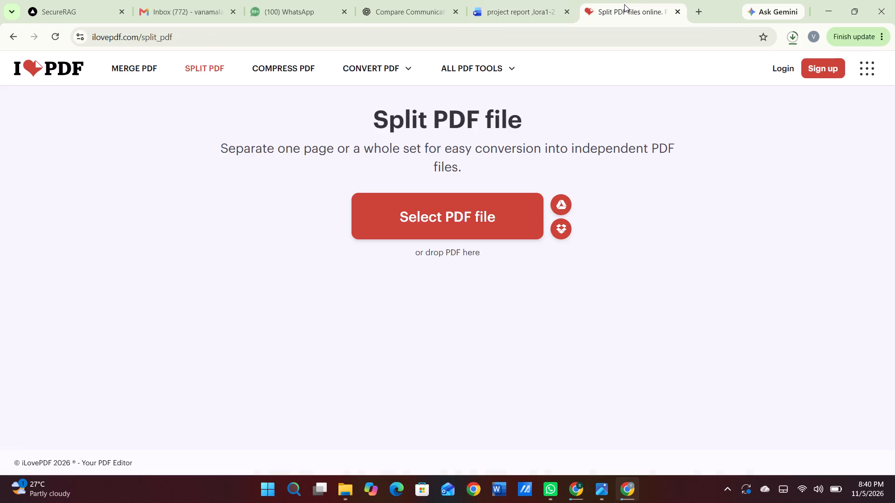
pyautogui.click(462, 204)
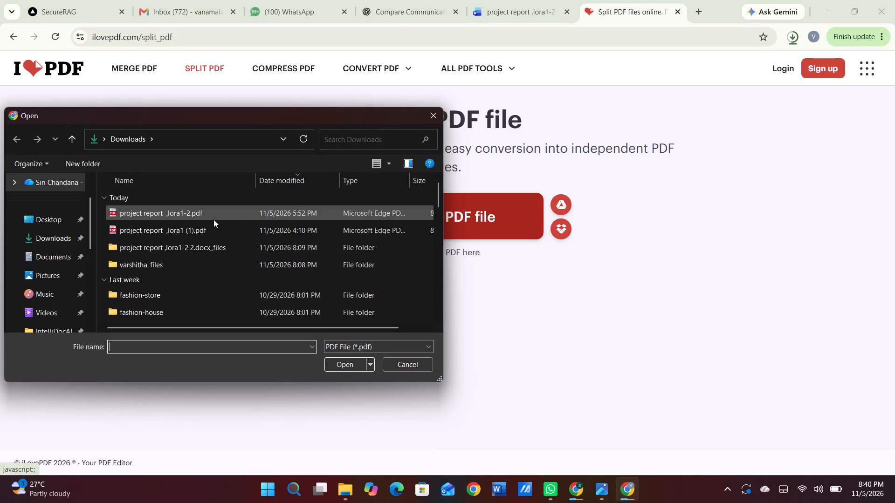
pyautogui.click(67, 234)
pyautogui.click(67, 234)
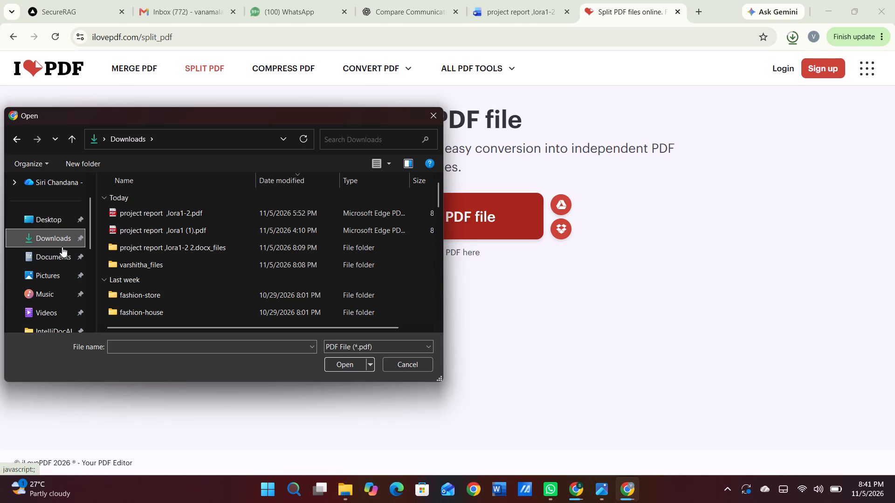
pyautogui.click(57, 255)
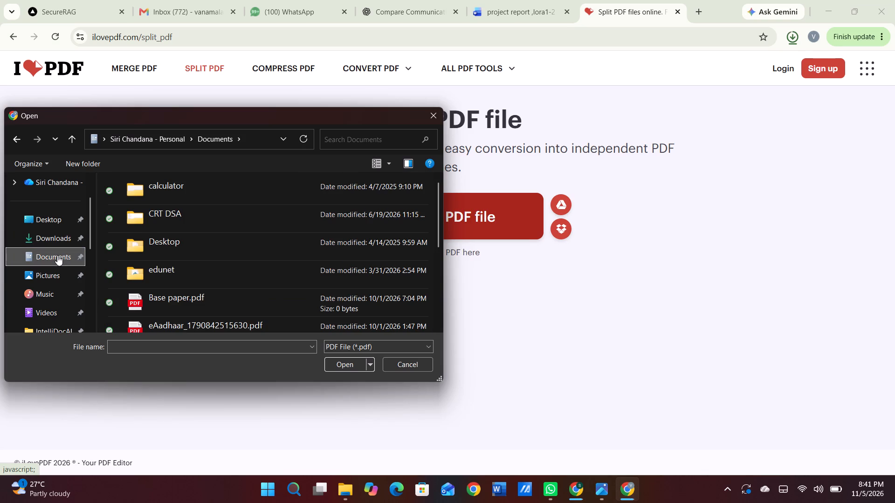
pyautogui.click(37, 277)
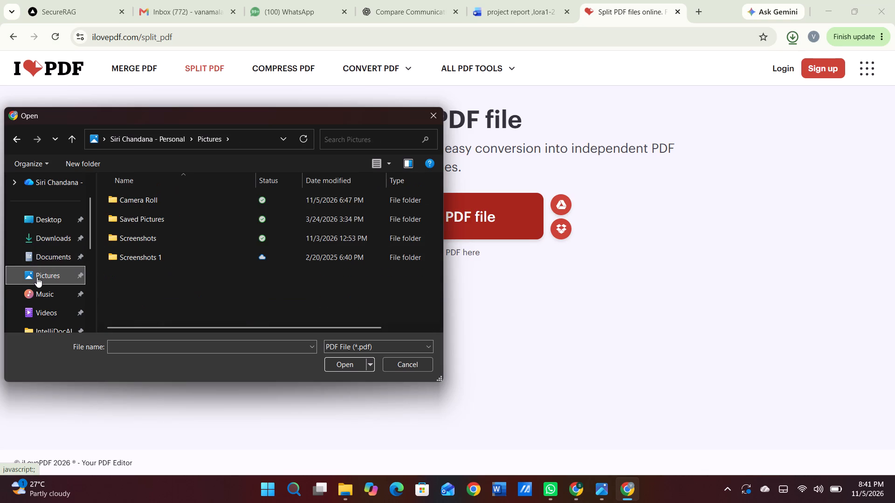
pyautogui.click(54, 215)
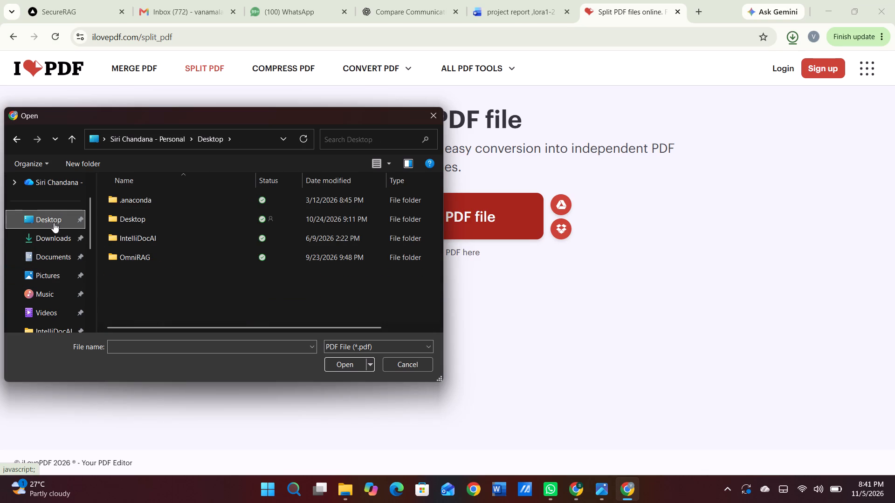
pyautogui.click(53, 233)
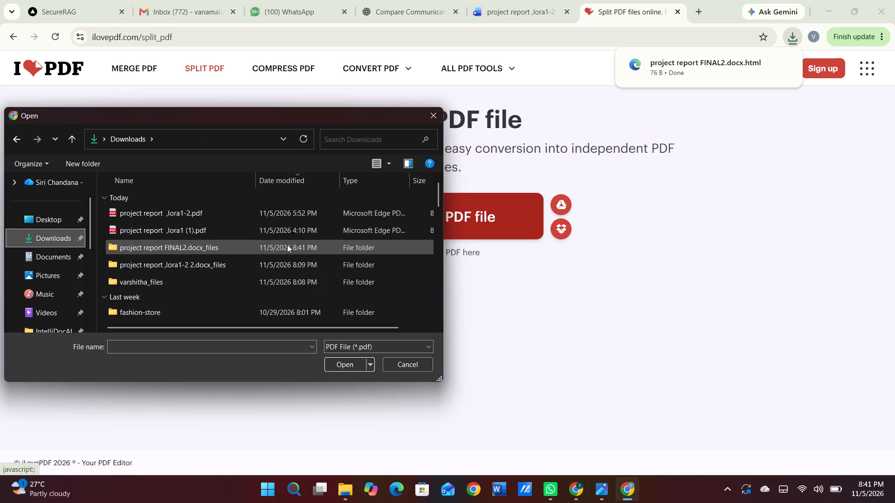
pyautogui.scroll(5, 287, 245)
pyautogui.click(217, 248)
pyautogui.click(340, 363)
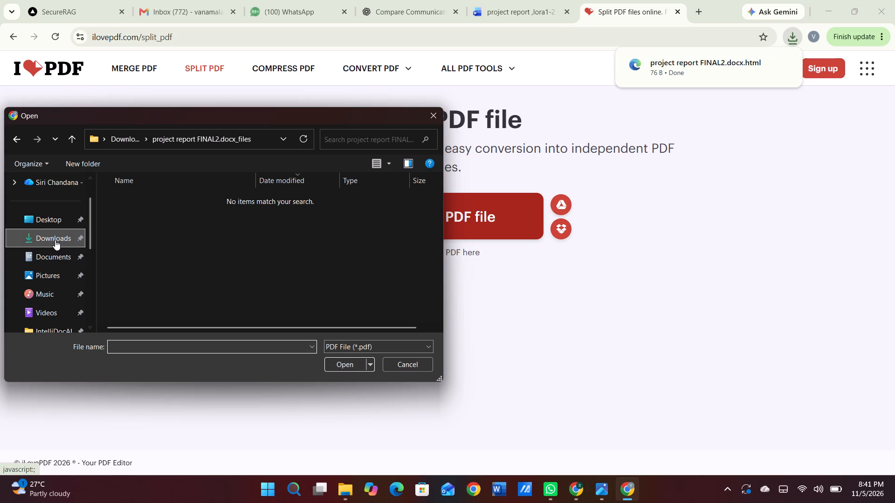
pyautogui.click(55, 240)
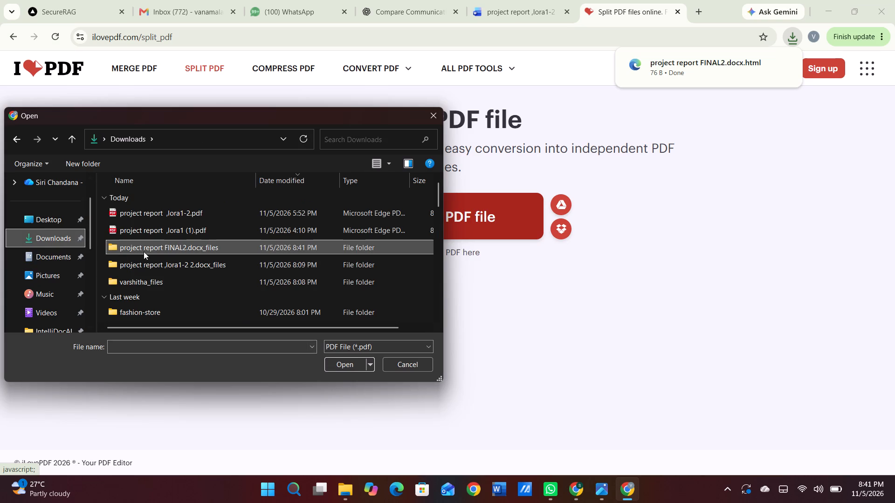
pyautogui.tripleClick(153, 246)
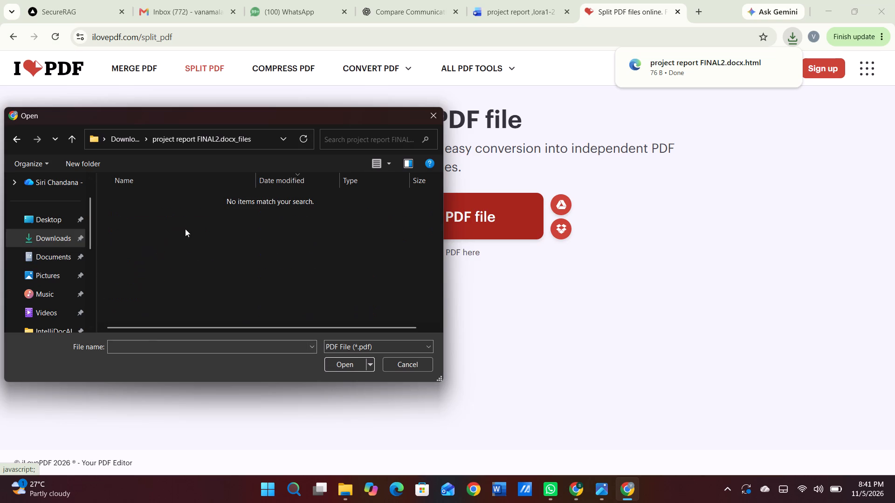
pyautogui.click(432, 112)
# Save the Word report's page to Downloads as "project report ,lora1-2 2.docx.html", a complete webpage, replacing the existing file.
pyautogui.click(498, 0)
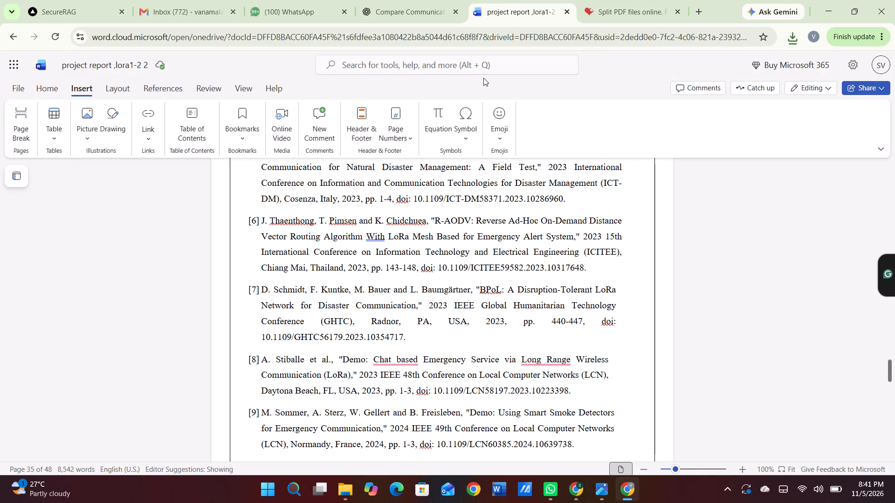
pyautogui.hotkey('ctrl', 's')
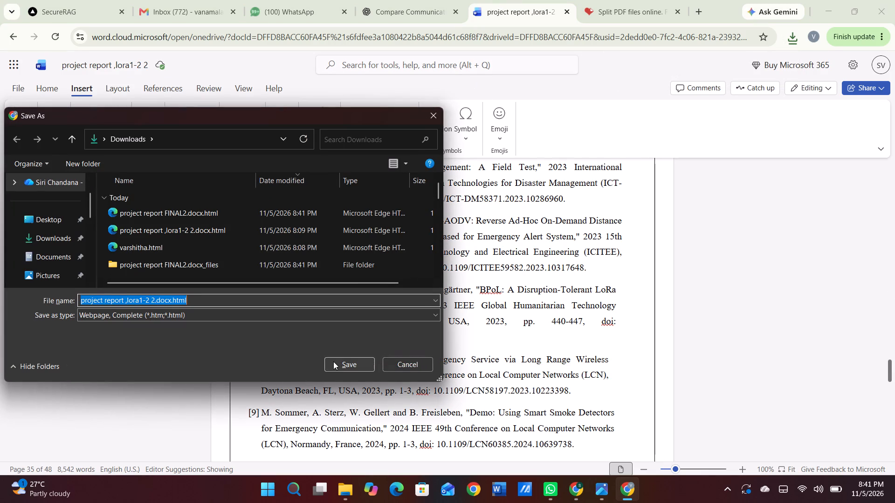
pyautogui.click(340, 360)
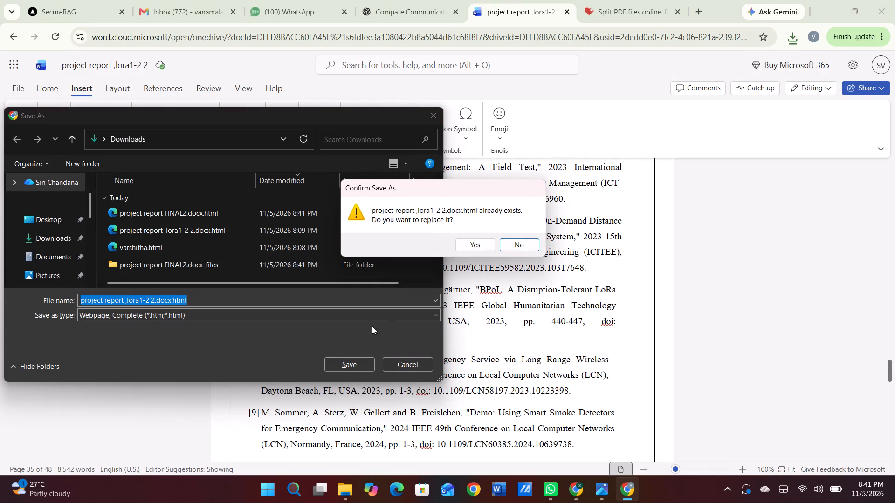
pyautogui.click(473, 246)
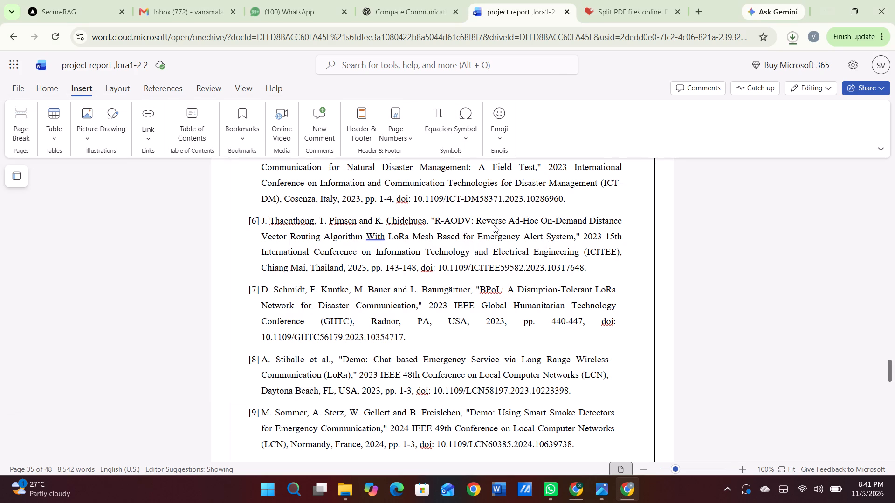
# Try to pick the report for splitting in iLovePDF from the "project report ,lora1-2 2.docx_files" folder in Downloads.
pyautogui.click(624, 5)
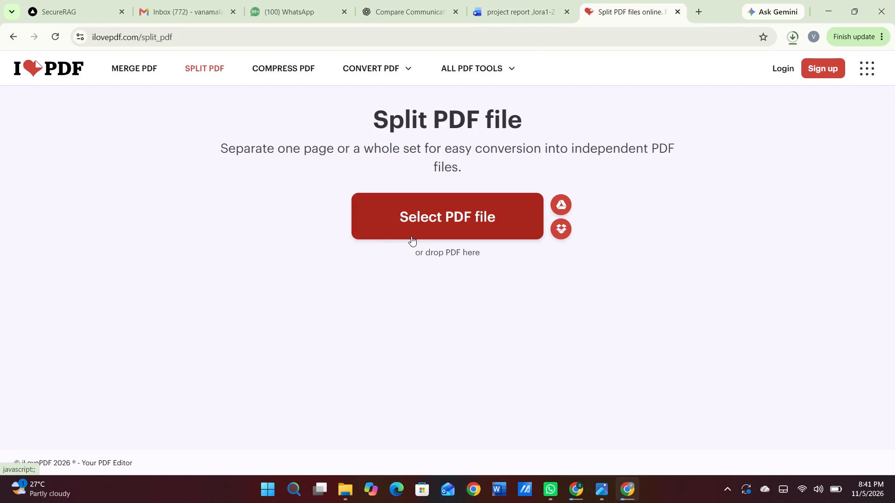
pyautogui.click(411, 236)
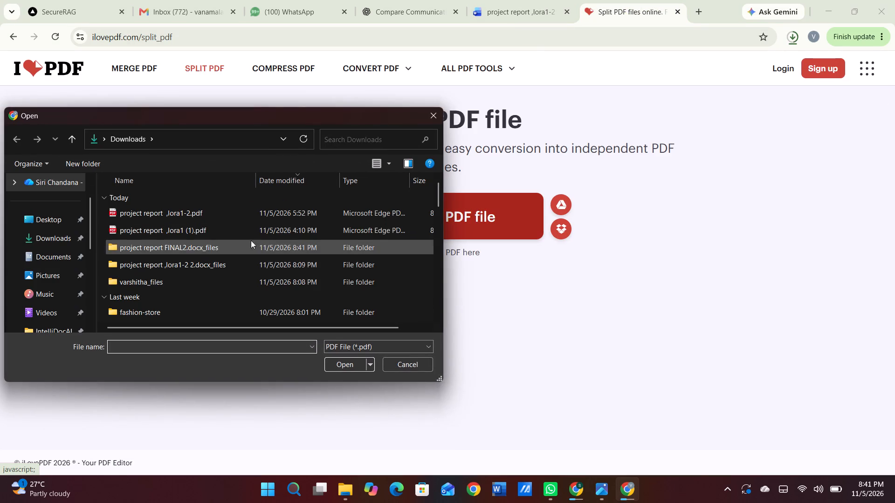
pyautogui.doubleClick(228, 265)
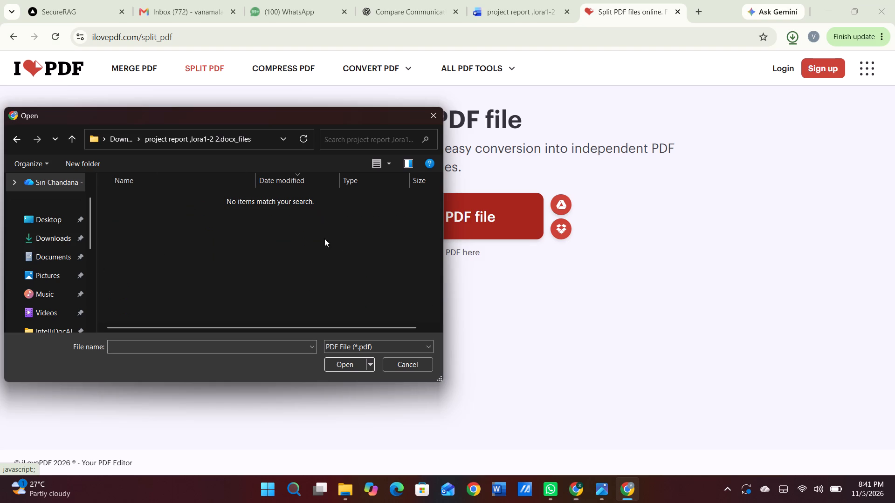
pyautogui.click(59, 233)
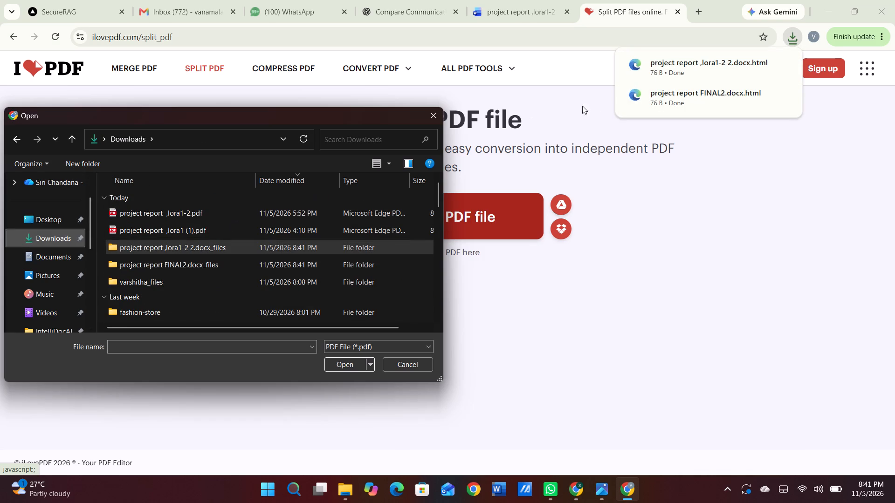
# Open the downloaded "project report ,lora1-2 2.docx.html" to check it, and dismiss the file selection dialog.
pyautogui.click(659, 77)
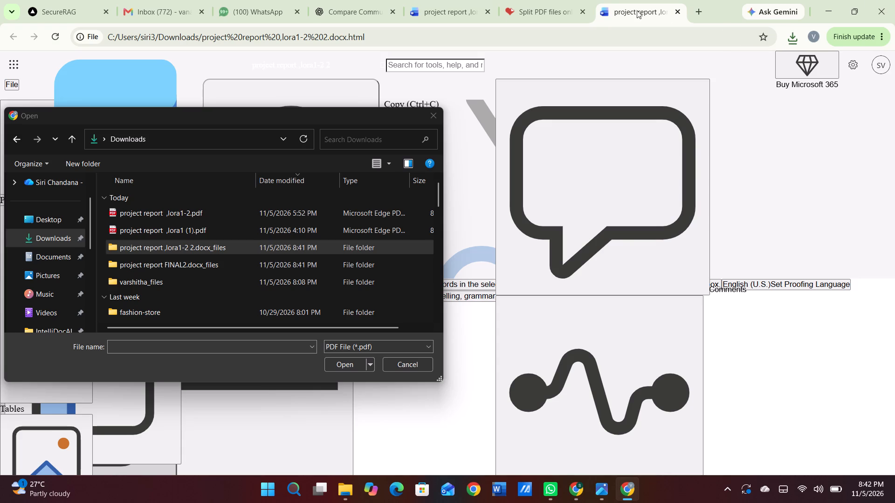
pyautogui.click(677, 10)
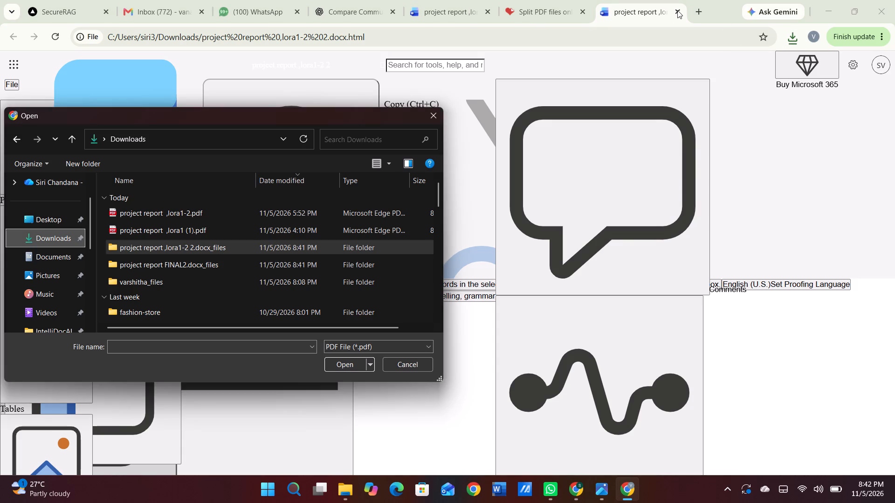
pyautogui.click(441, 0)
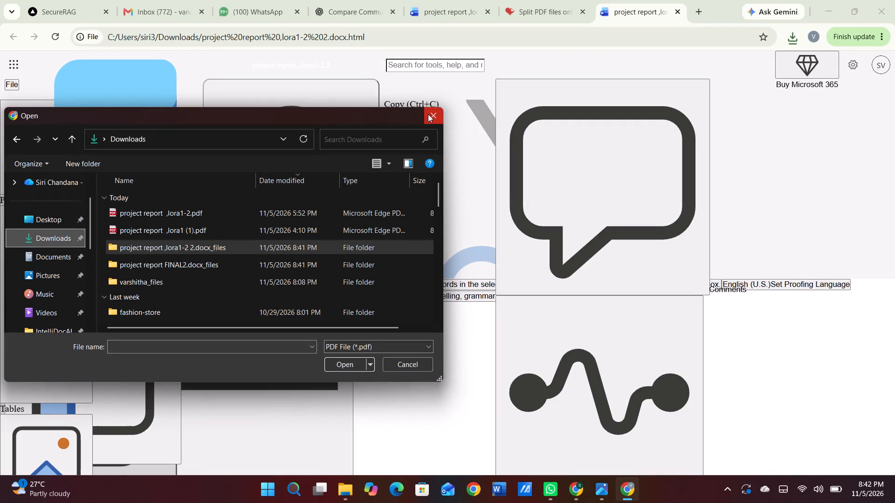
pyautogui.doubleClick(290, 217)
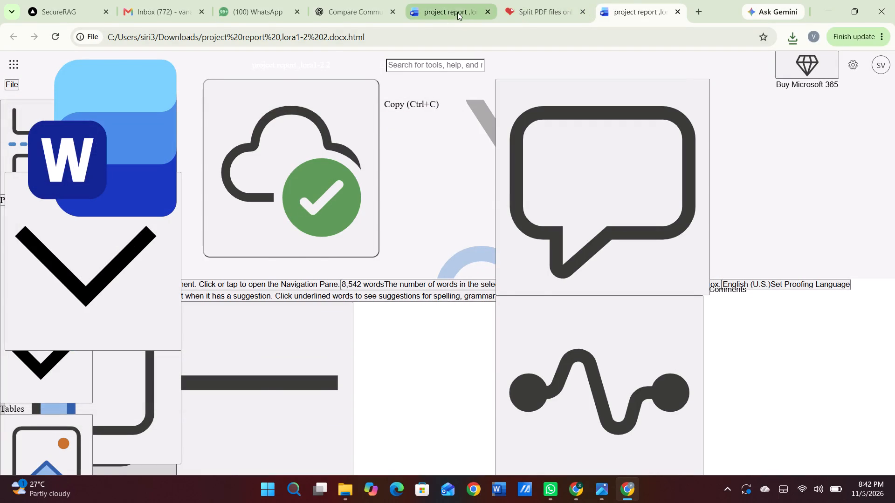
# Return to the online Word report and look through its export options.
pyautogui.click(456, 9)
pyautogui.scroll(7, 346, 434)
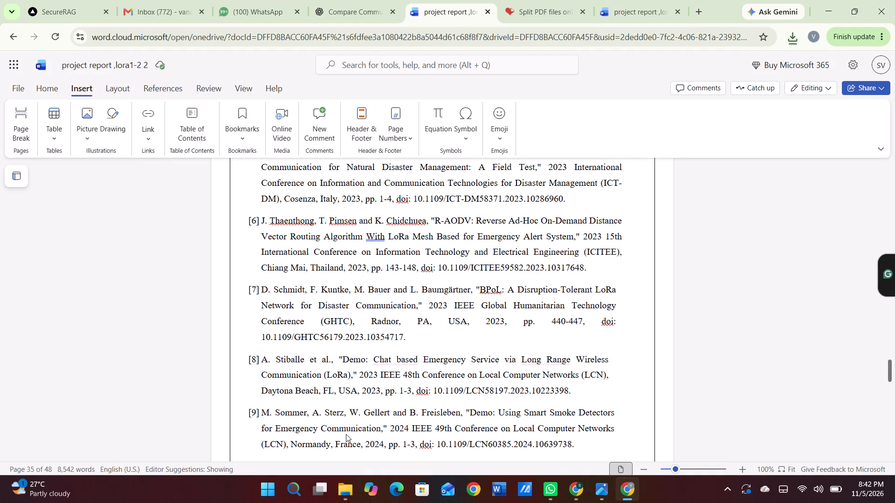
pyautogui.scroll(-2, 346, 434)
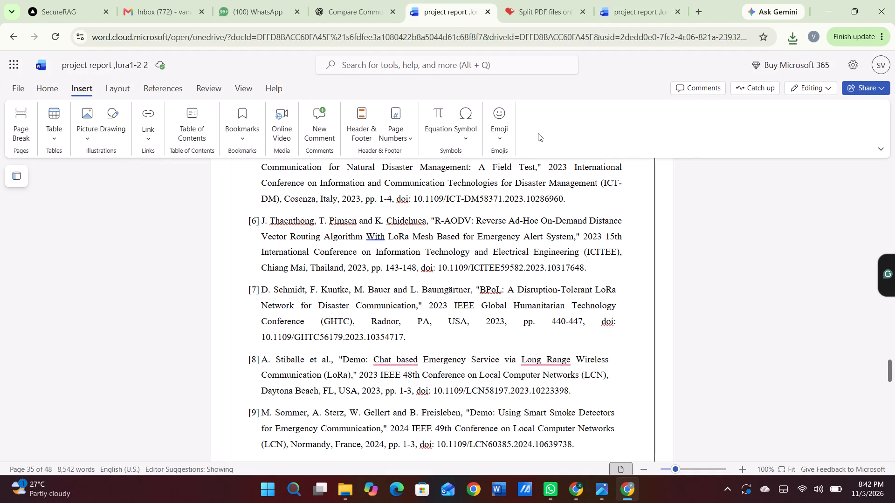
pyautogui.click(894, 344)
pyautogui.tripleClick(891, 329)
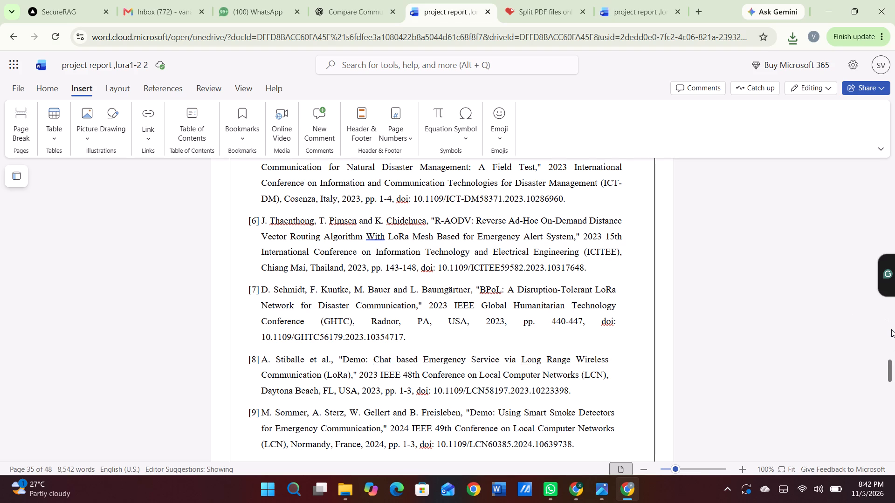
pyautogui.click(891, 329)
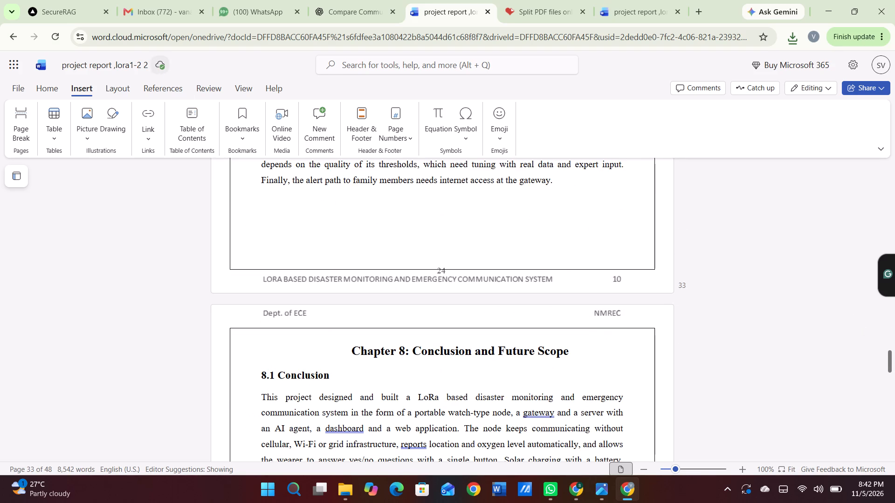
pyautogui.click(6, 86)
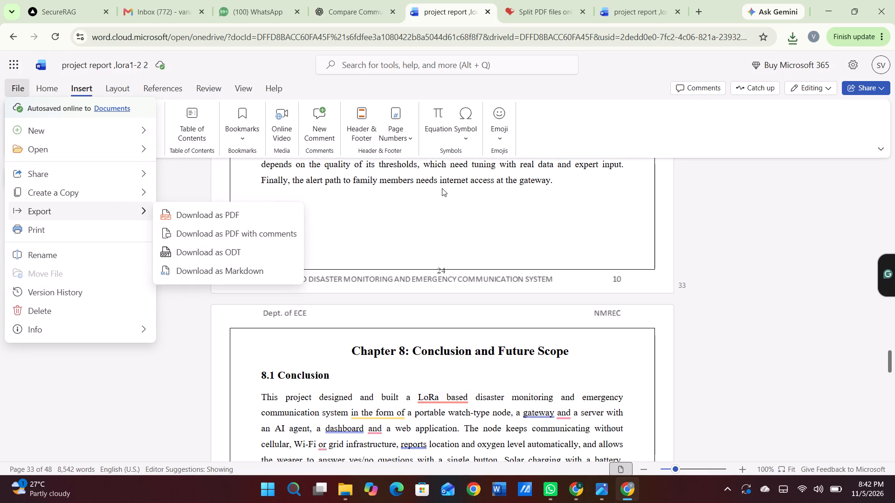
pyautogui.click(590, 189)
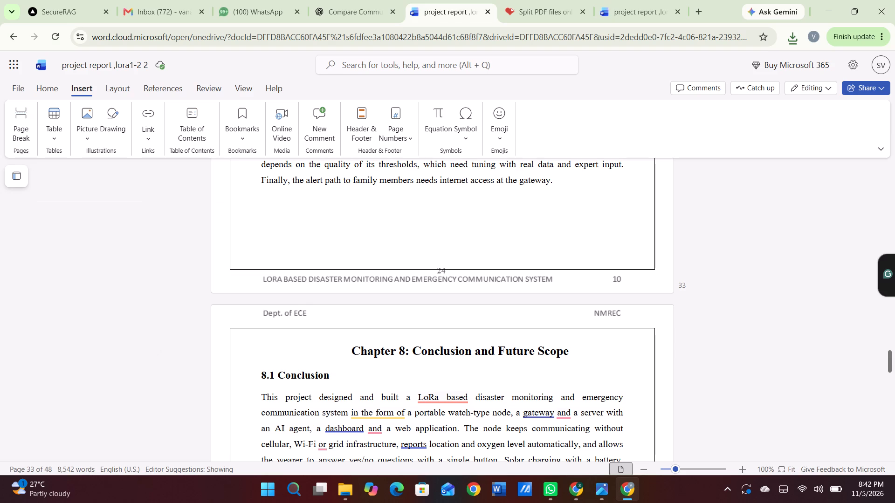
# Save the Word report.
pyautogui.hotkey('ctrl', 's')
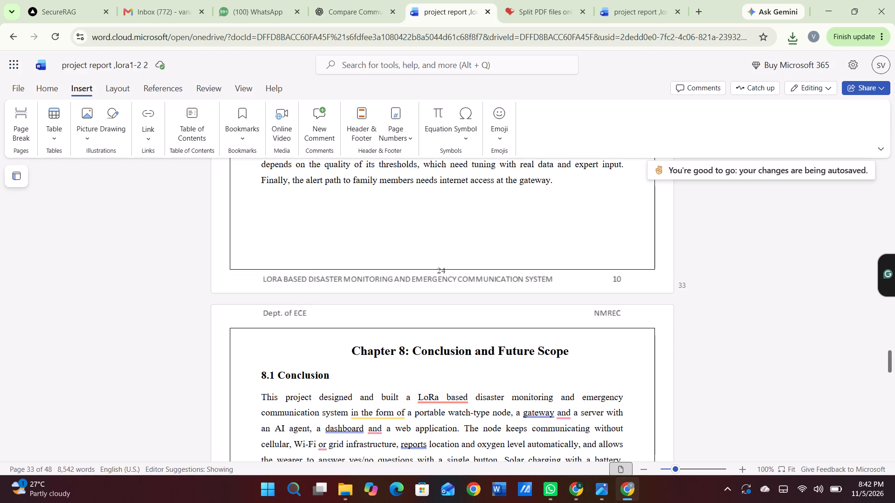
pyautogui.hotkey('ctrl', 's')
pyautogui.hotkey('ctrl', 's')
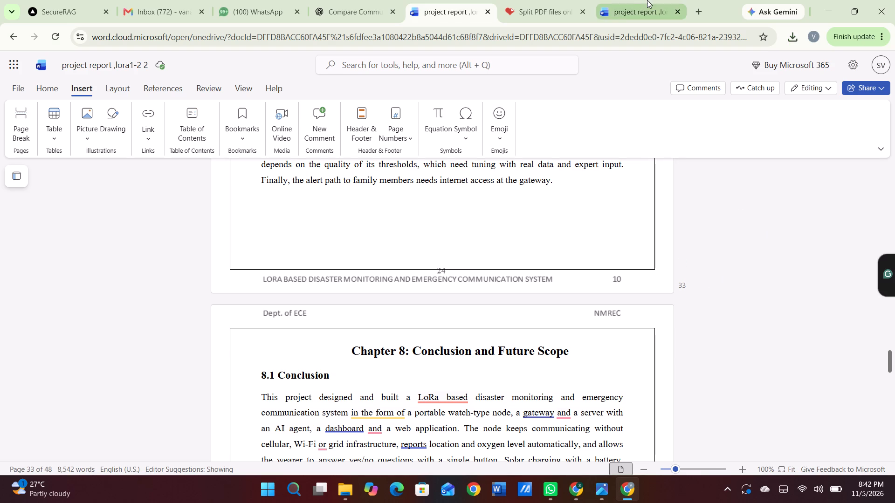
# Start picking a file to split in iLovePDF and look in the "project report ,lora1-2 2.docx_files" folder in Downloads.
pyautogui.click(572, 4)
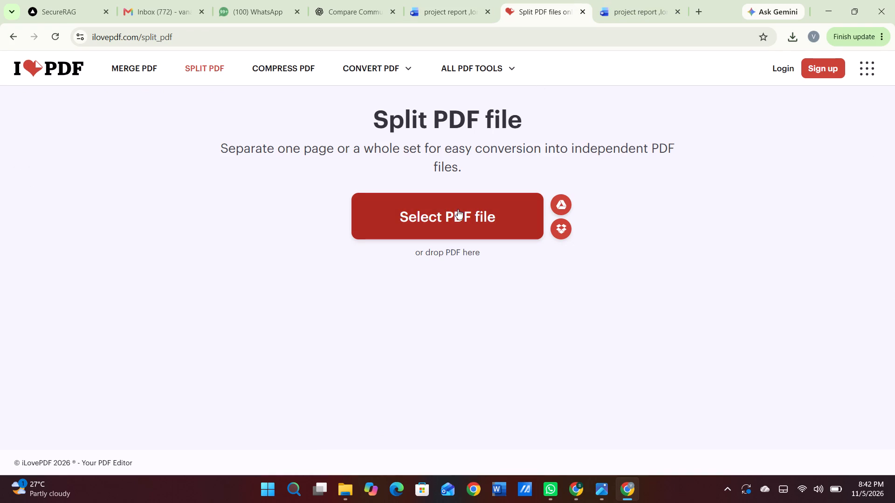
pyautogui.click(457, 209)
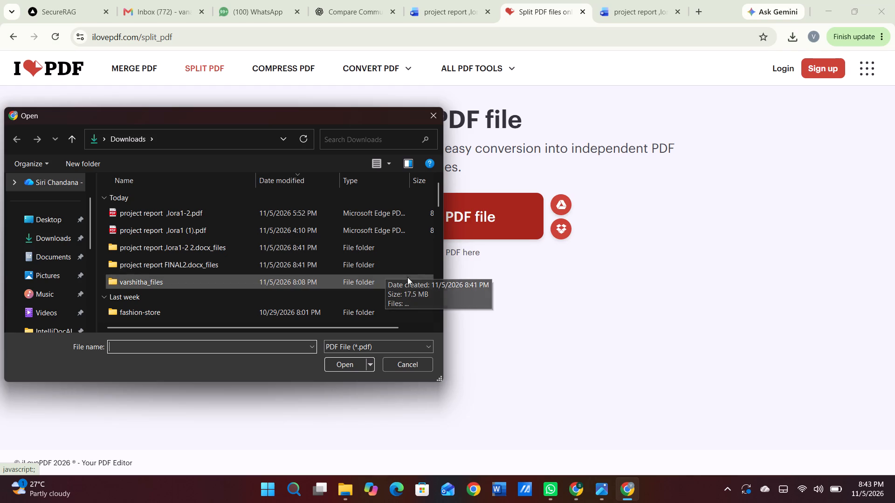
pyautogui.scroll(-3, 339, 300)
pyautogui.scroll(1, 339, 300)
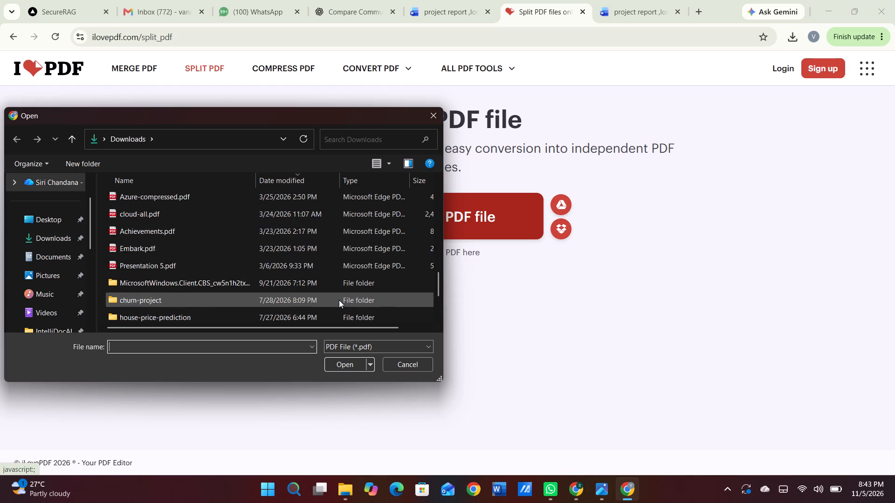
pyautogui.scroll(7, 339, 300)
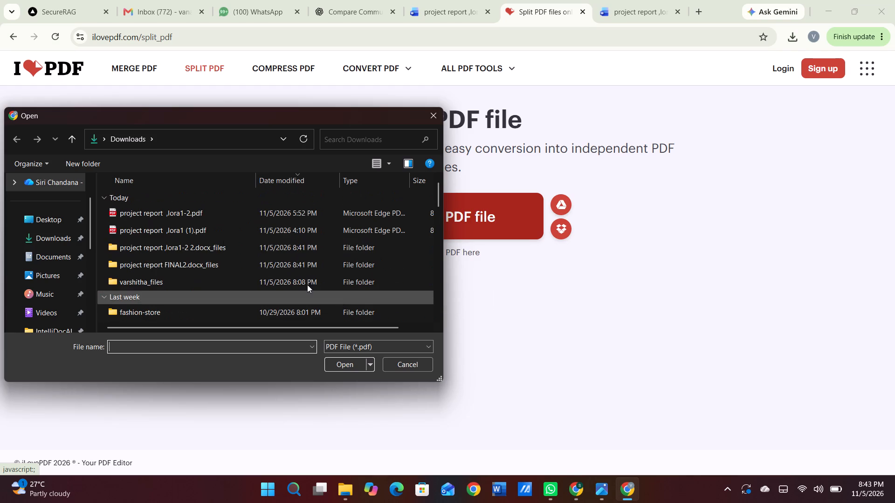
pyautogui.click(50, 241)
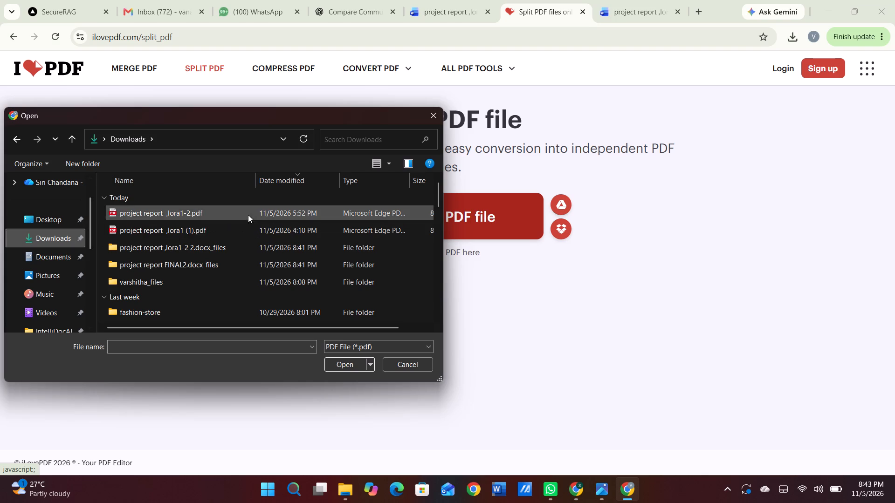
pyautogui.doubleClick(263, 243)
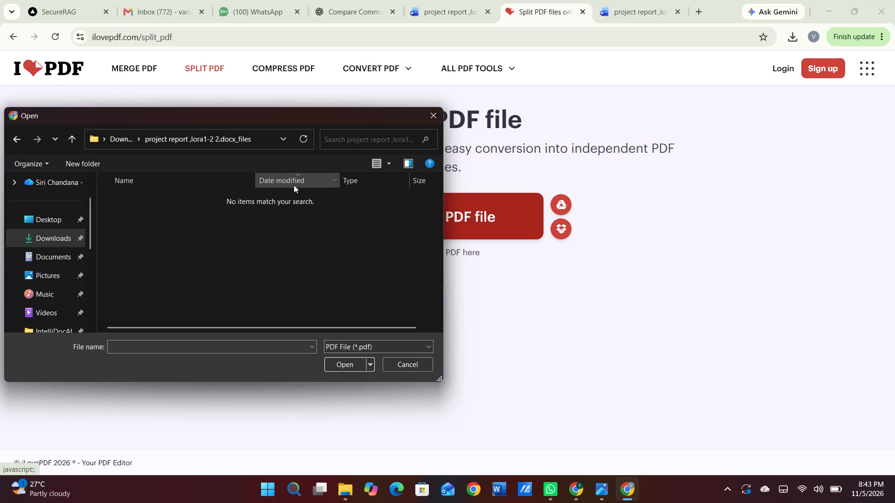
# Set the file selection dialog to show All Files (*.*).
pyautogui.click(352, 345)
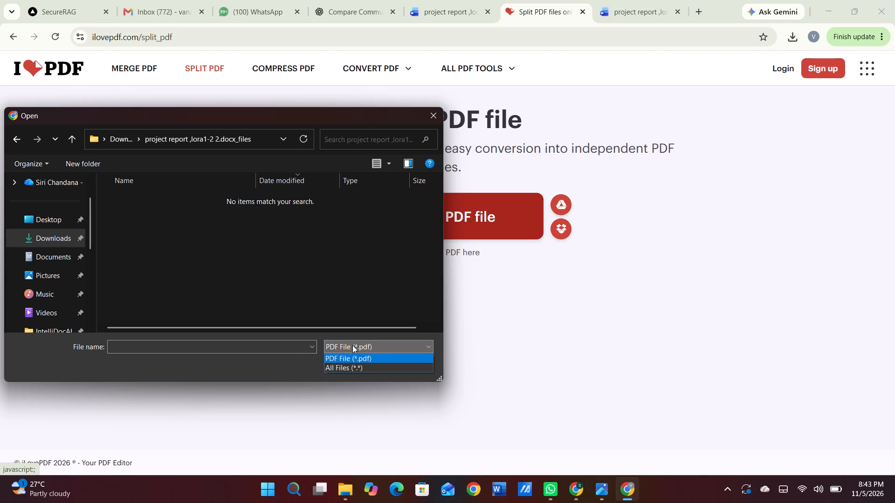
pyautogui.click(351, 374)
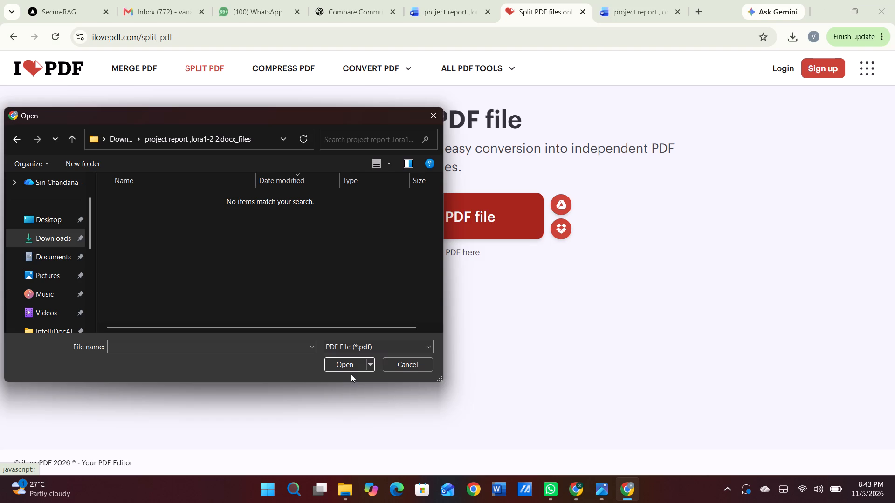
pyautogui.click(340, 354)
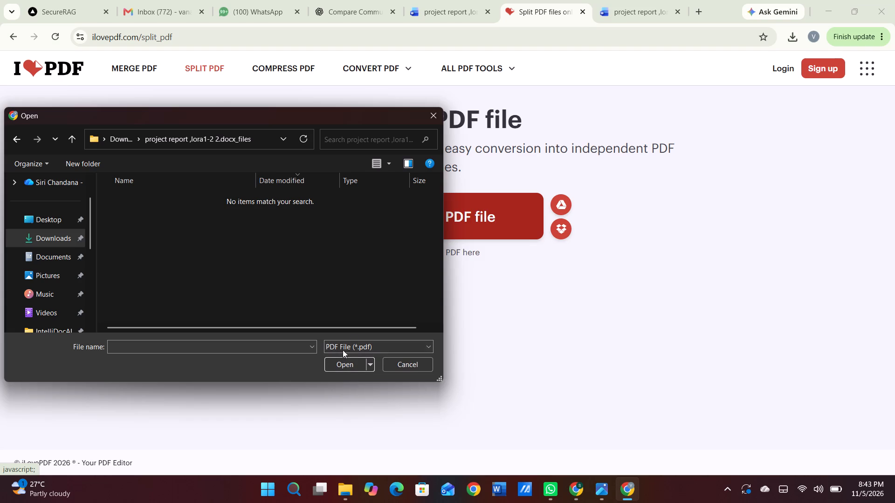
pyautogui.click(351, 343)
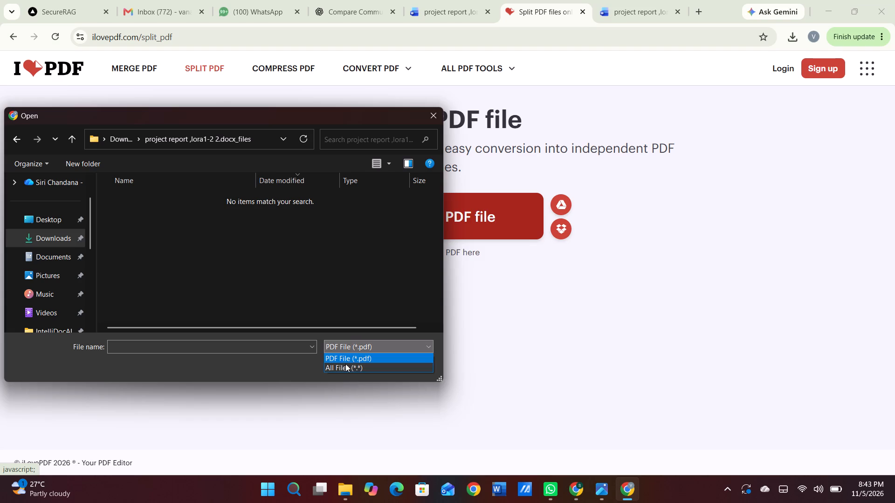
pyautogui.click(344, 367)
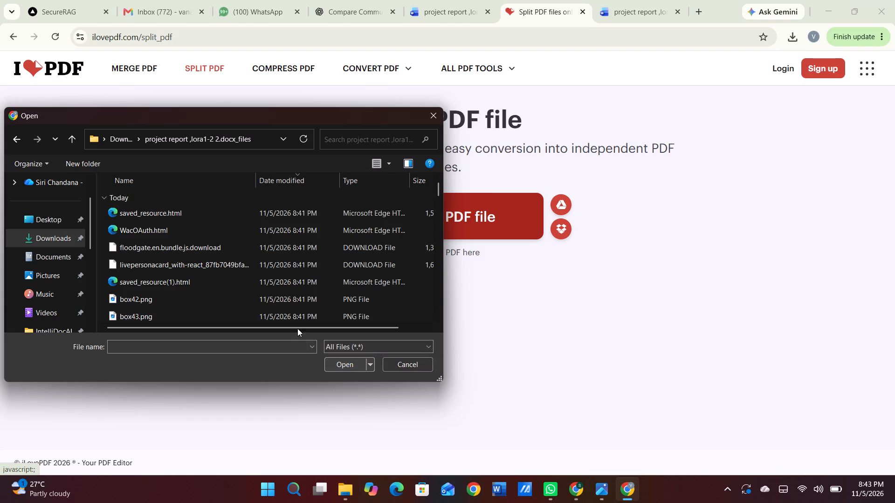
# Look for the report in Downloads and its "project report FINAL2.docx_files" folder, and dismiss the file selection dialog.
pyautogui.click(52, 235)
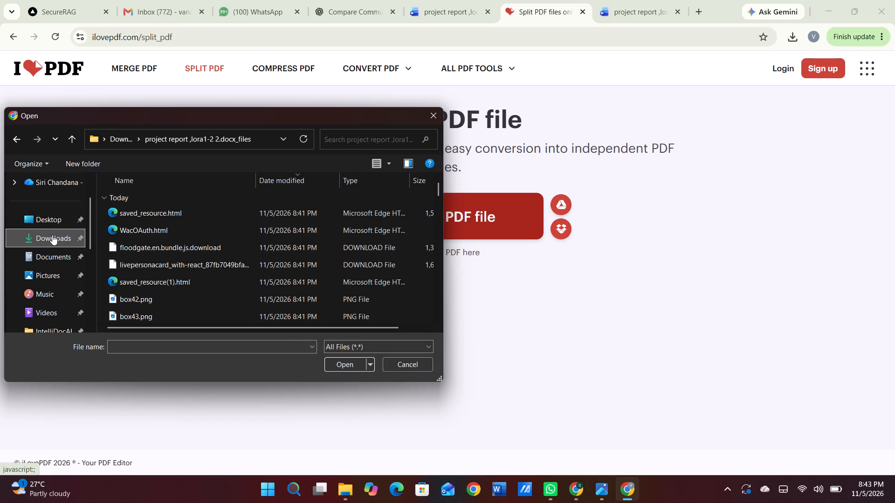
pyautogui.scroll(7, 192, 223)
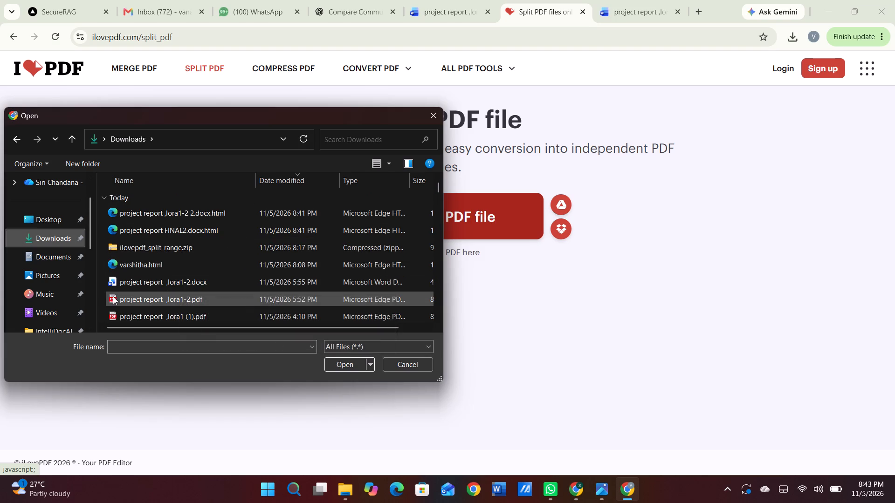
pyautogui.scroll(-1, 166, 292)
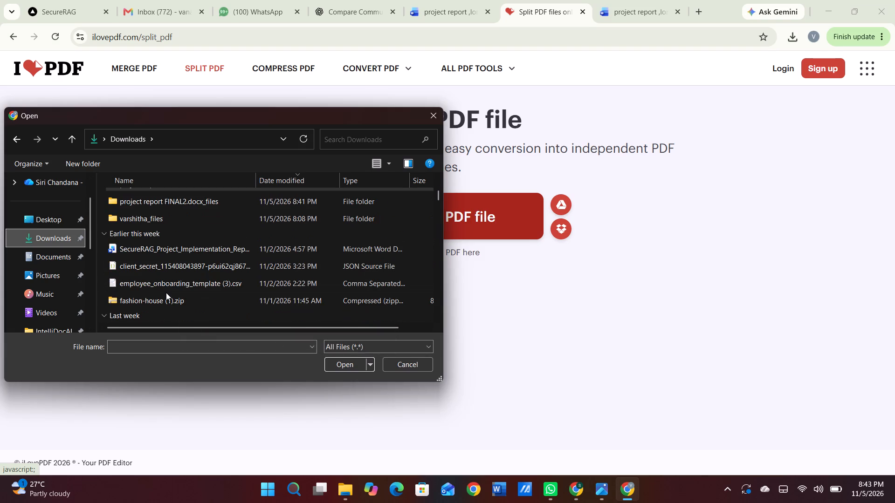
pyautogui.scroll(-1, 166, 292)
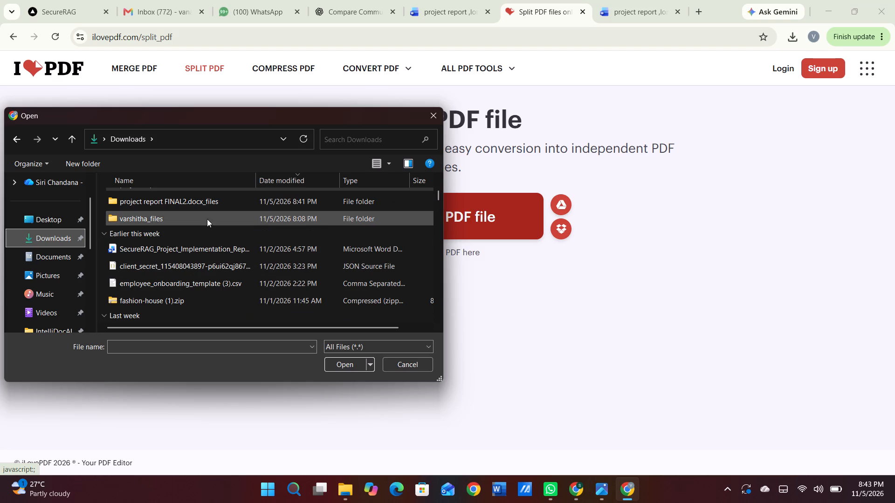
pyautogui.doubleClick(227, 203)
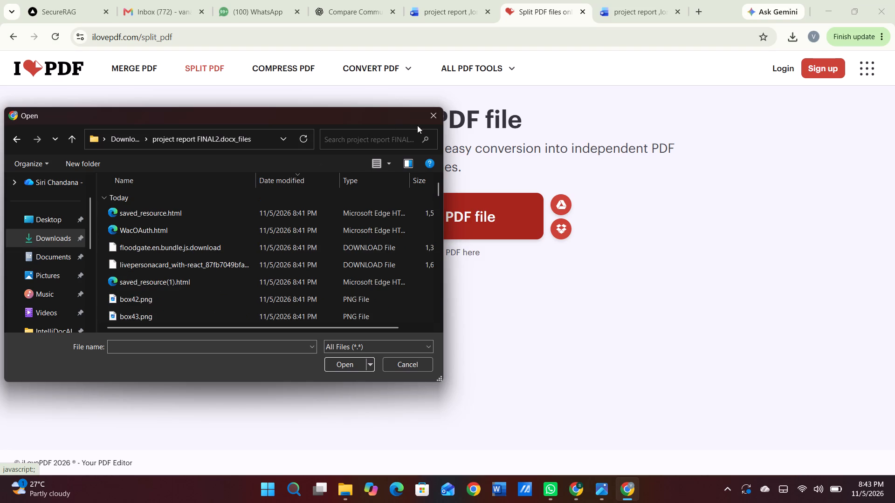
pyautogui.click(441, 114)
# Return to the online Word report "project report ,lora1-2 2" and save it.
pyautogui.click(461, 0)
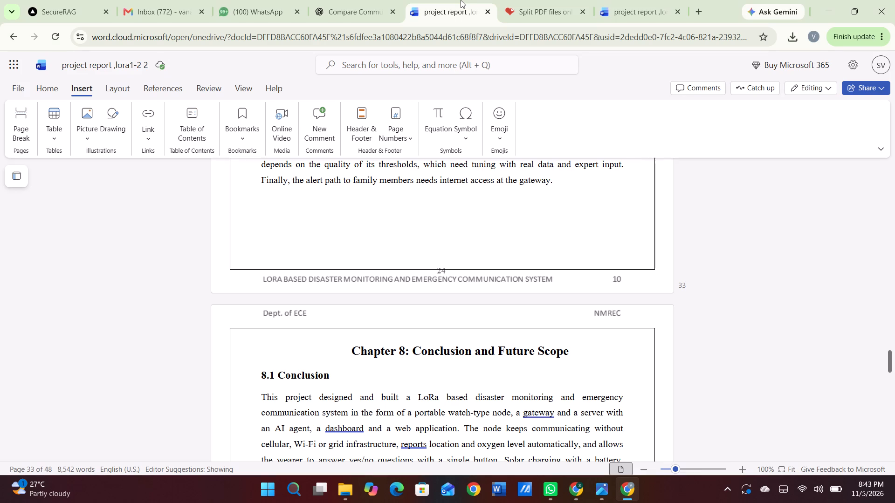
pyautogui.hotkey('ctrl', 's')
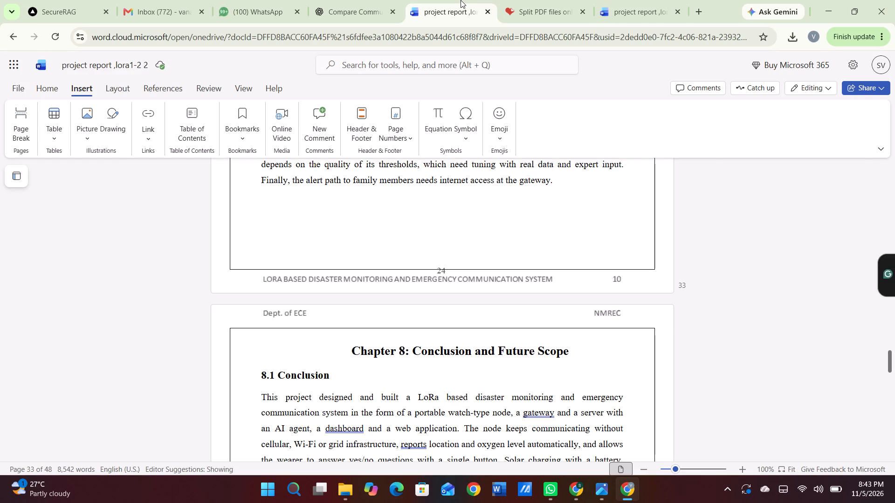
pyautogui.hotkey('ctrl', 's')
pyautogui.hotkey('ctrl', 's')
pyautogui.hotkey('ctrl', 's')
pyautogui.hotkey('ctrl', 's')
pyautogui.hotkey('ctrl', 's')
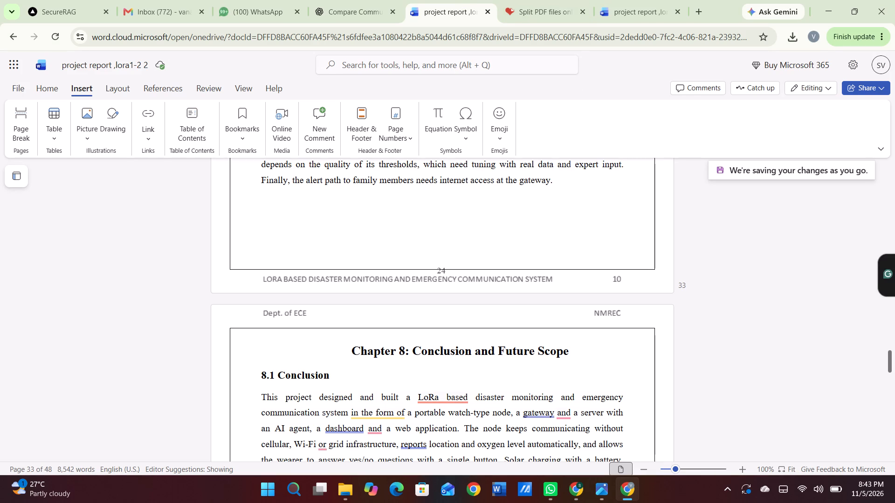
# Look back through the report's pages from Chapter 8 to the title page.
pyautogui.scroll(12, 592, 184)
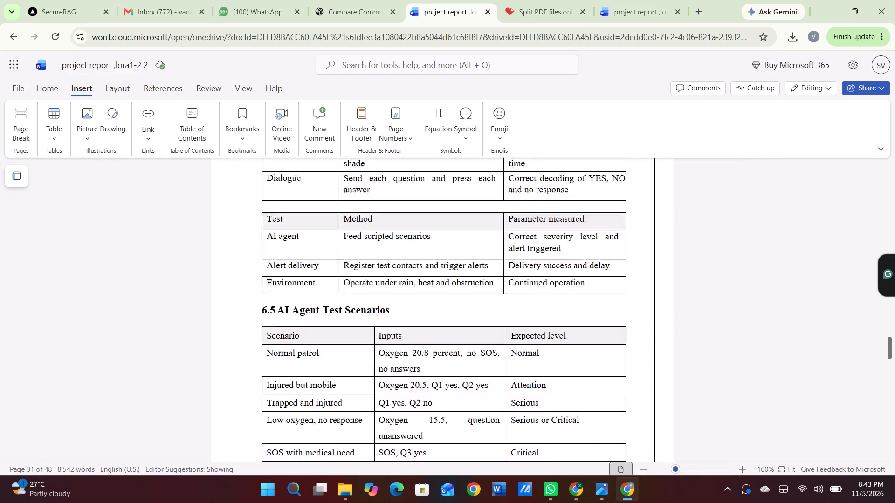
pyautogui.scroll(16, 592, 184)
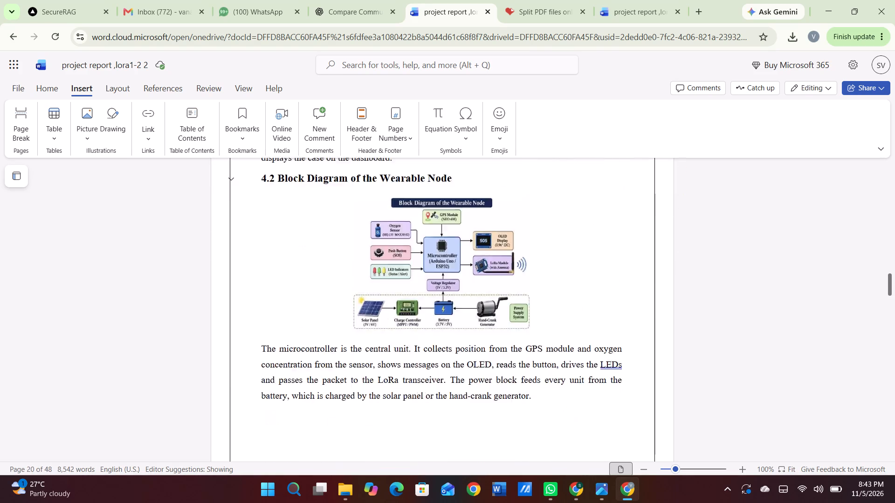
pyautogui.scroll(18, 592, 184)
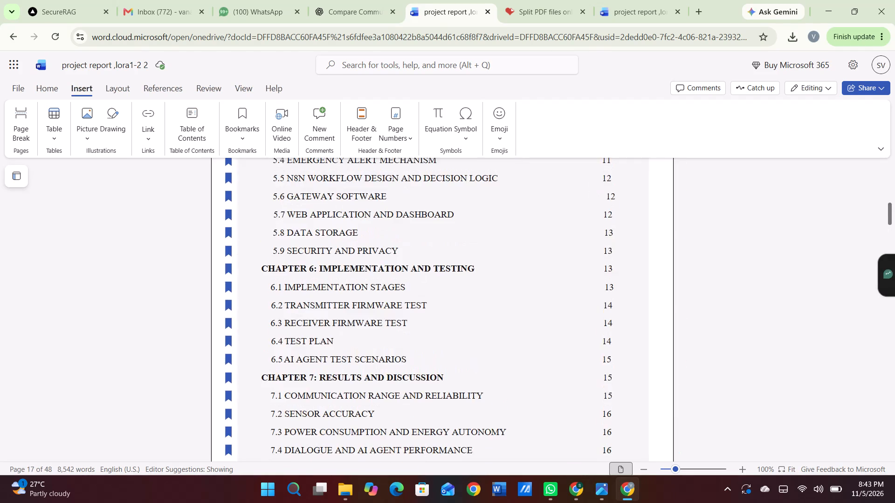
pyautogui.scroll(9, 592, 184)
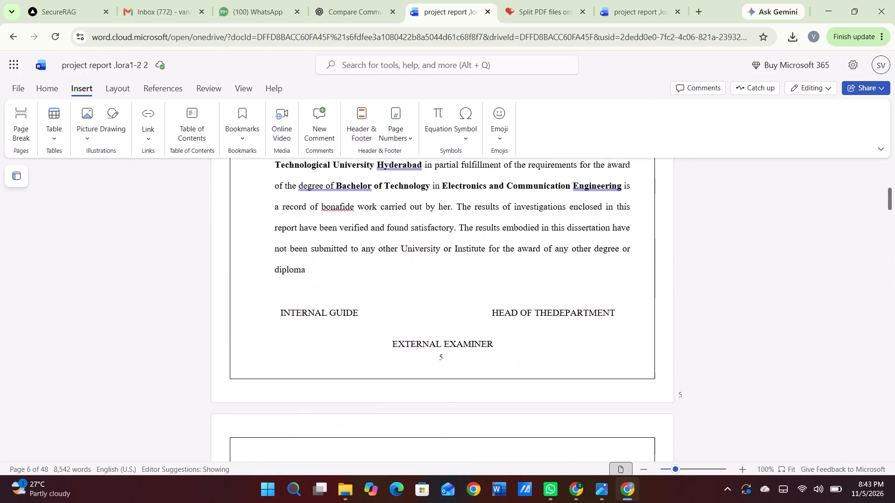
pyautogui.scroll(3, 592, 184)
pyautogui.scroll(-3, 592, 184)
pyautogui.scroll(2, 592, 184)
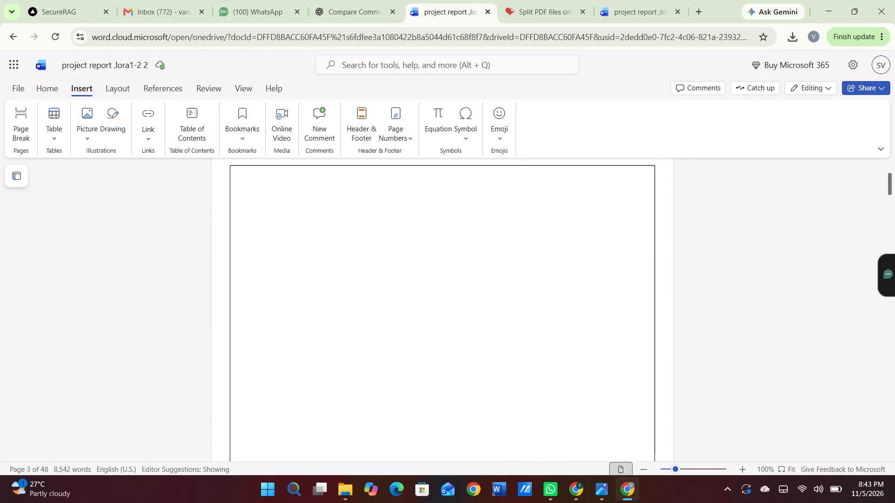
pyautogui.scroll(2, 592, 184)
pyautogui.scroll(-3, 592, 184)
pyautogui.scroll(2, 592, 184)
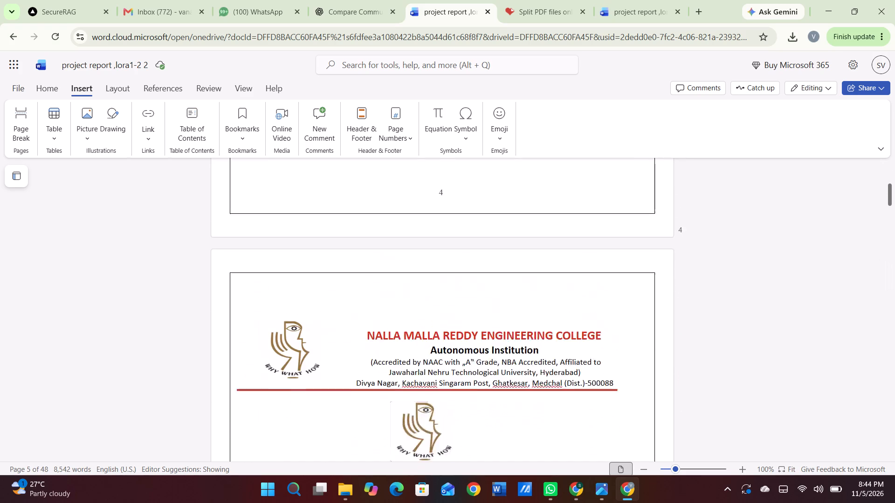
pyautogui.scroll(9, 592, 184)
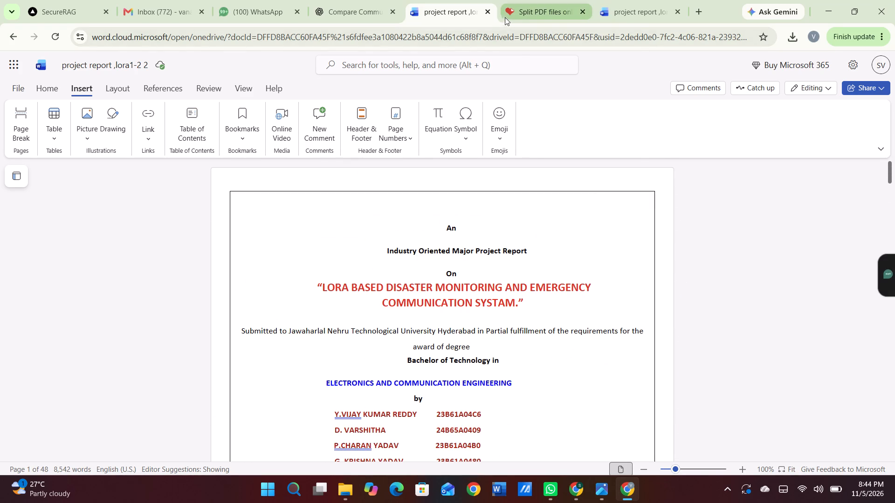
# Check the iLovePDF split page, and return to the Word report to save it again.
pyautogui.click(528, 12)
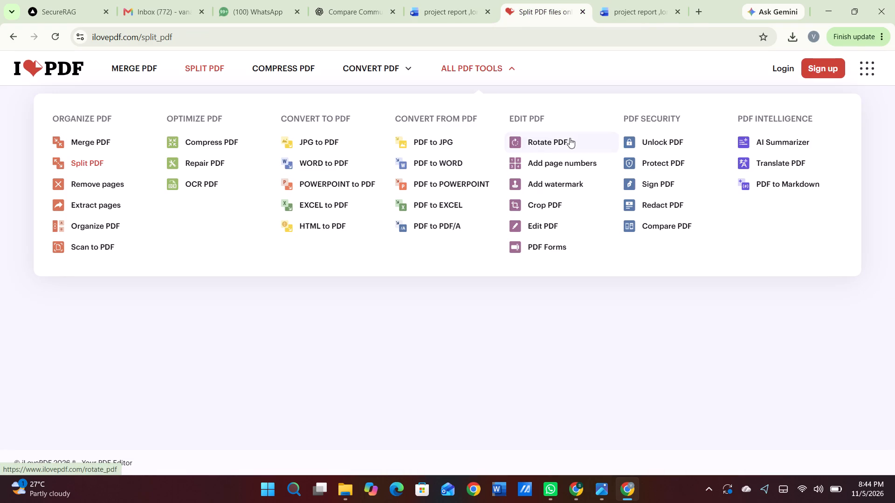
pyautogui.click(424, 9)
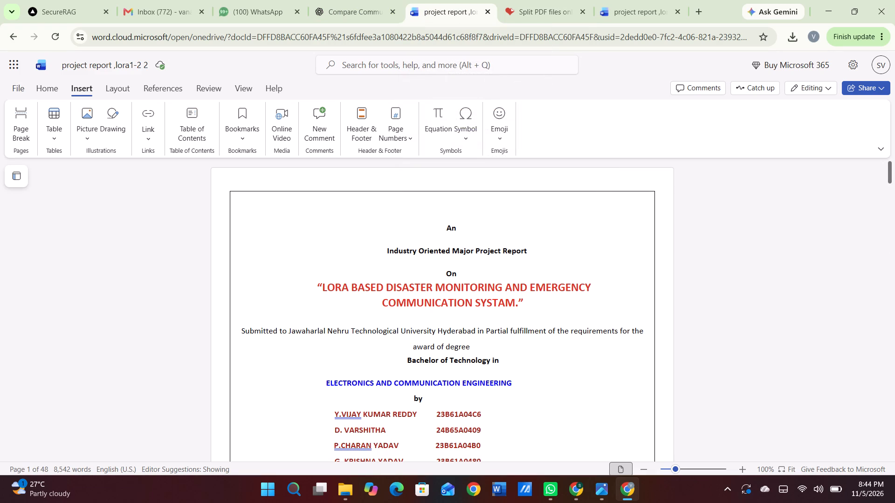
pyautogui.hotkey('ctrl', 's')
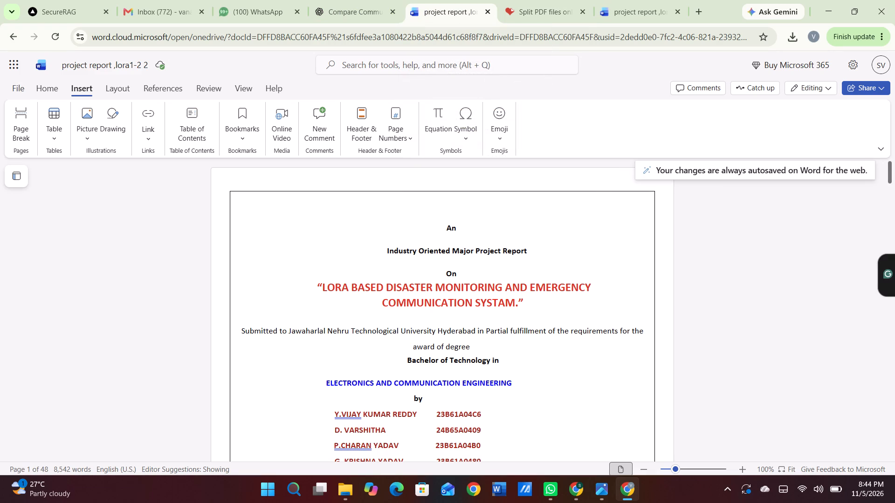
pyautogui.moveTo(603, 412); pyautogui.dragTo(640, 364)
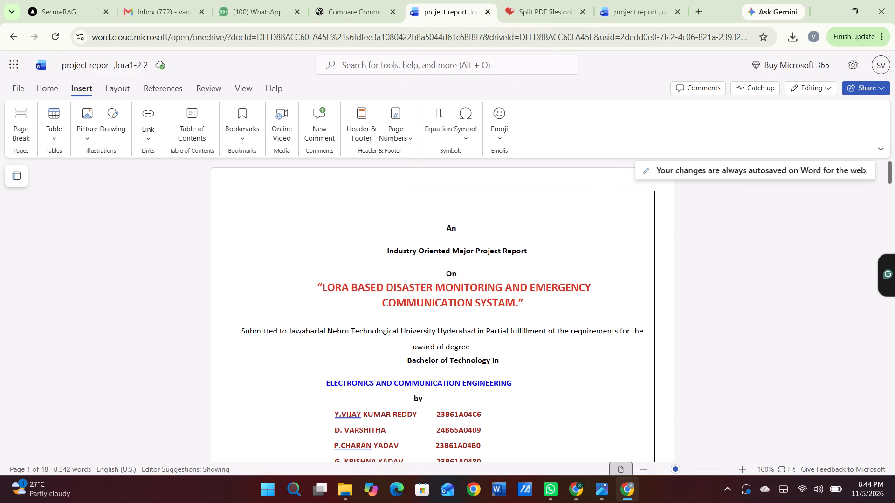
pyautogui.moveTo(640, 364); pyautogui.dragTo(388, 301)
pyautogui.click(388, 301)
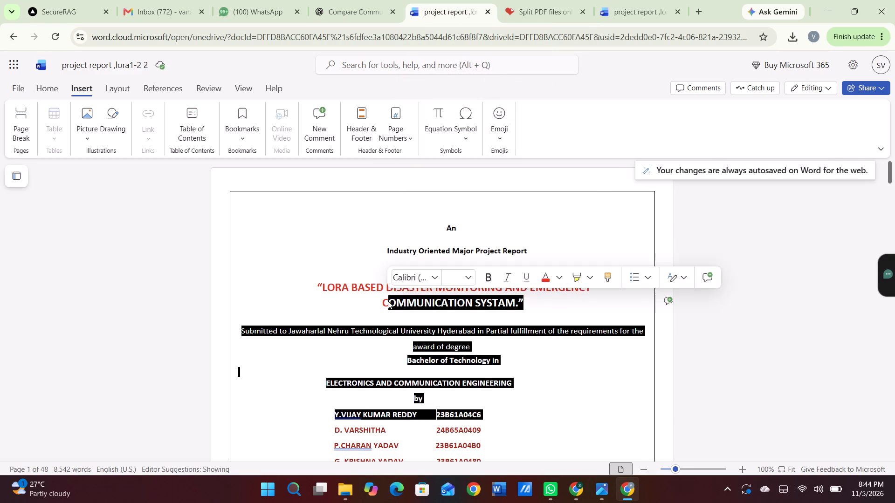
# Open the recent document "project report ,lora1-2 2" again in its own tab.
pyautogui.click(15, 84)
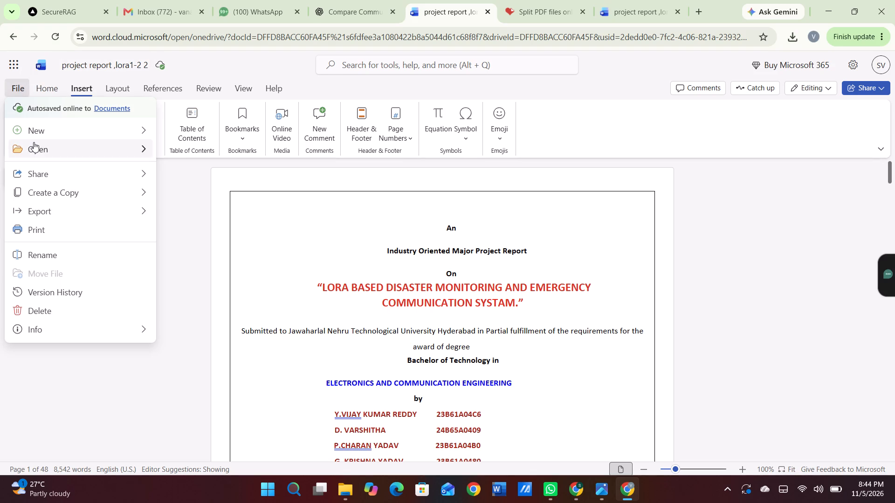
pyautogui.click(34, 144)
pyautogui.click(34, 144)
pyautogui.doubleClick(200, 168)
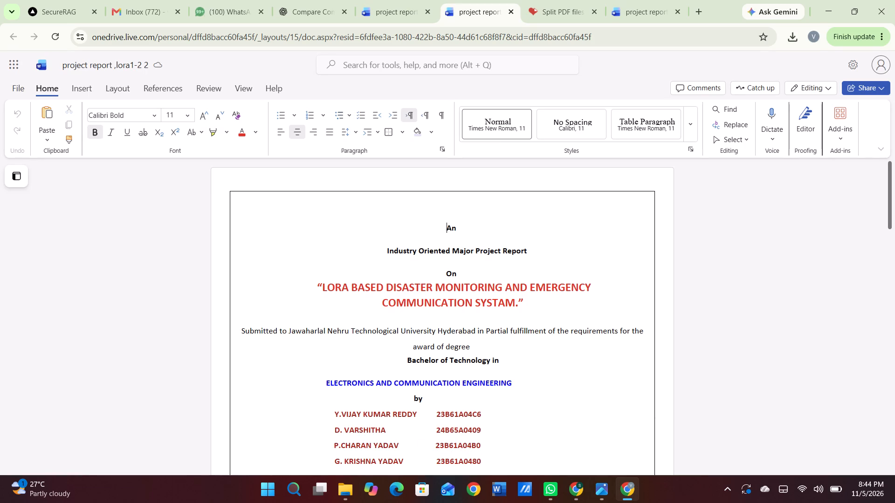
# Look through the reopened report from the title page to the Chapter 4 sections, comparing it briefly with the original tab.
pyautogui.scroll(-15, 406, 303)
pyautogui.scroll(7, 406, 303)
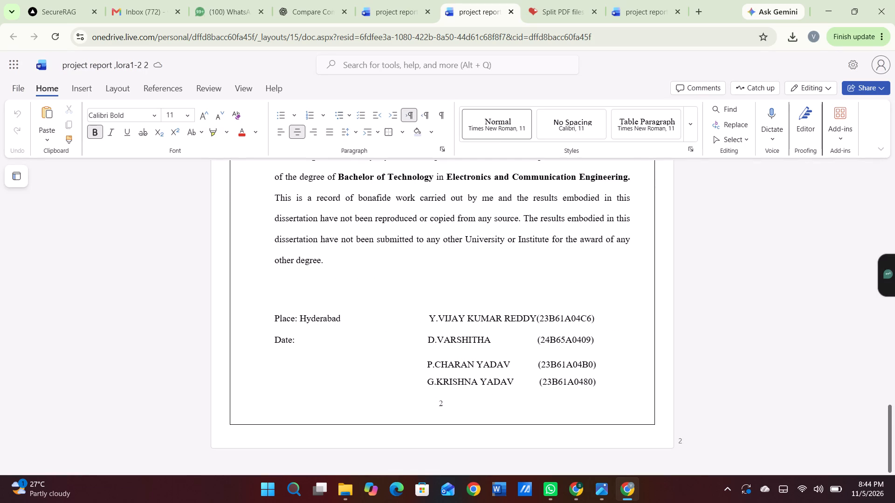
pyautogui.scroll(-5, 548, 295)
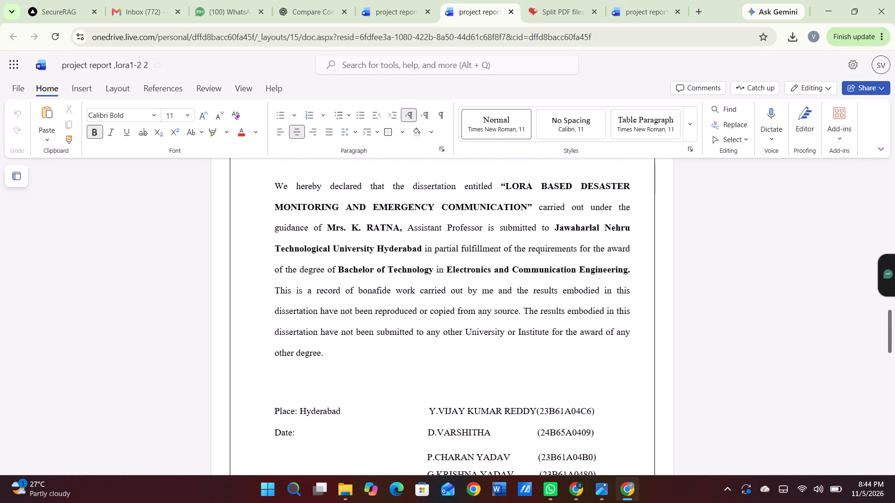
pyautogui.scroll(-14, 548, 295)
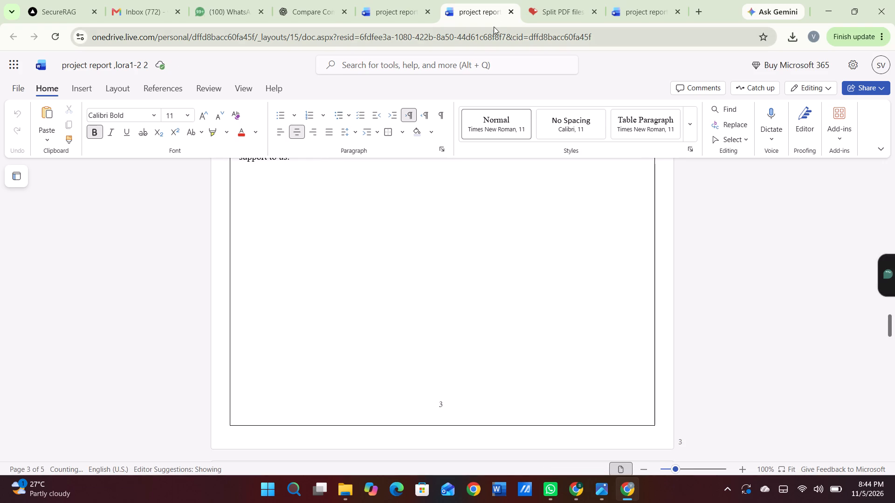
pyautogui.click(418, 7)
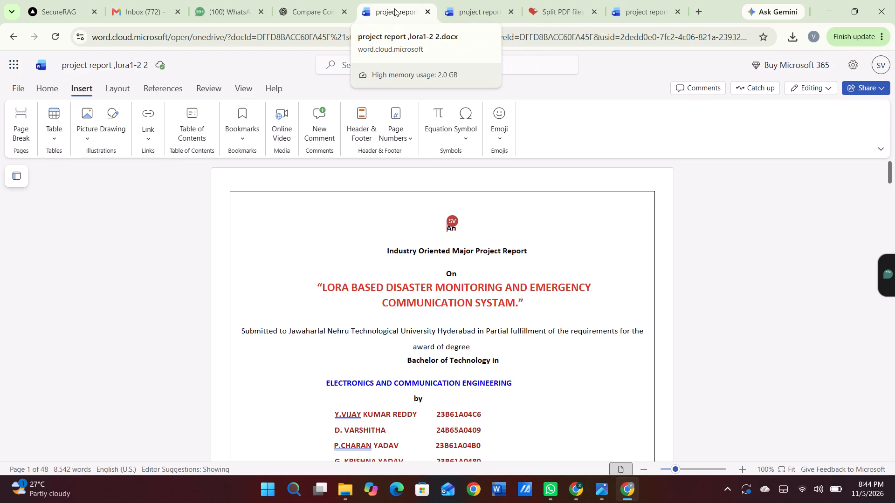
pyautogui.click(473, 16)
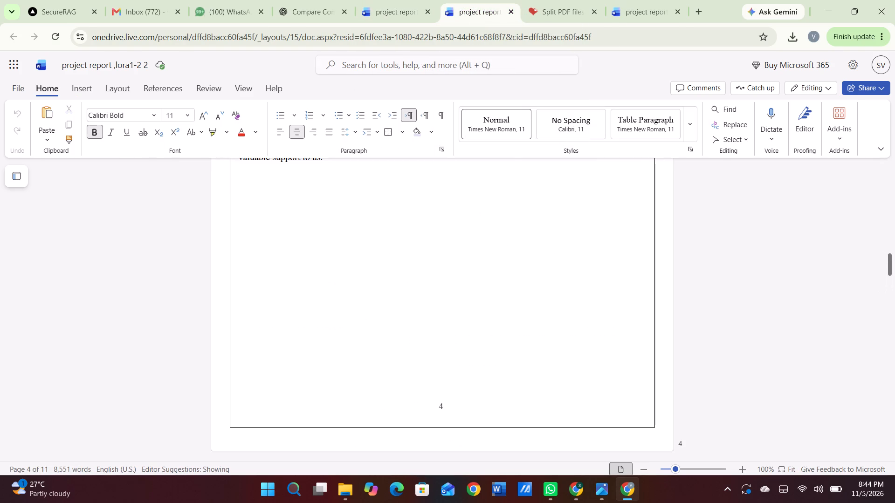
pyautogui.scroll(-12, 485, 256)
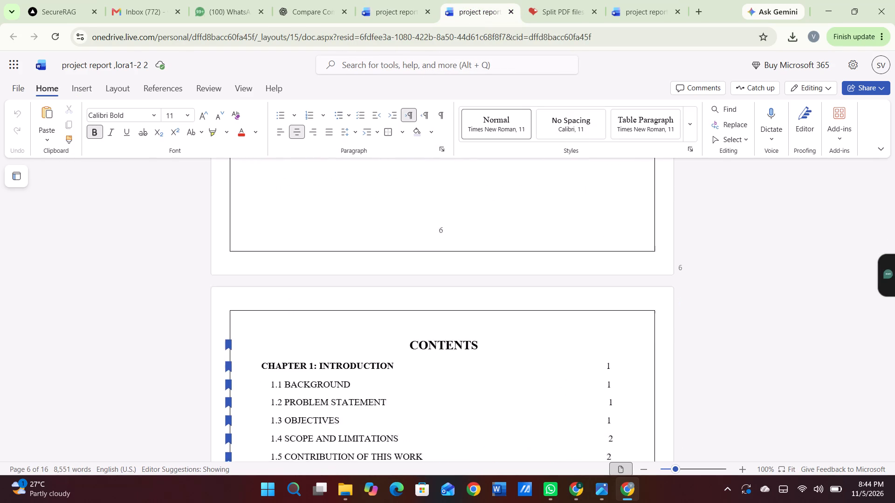
pyautogui.scroll(-8, 485, 256)
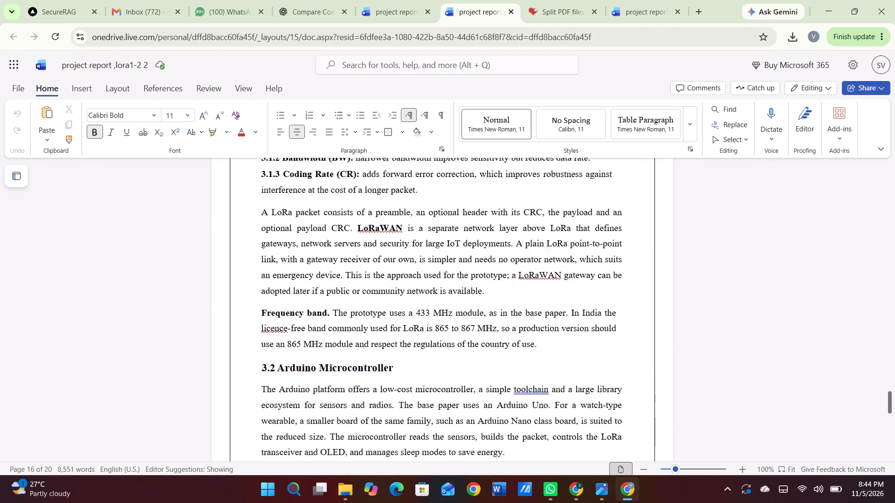
pyautogui.scroll(-6, 485, 256)
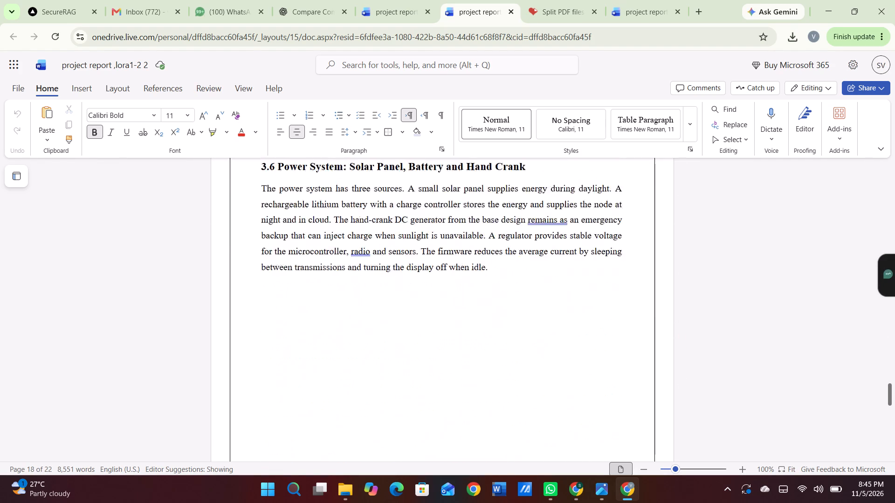
pyautogui.scroll(-5, 485, 256)
pyautogui.scroll(2, 485, 256)
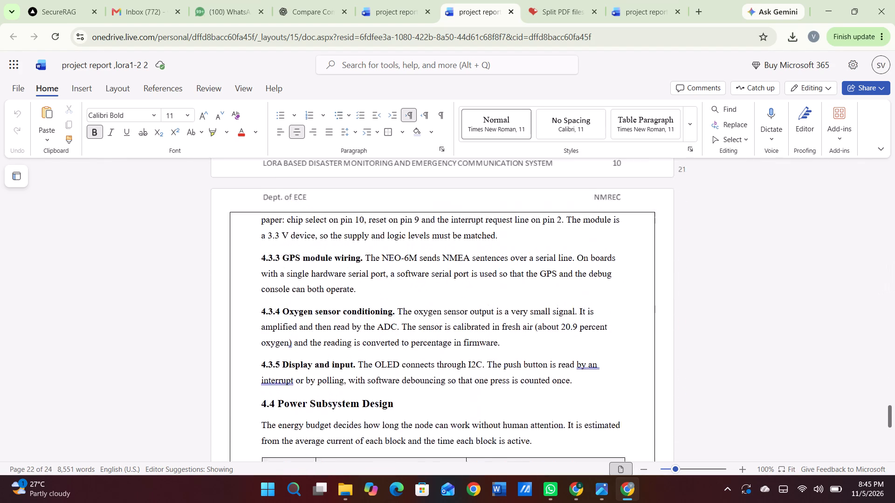
pyautogui.scroll(6, 485, 256)
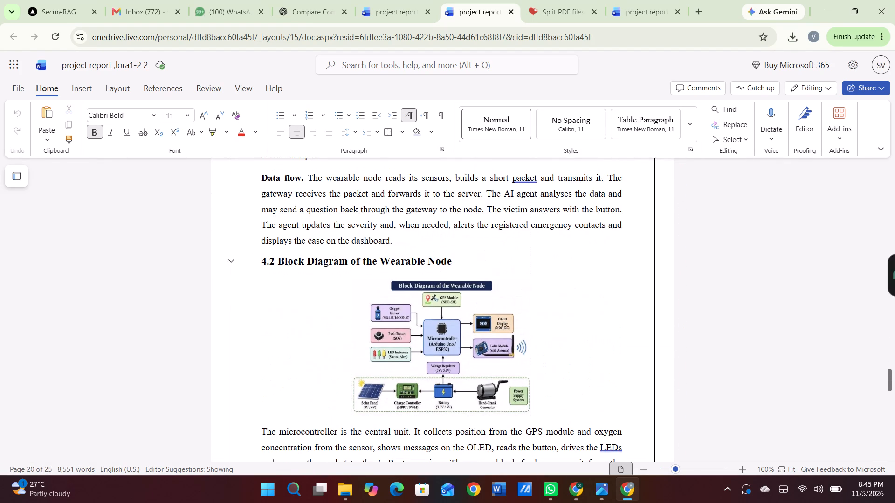
# Close the reopened report tab and the original report tab beside it.
pyautogui.click(510, 16)
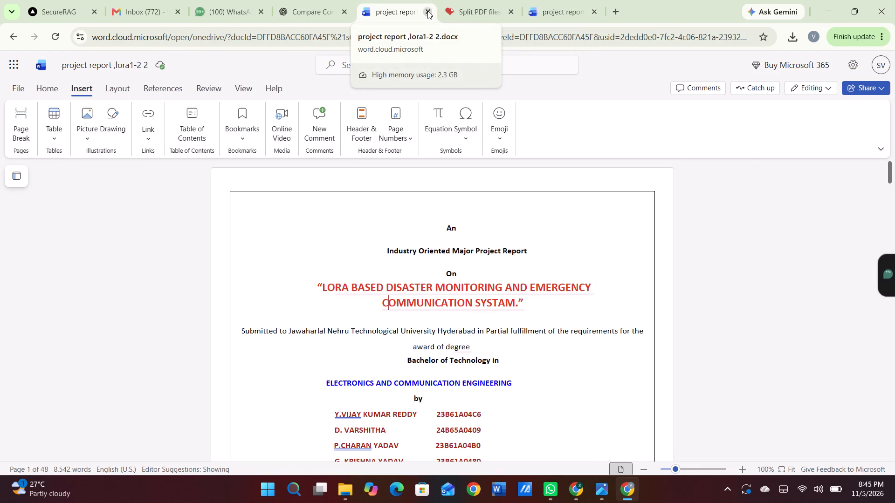
pyautogui.click(427, 11)
# Return to the iLovePDF page and open its Merge PDF tool.
pyautogui.click(397, 12)
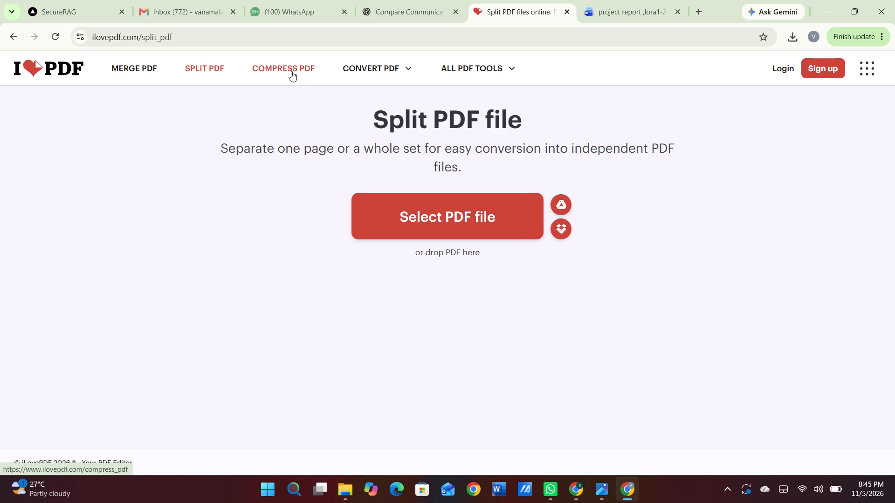
pyautogui.click(153, 66)
# Look through Downloads for the PDFs to merge, and dismiss the file selection dialog.
pyautogui.click(397, 189)
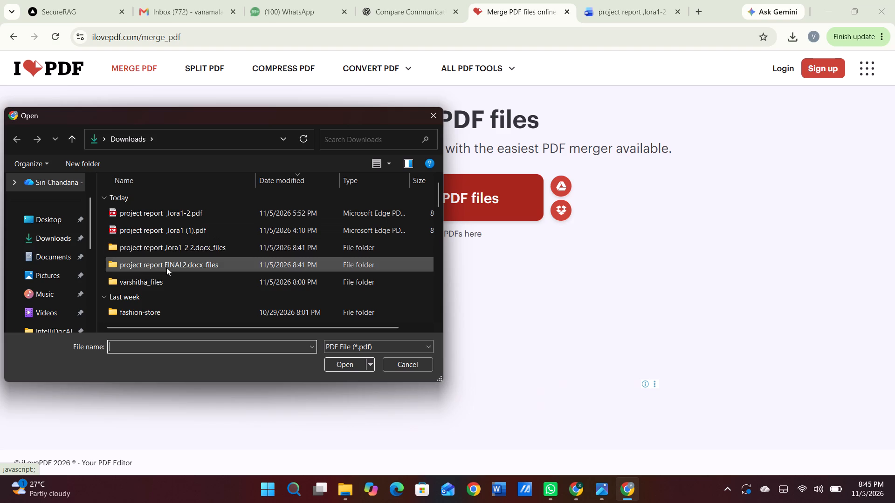
pyautogui.click(69, 243)
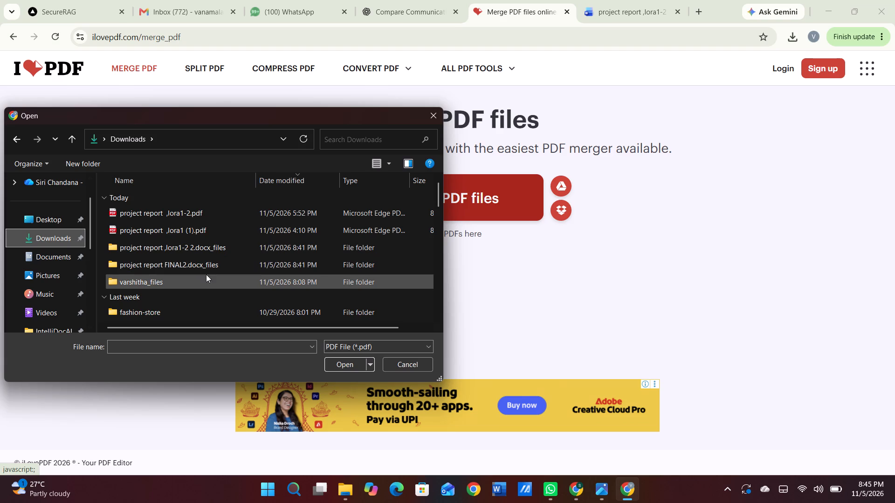
pyautogui.scroll(-3, 235, 279)
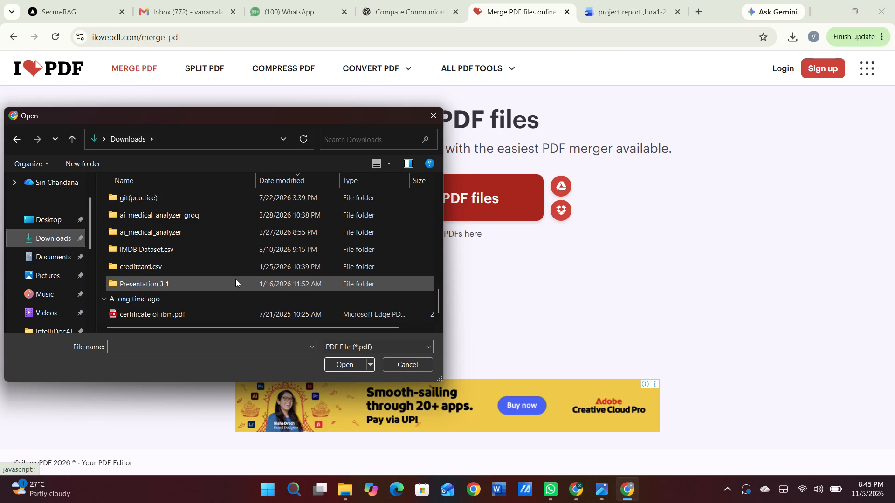
pyautogui.scroll(-1, 235, 279)
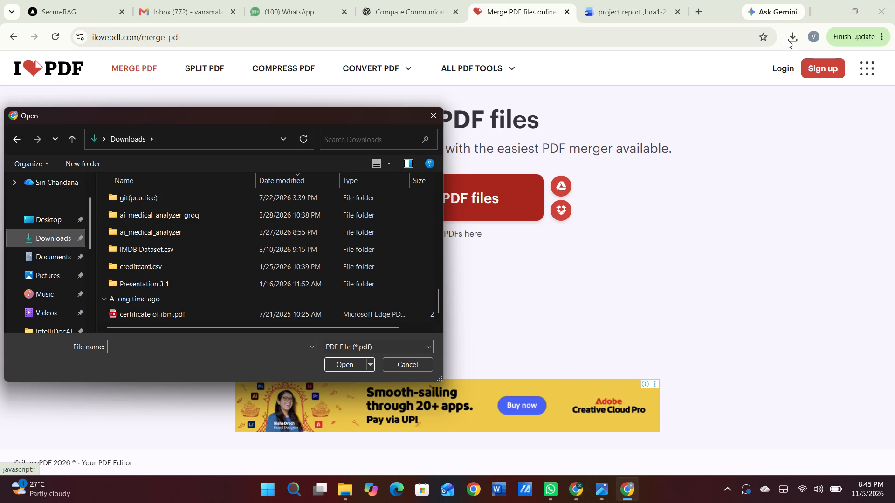
pyautogui.click(788, 40)
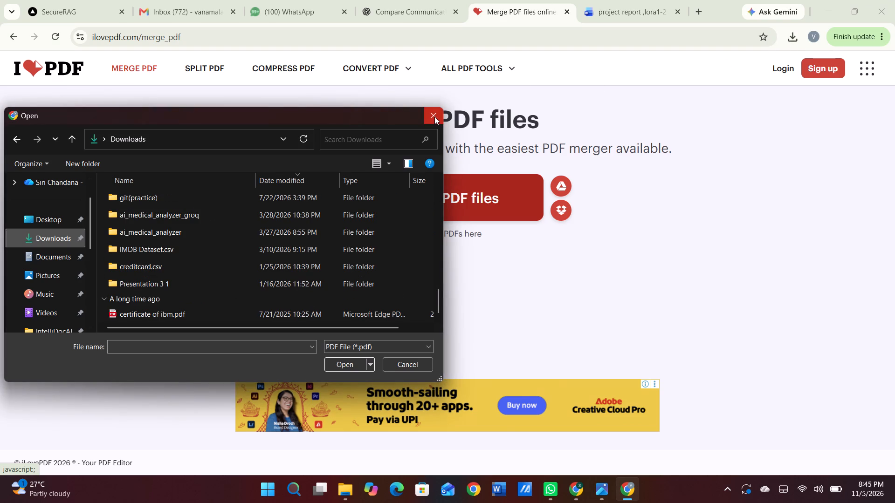
pyautogui.click(434, 116)
# Add "project report ,lora1-2-1-9.pdf" from the downloaded ilovepdf_split-range.zip to the PDF merge.
pyautogui.click(788, 39)
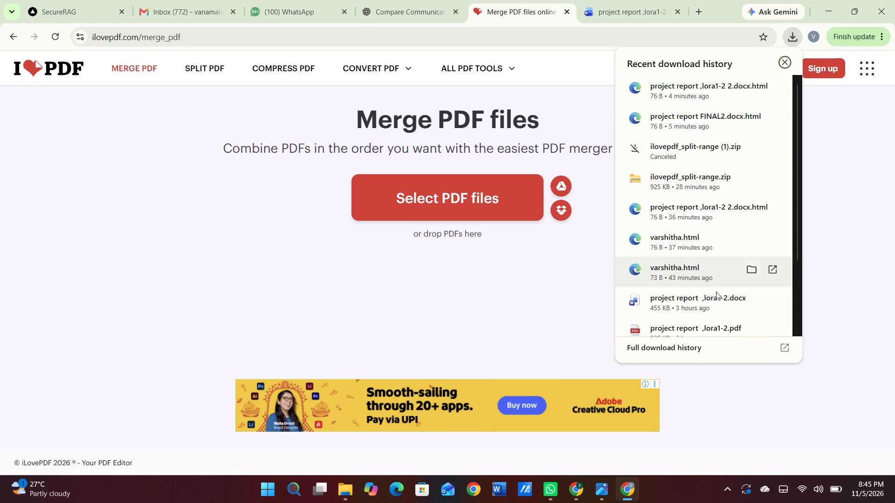
pyautogui.doubleClick(713, 185)
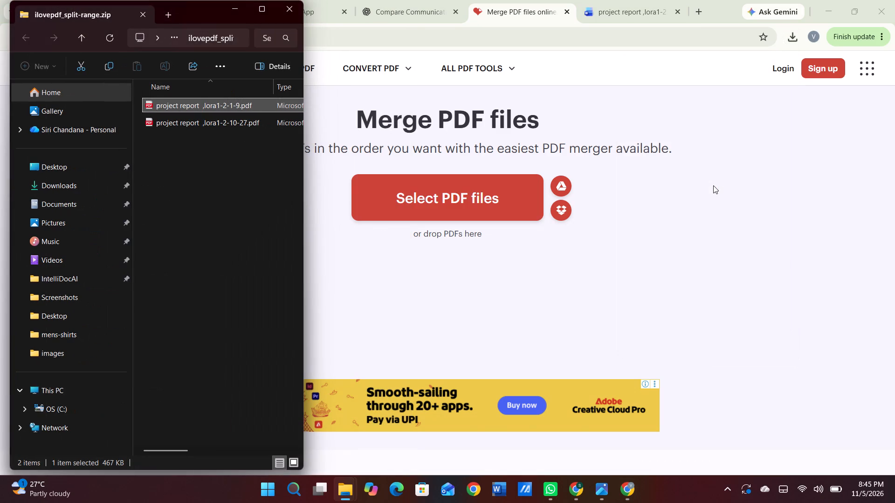
pyautogui.rightClick(262, 100)
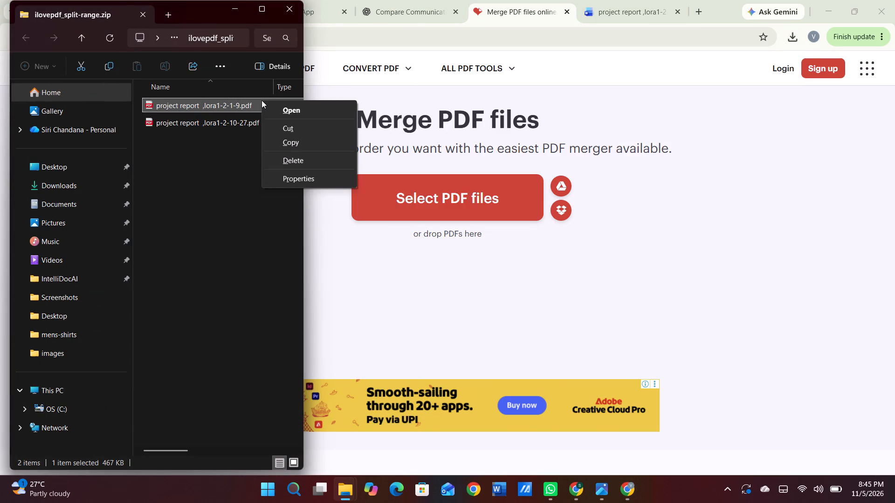
pyautogui.click(287, 143)
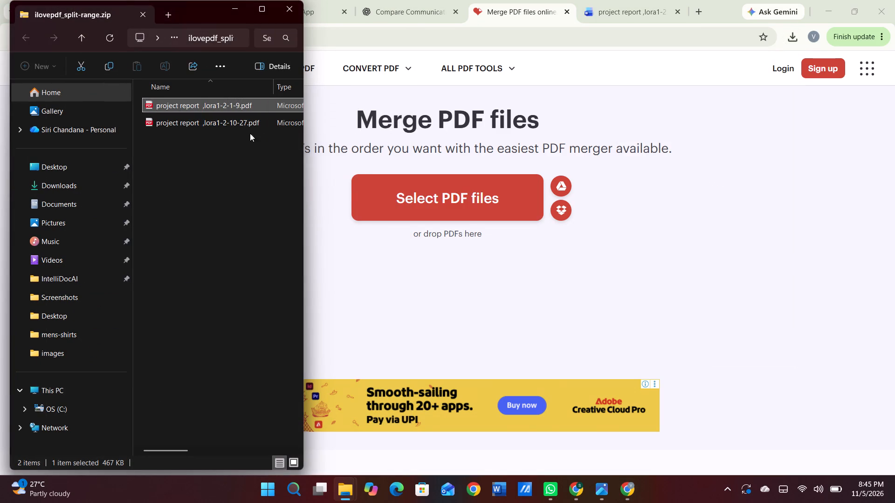
pyautogui.click(418, 184)
pyautogui.click(418, 184)
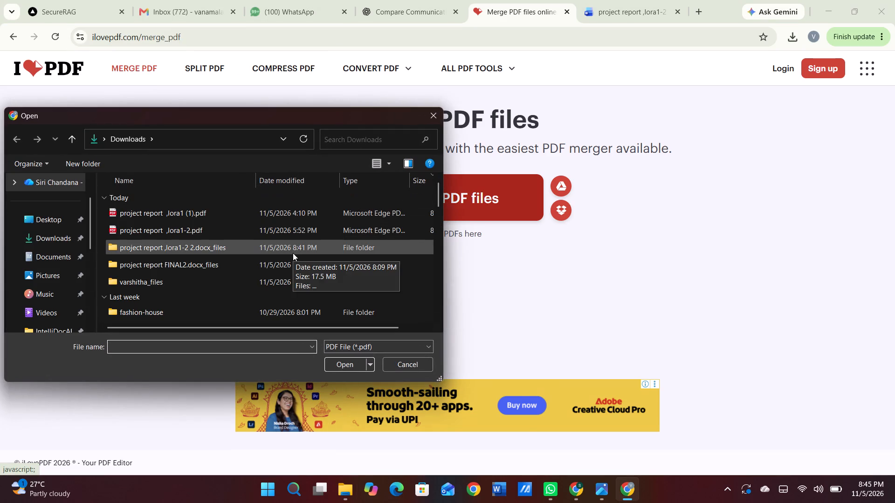
pyautogui.click(209, 347)
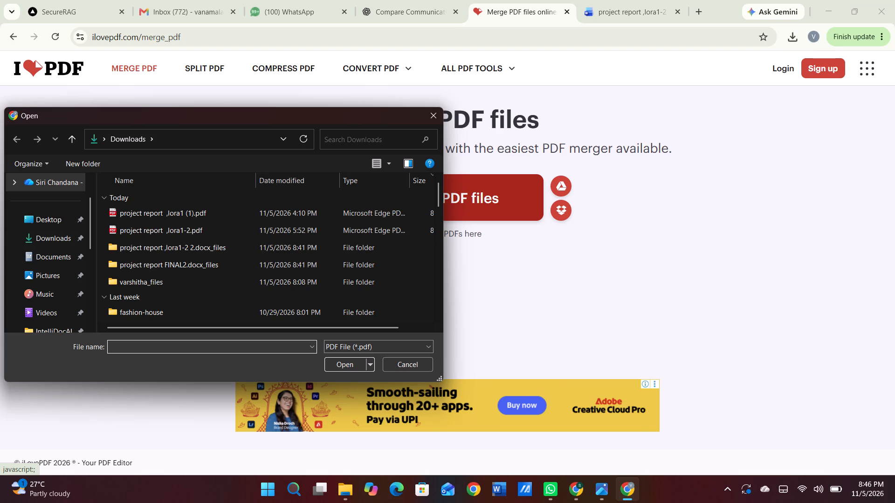
pyautogui.hotkey('ctrl', 'v')
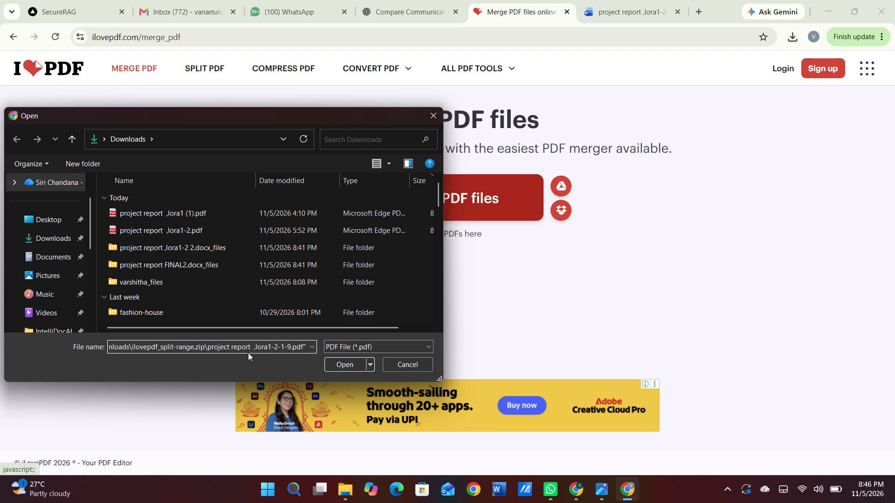
pyautogui.click(349, 362)
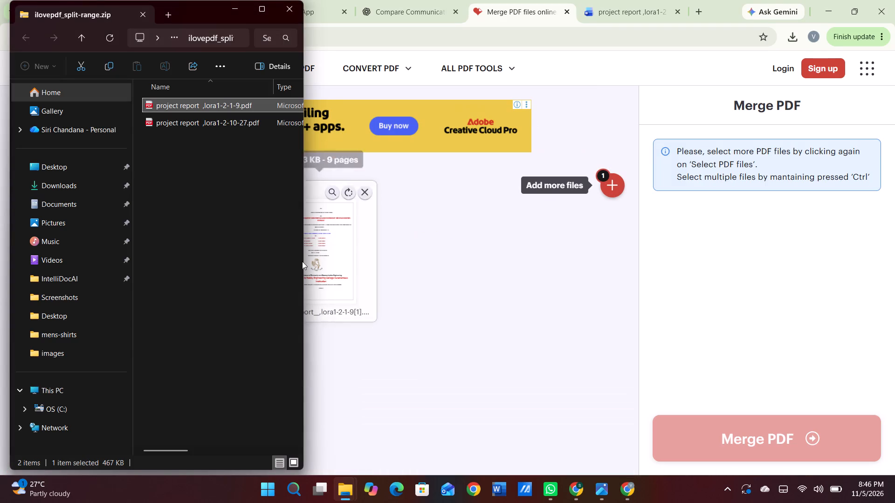
# Add "project report ,lora1-2-10-27.pdf" from the same zip archive as the second file to merge.
pyautogui.rightClick(246, 123)
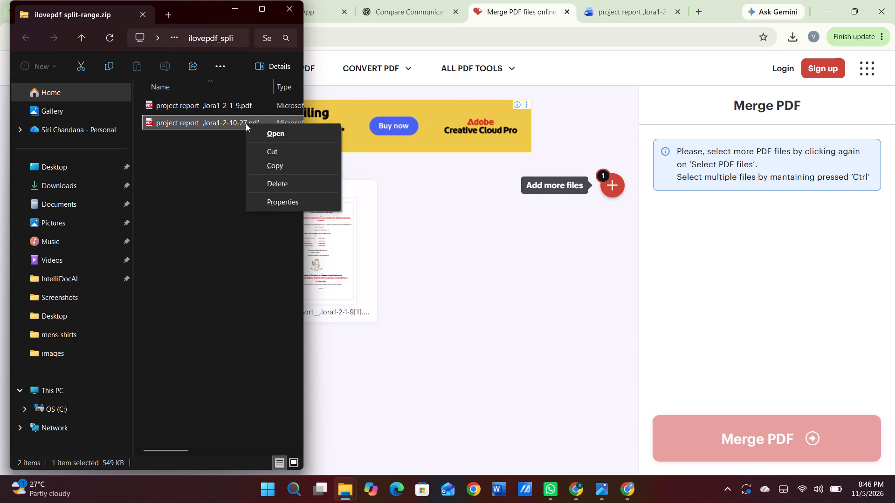
pyautogui.click(274, 169)
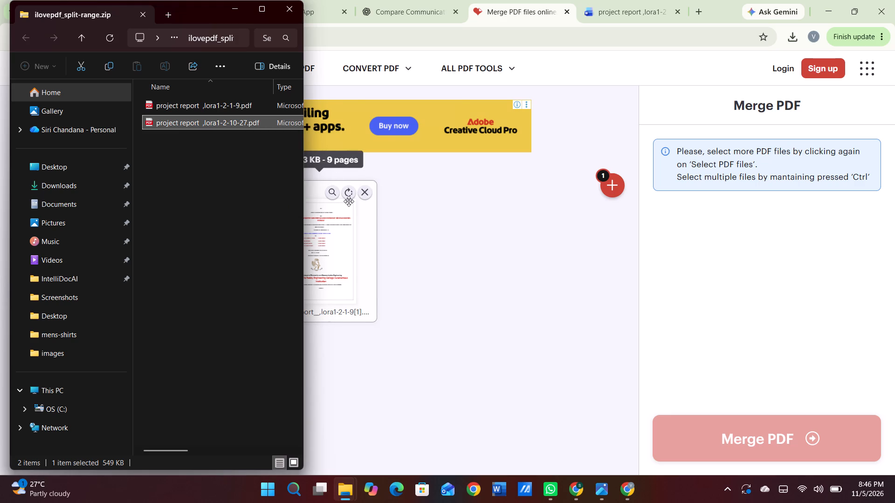
pyautogui.click(349, 201)
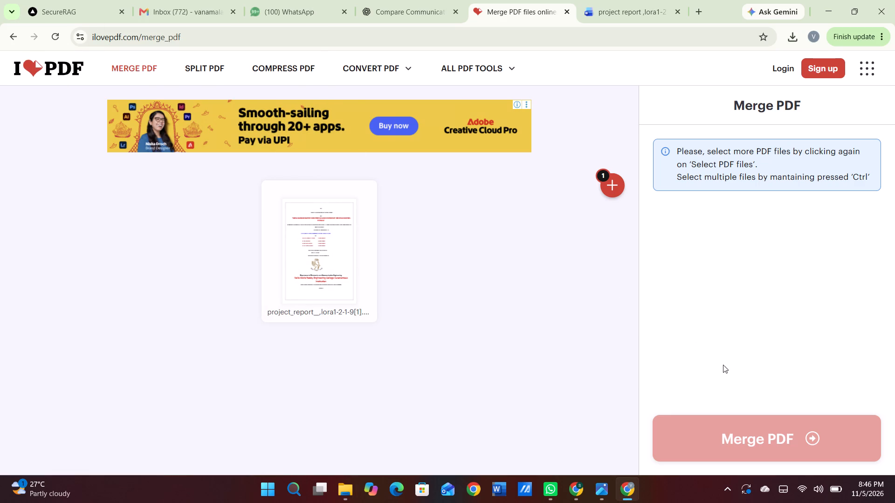
pyautogui.click(609, 179)
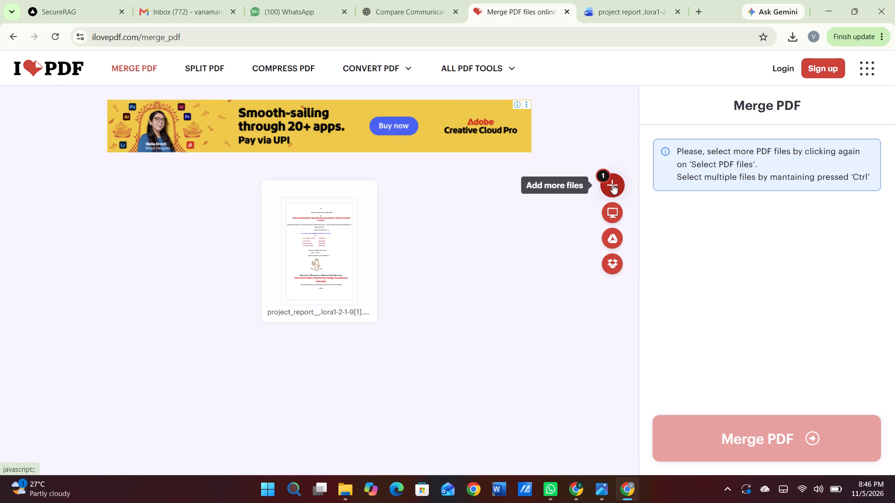
pyautogui.click(612, 184)
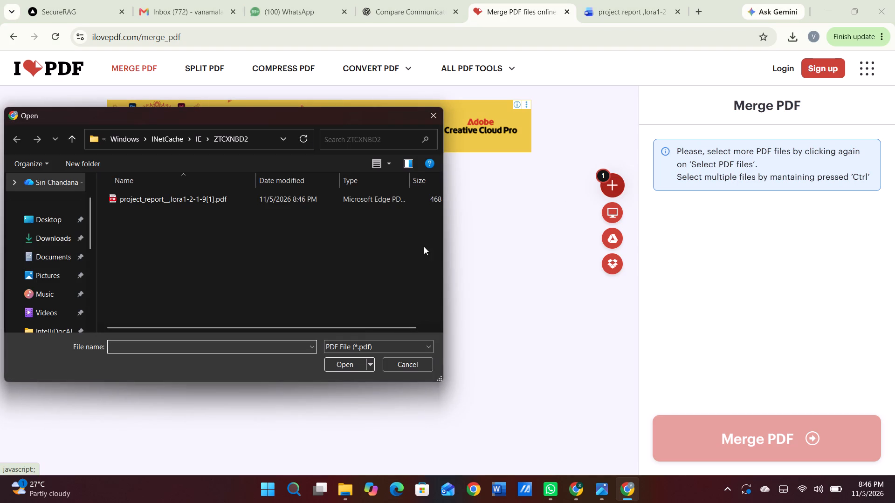
pyautogui.hotkey('ctrl', 'v')
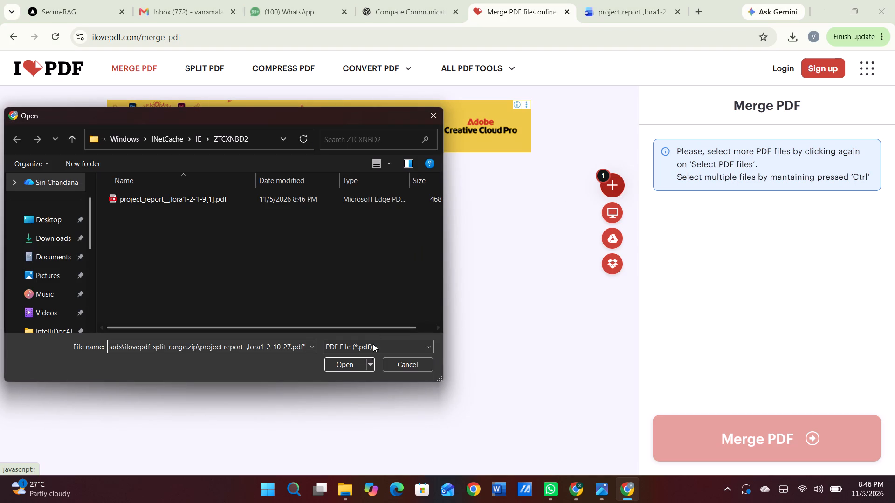
pyautogui.click(348, 368)
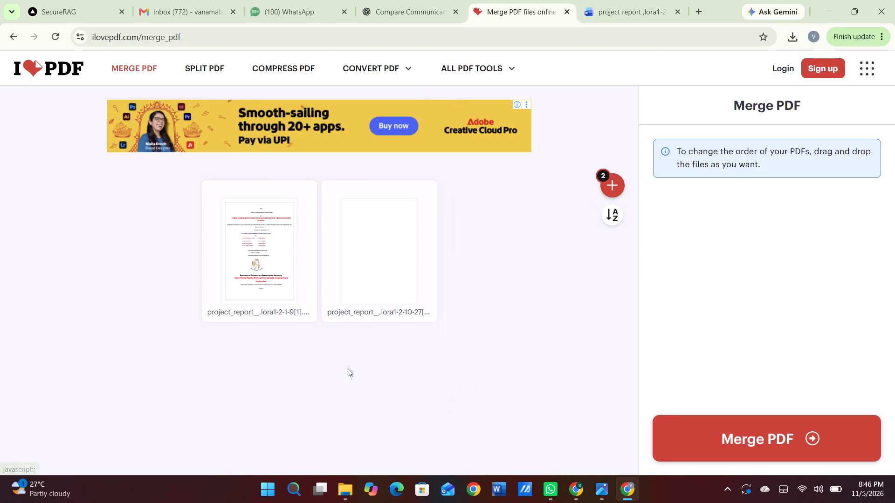
# Merge the two added report PDFs into one file.
pyautogui.click(730, 442)
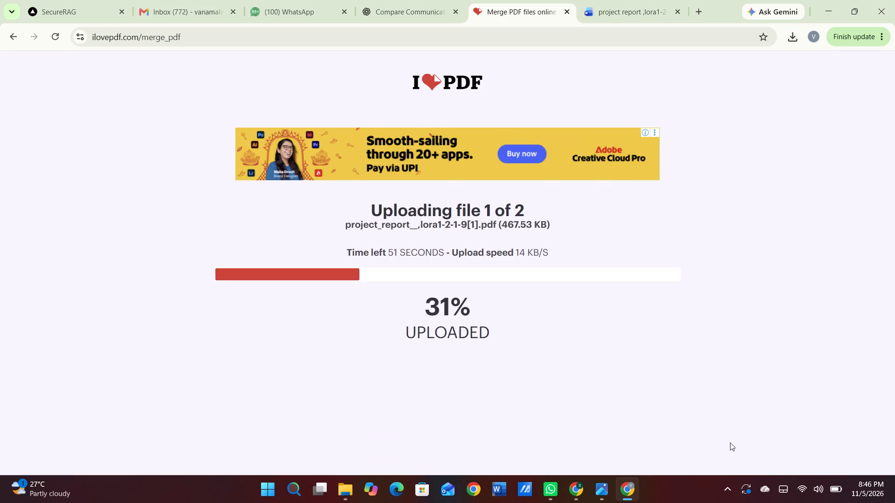
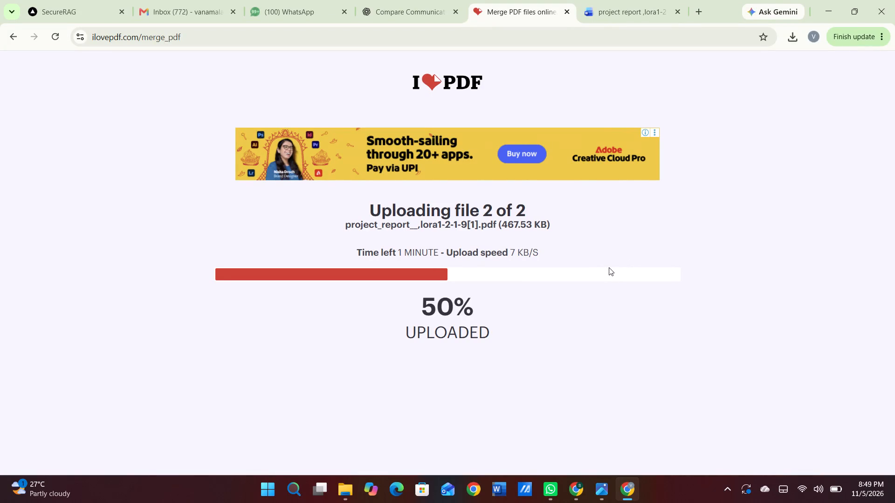
# Abandon the running upload, look for the split report PDFs in Downloads, Desktop and Home, search for "I LOV", and dismiss the file selection.
pyautogui.click(12, 34)
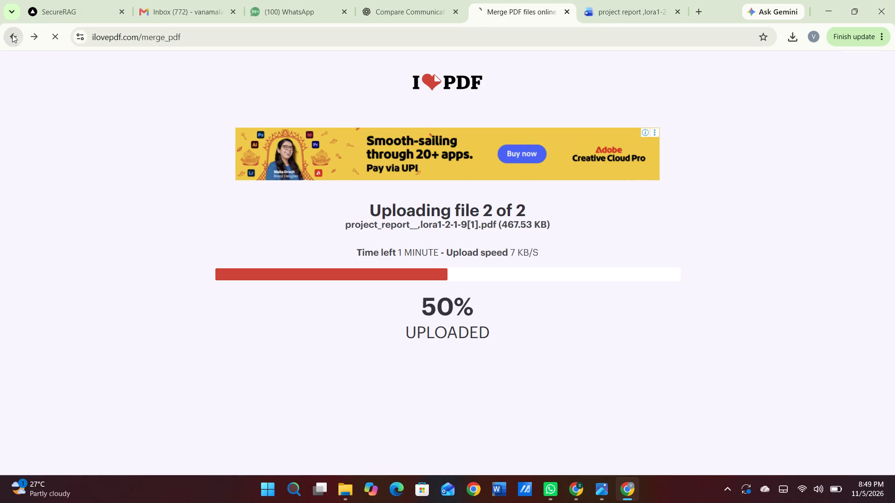
pyautogui.click(411, 218)
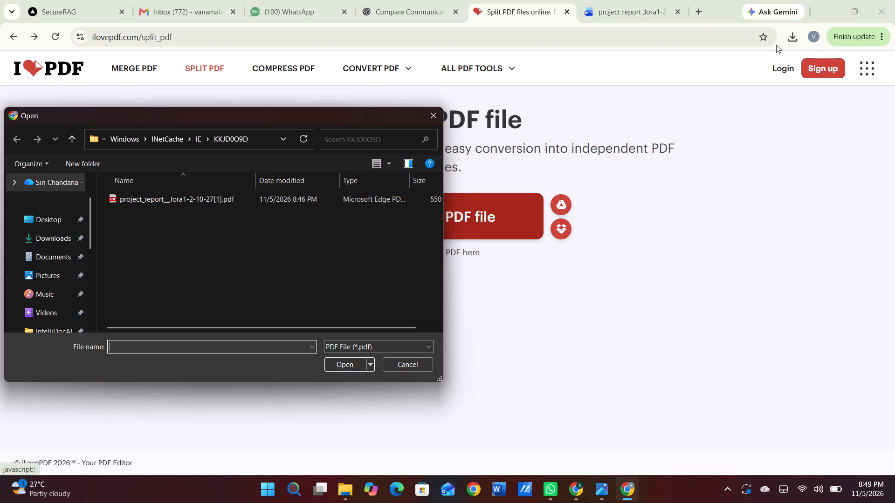
pyautogui.click(68, 237)
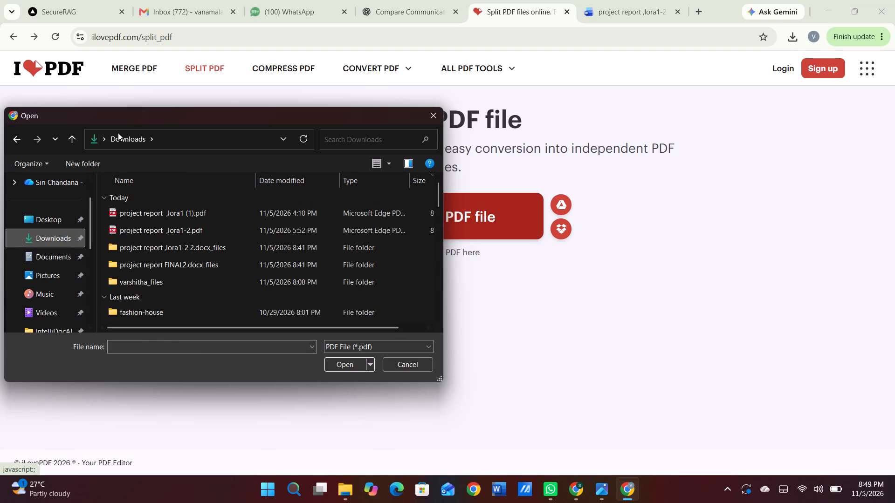
pyautogui.click(51, 222)
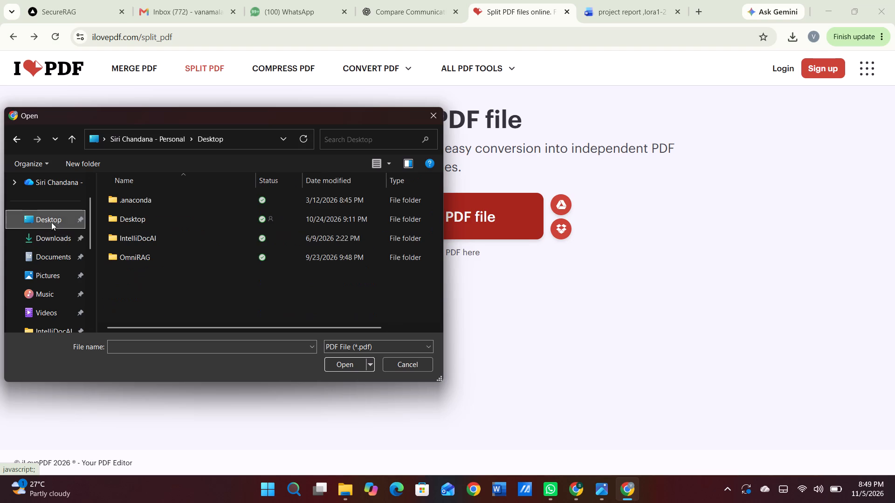
pyautogui.scroll(2, 52, 199)
pyautogui.click(53, 191)
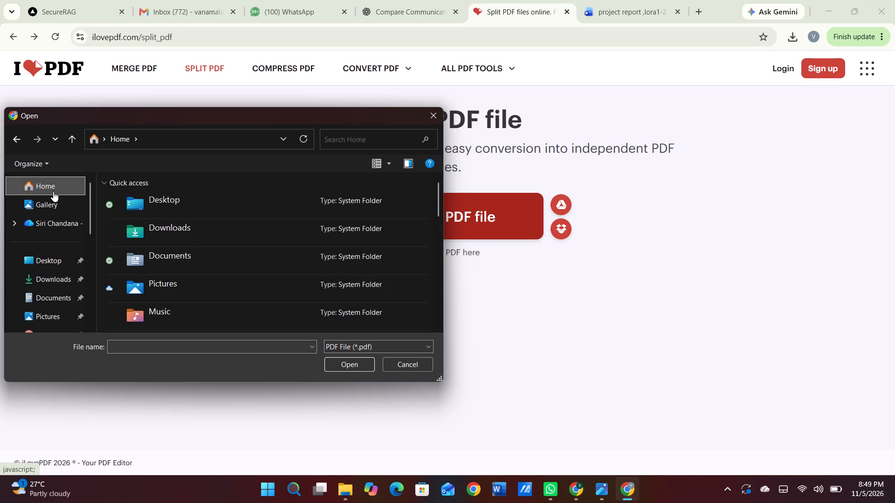
pyautogui.click(370, 136)
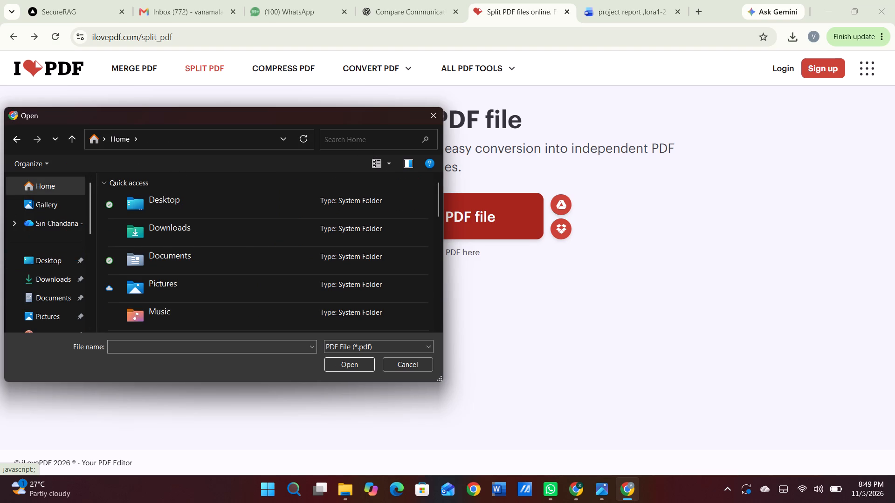
pyautogui.press('i')
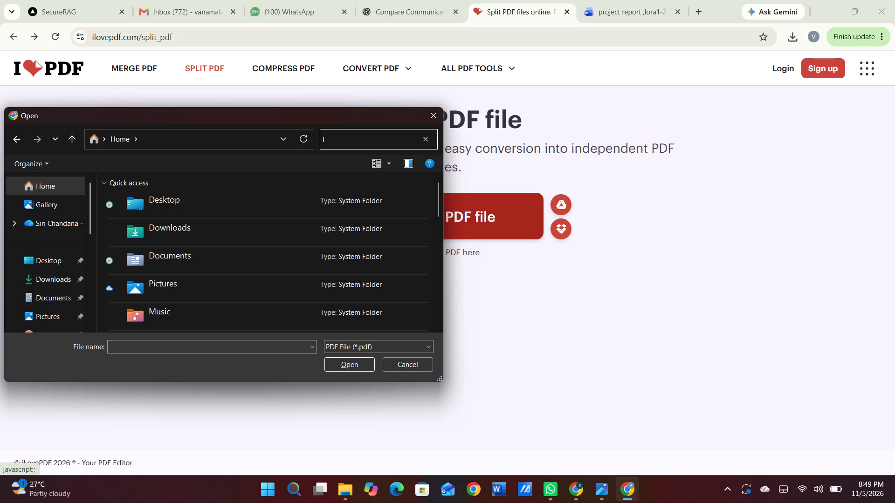
pyautogui.press('space')
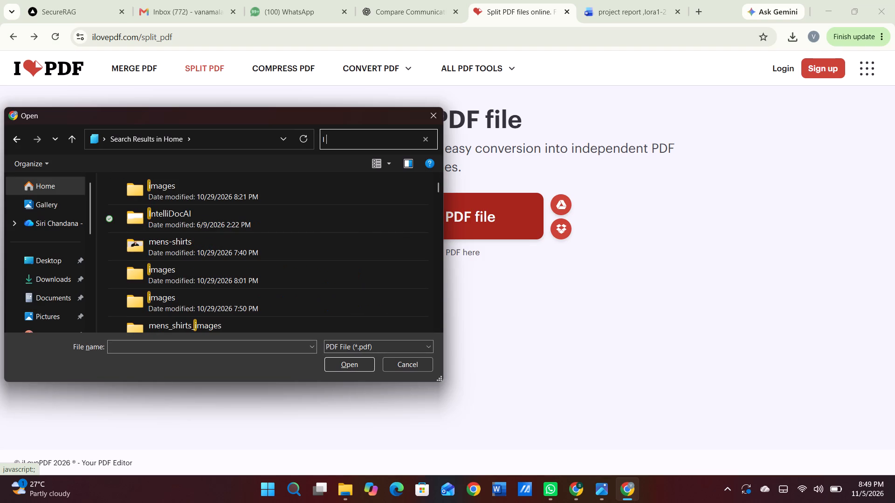
pyautogui.write('LOV')
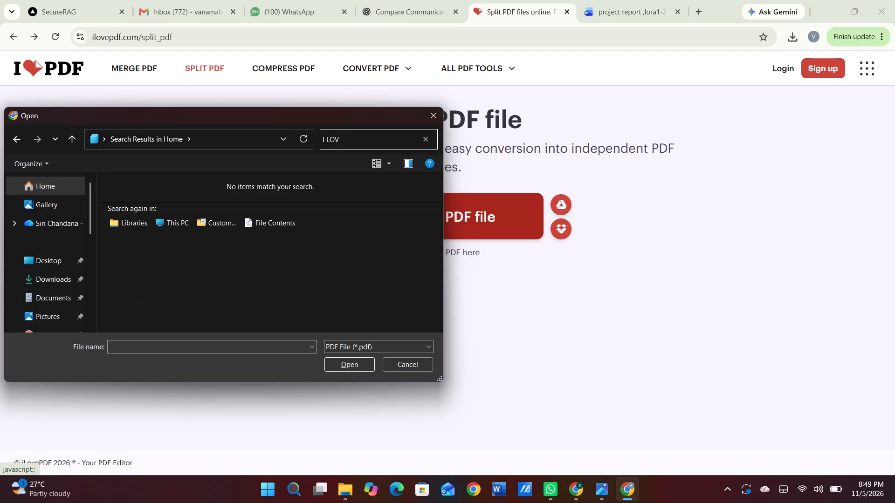
pyautogui.press('BackSpace')
pyautogui.press('BackSpace')
pyautogui.press('BackSpace')
pyautogui.press('BackSpace')
pyautogui.press('BackSpace')
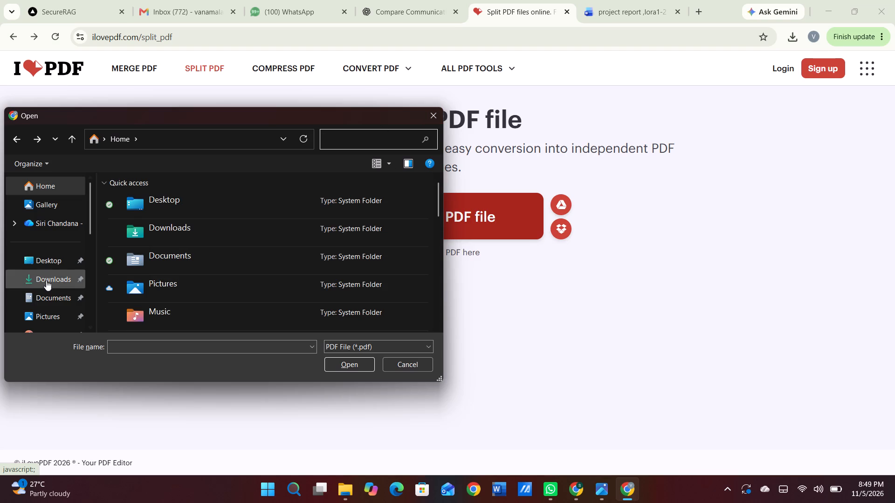
pyautogui.click(48, 267)
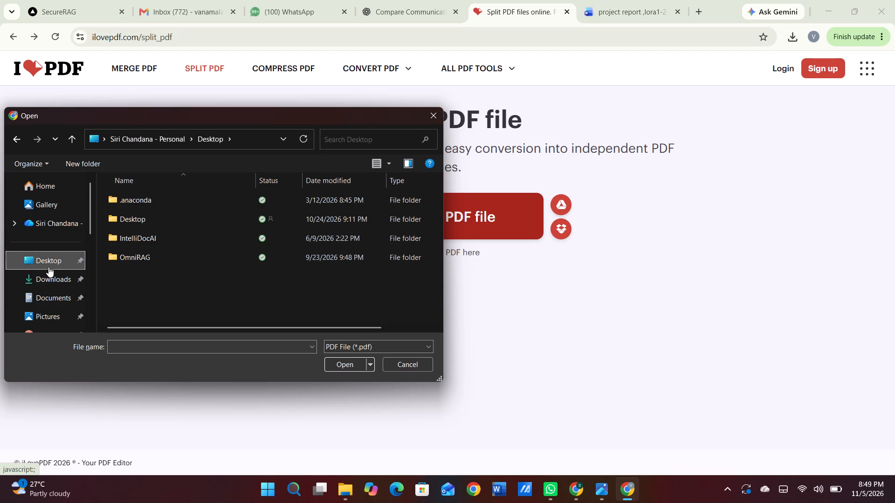
pyautogui.scroll(-1, 47, 319)
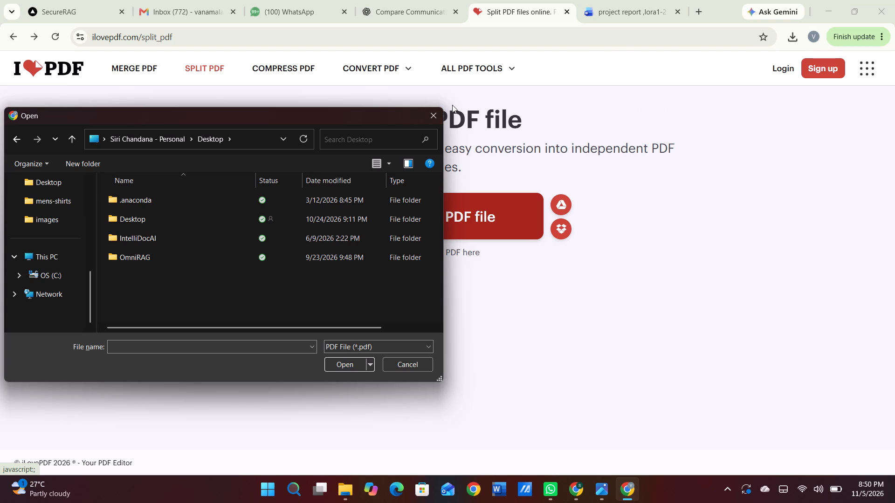
pyautogui.click(440, 116)
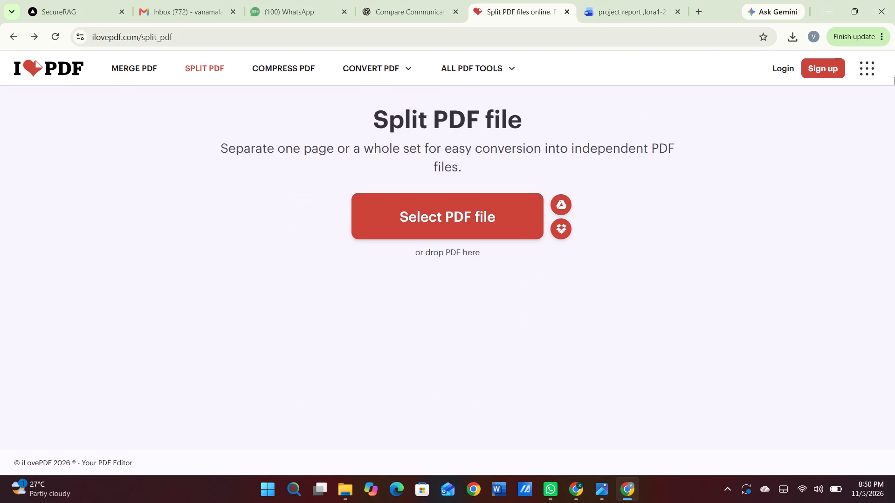
# Copy "project report ,lora1-2-1-9.pdf" from the downloaded ilovepdf_split-range.zip.
pyautogui.click(790, 38)
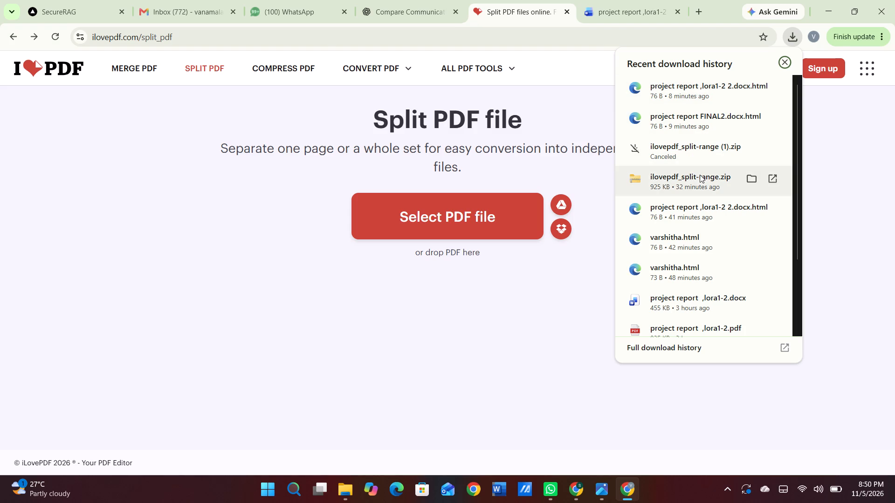
pyautogui.click(700, 175)
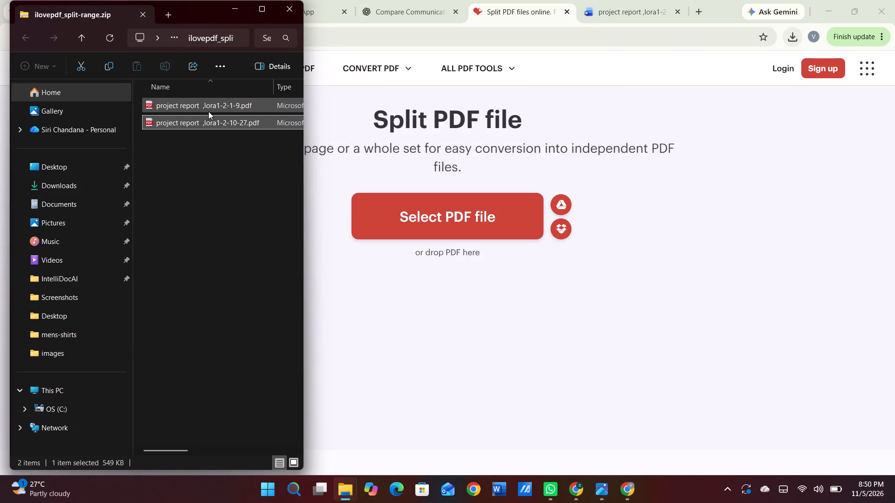
pyautogui.click(208, 111)
pyautogui.rightClick(208, 111)
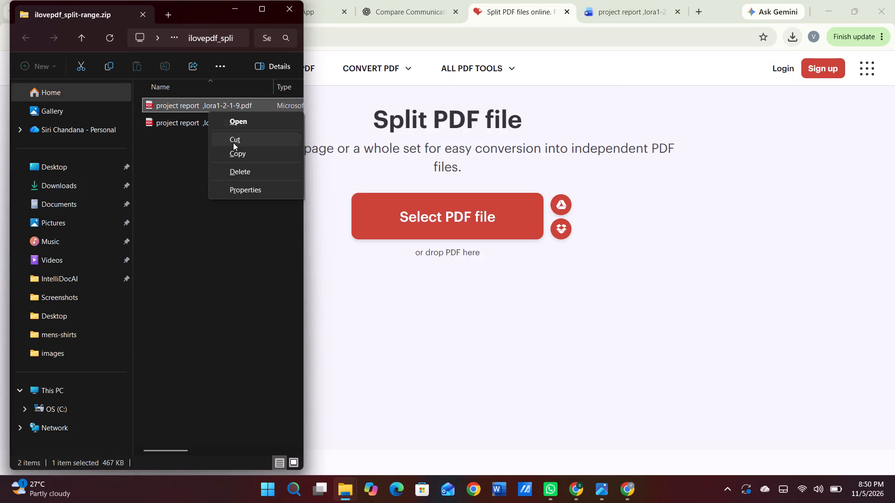
pyautogui.click(240, 153)
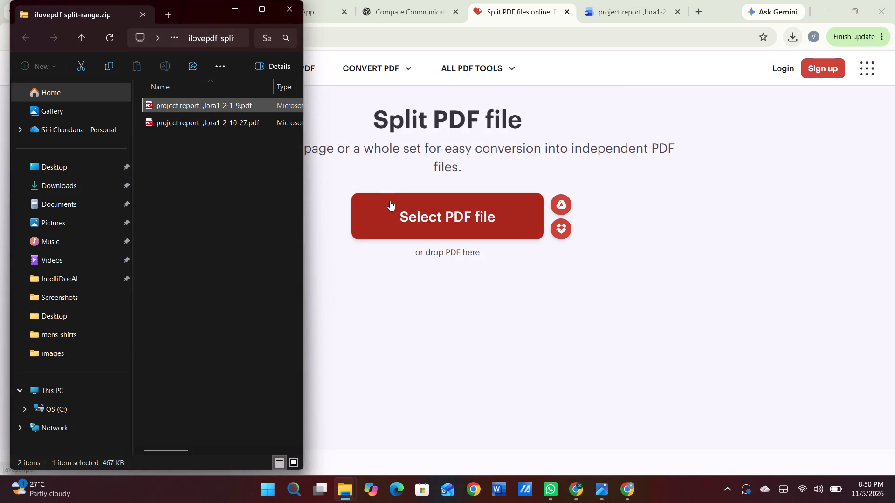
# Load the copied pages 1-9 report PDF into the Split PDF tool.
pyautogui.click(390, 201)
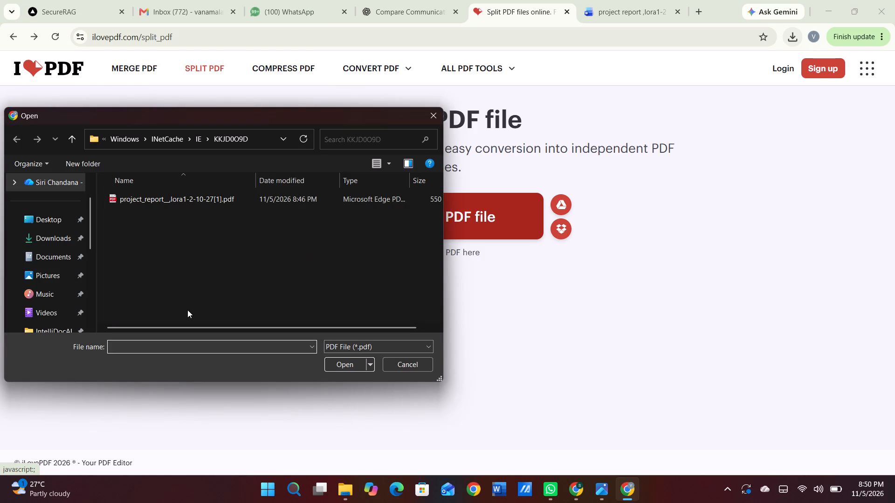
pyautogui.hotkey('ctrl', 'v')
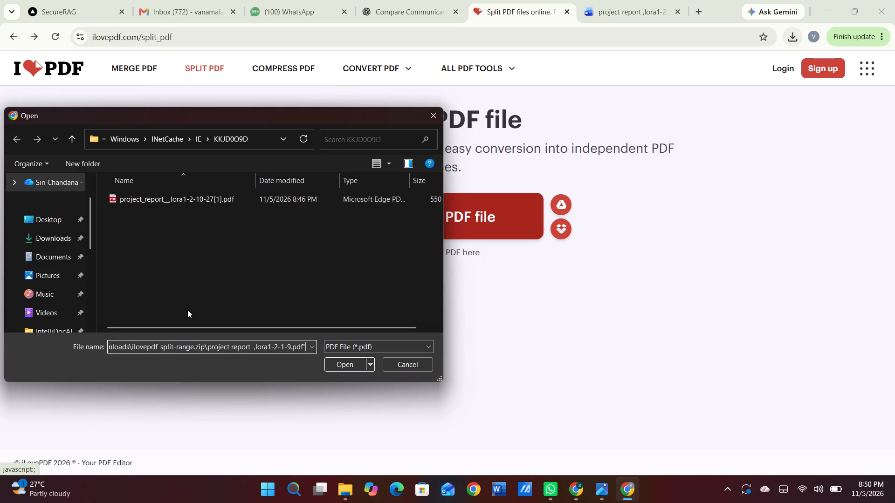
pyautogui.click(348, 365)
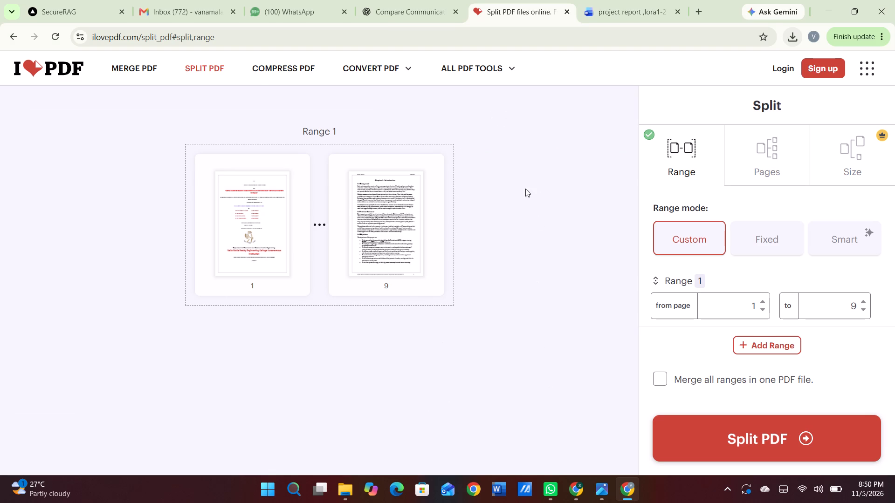
# Switch to the Merge PDF tool and add the copied "project report ,lora1-2-1-9.pdf" as the first file.
pyautogui.click(144, 71)
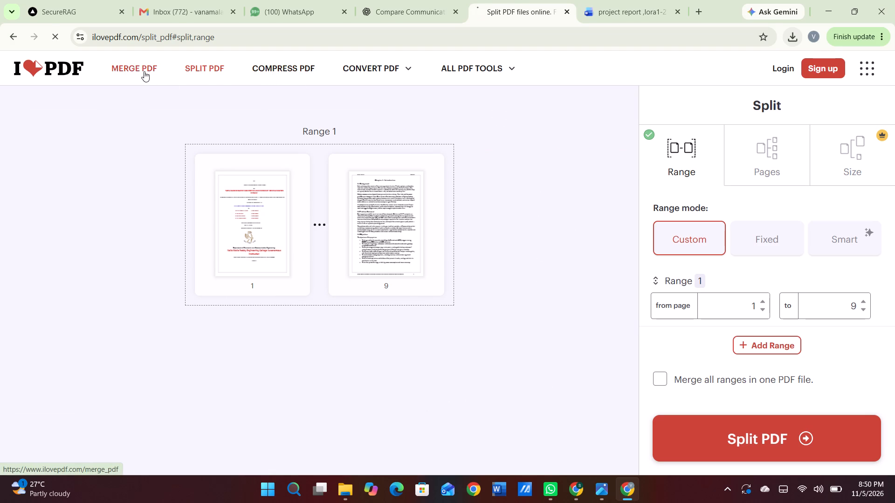
pyautogui.click(422, 204)
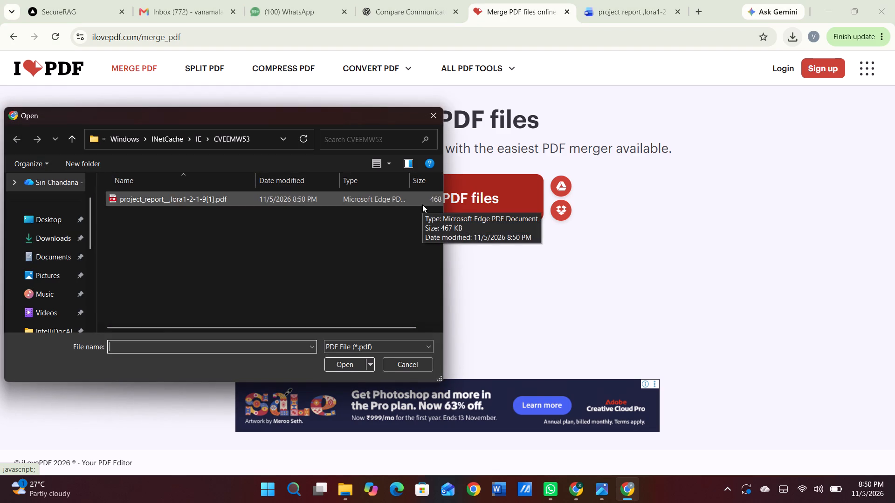
pyautogui.hotkey('ctrl', 'v')
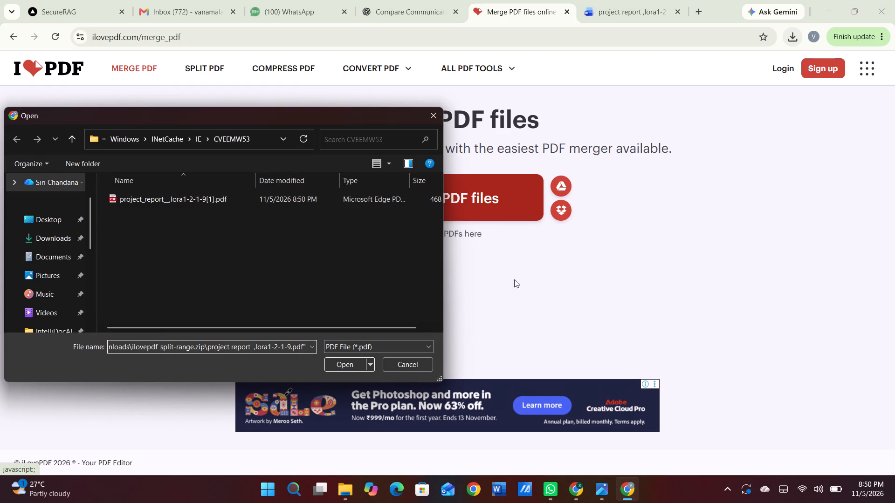
pyautogui.click(346, 366)
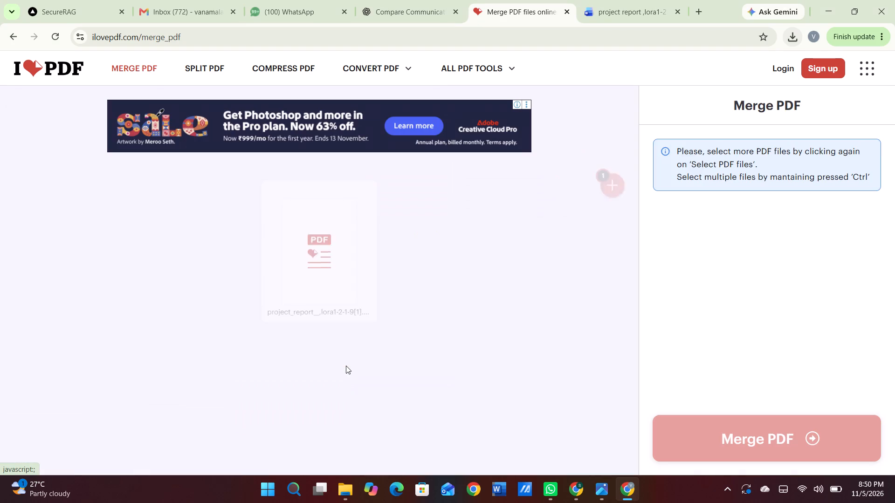
# Add "project report ,lora1-2-10-27.pdf" from ilovepdf_split-range.zip as the second file to merge.
pyautogui.click(610, 180)
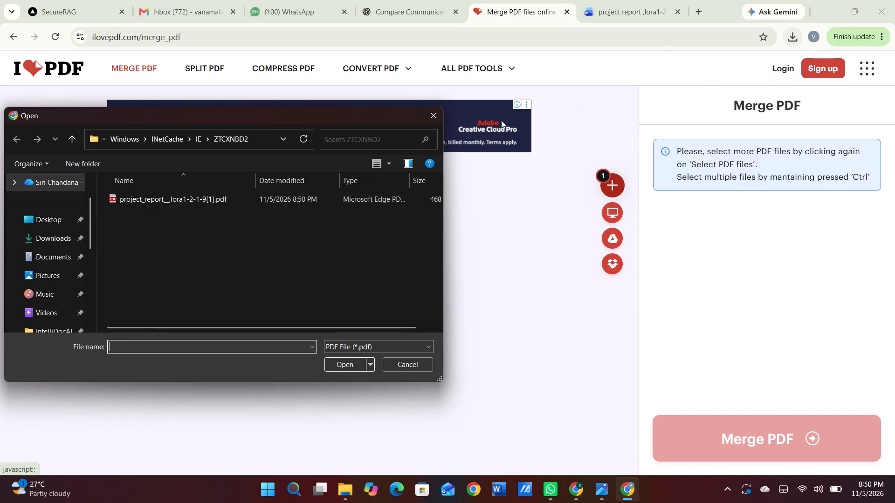
pyautogui.click(433, 110)
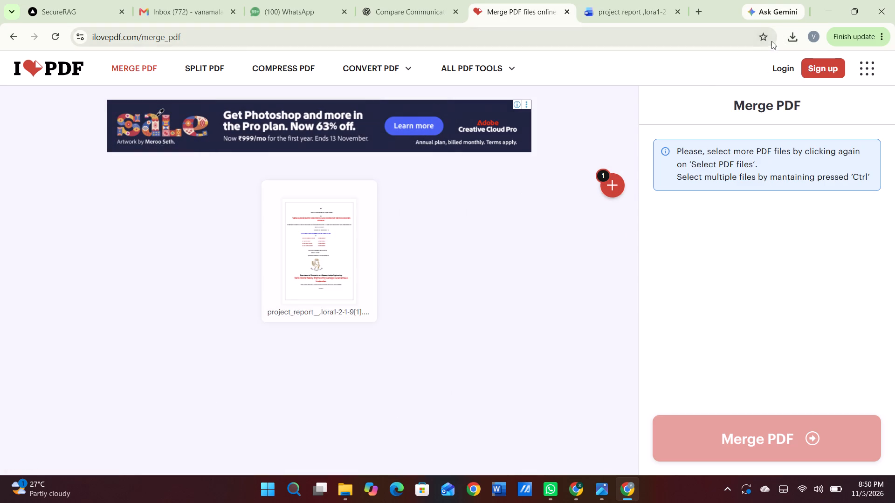
pyautogui.click(793, 41)
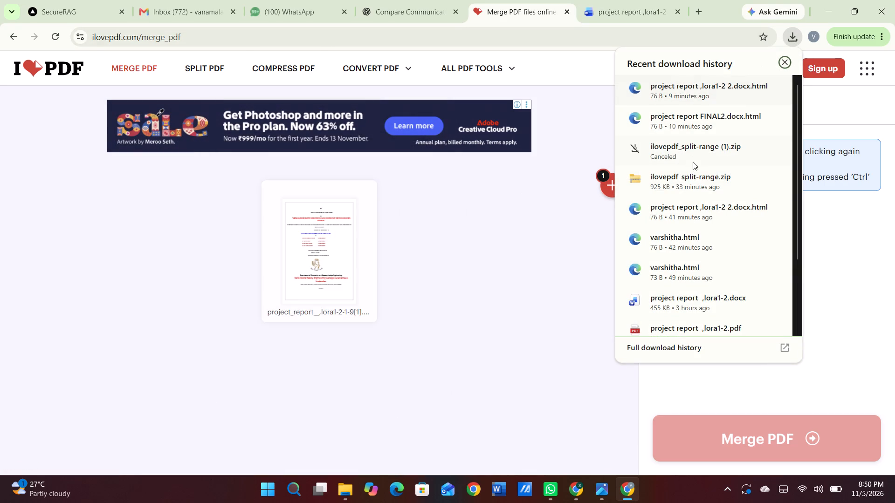
pyautogui.click(682, 174)
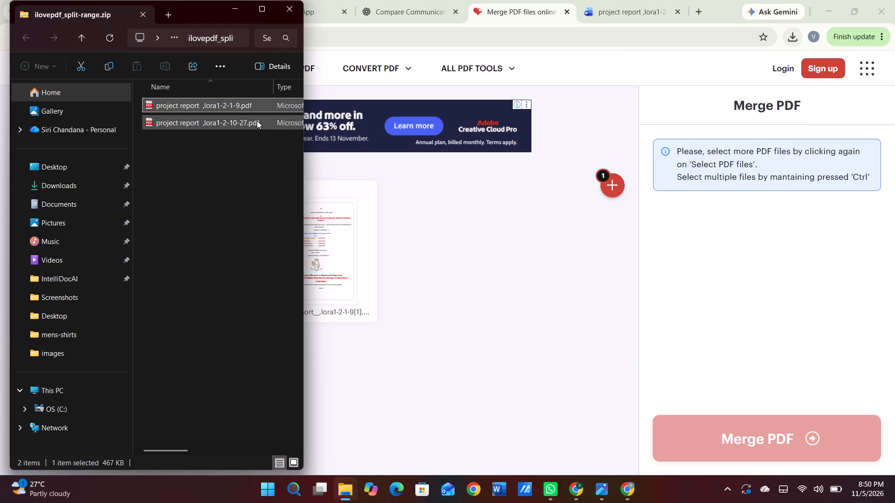
pyautogui.click(256, 120)
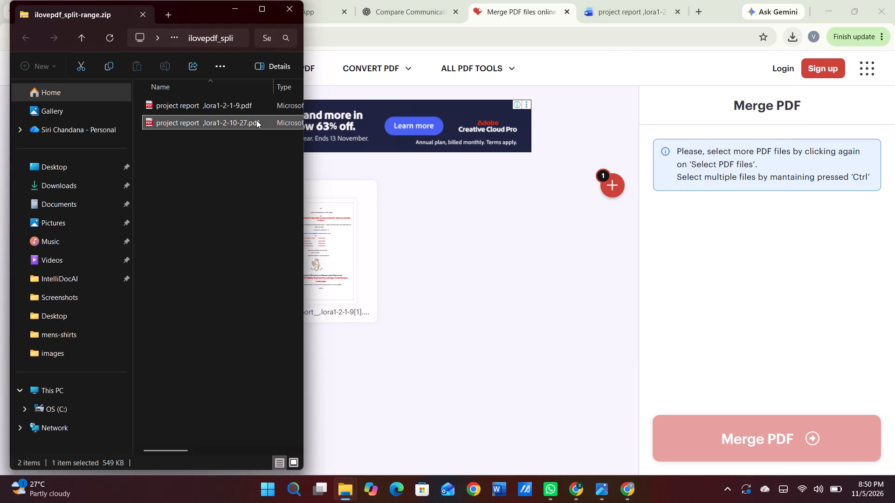
pyautogui.hotkey('ctrl', 'c')
pyautogui.rightClick(256, 120)
pyautogui.click(282, 164)
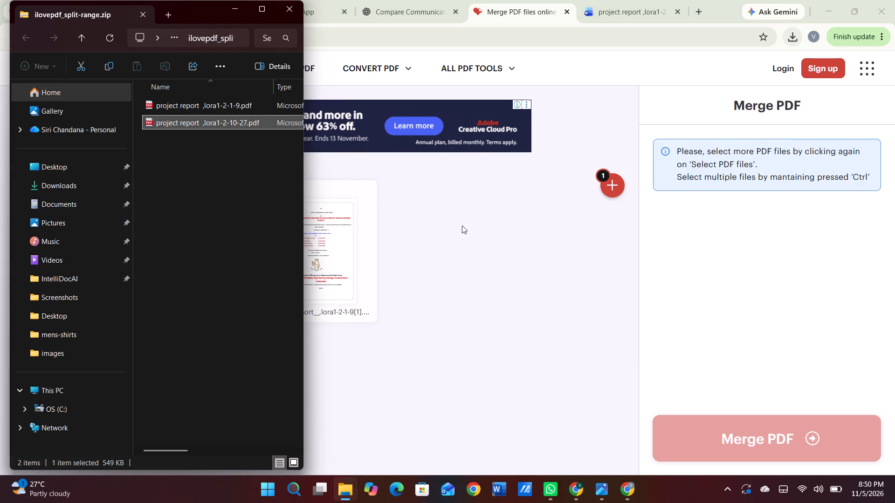
pyautogui.click(462, 225)
pyautogui.click(612, 188)
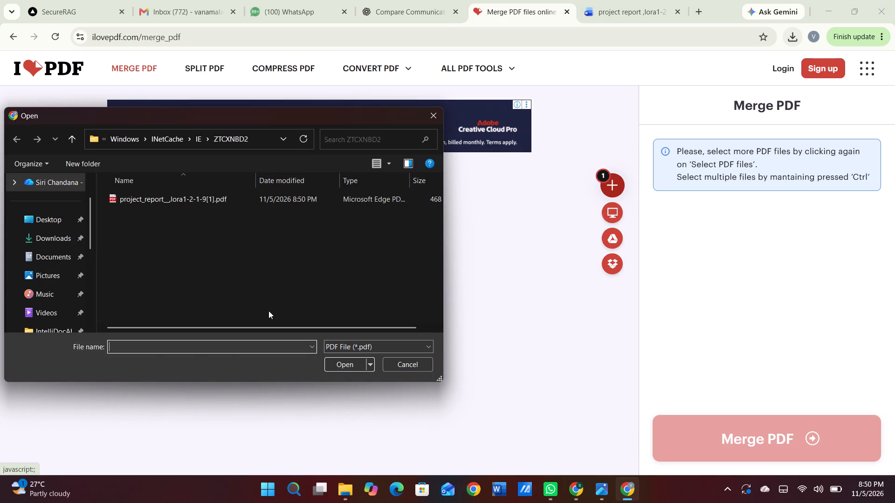
pyautogui.hotkey('ctrl', 'v')
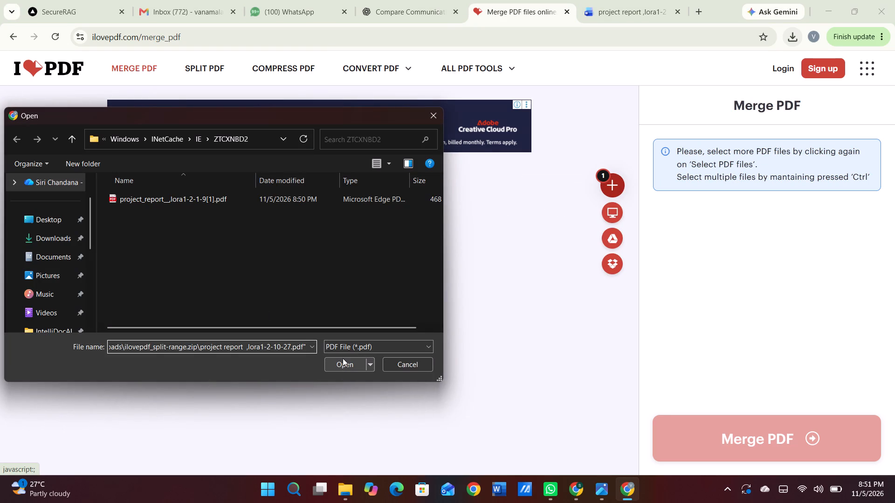
pyautogui.click(343, 358)
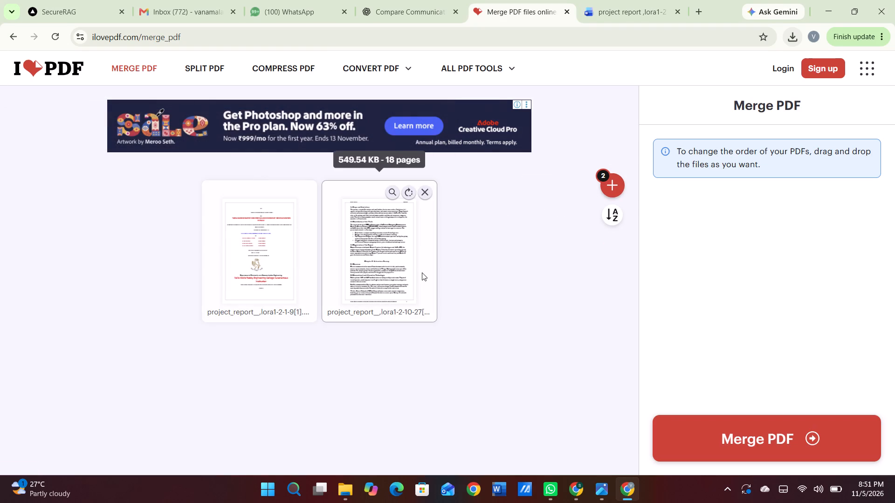
# Merge the two report PDFs, download the merged file, and check it in the recent downloads.
pyautogui.click(723, 431)
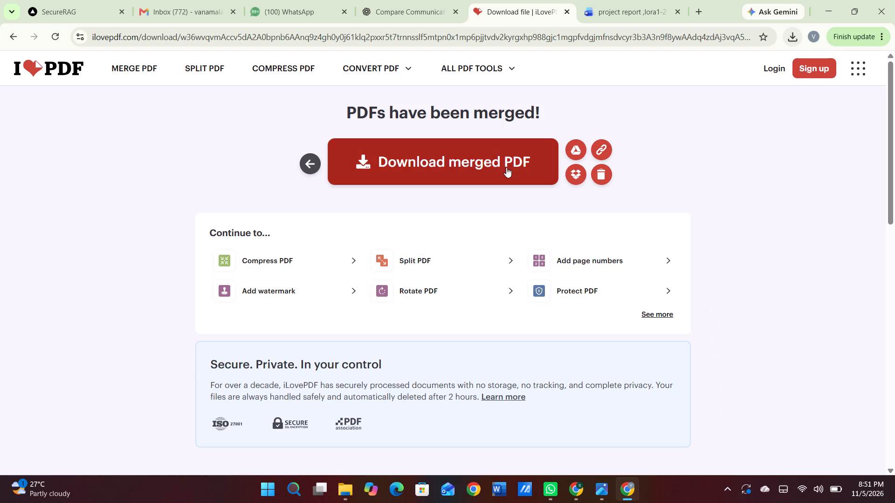
pyautogui.click(488, 159)
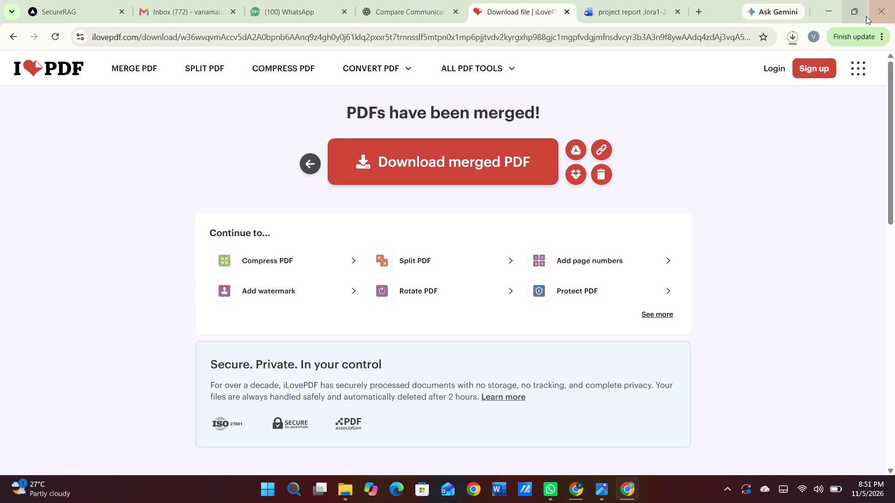
pyautogui.click(791, 34)
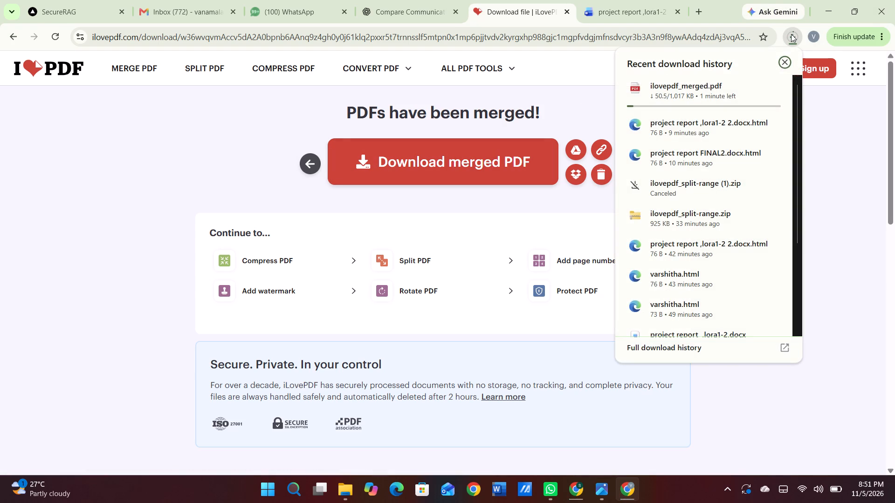
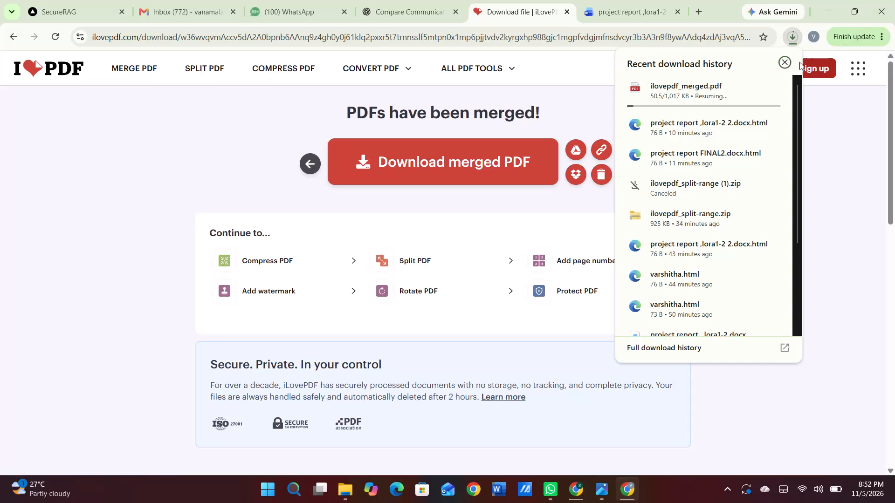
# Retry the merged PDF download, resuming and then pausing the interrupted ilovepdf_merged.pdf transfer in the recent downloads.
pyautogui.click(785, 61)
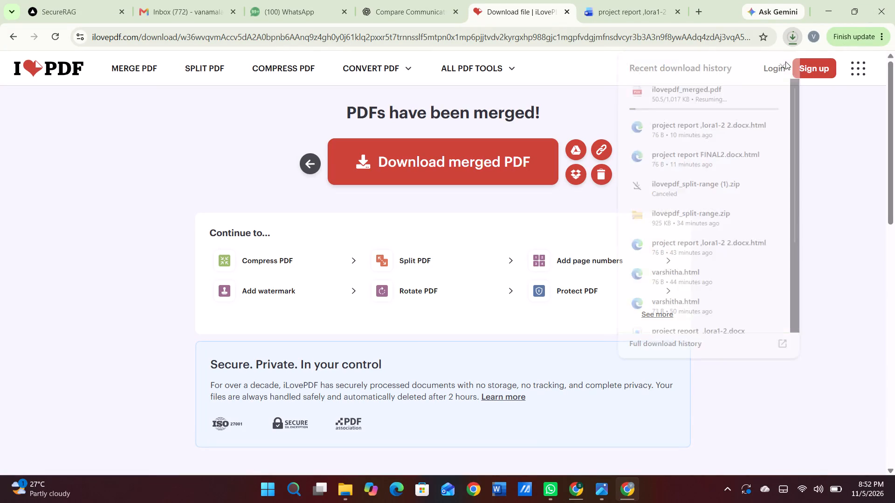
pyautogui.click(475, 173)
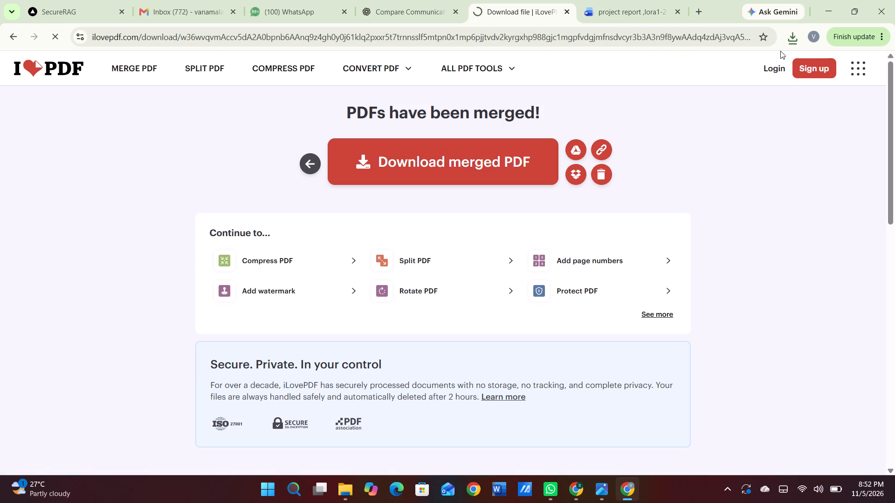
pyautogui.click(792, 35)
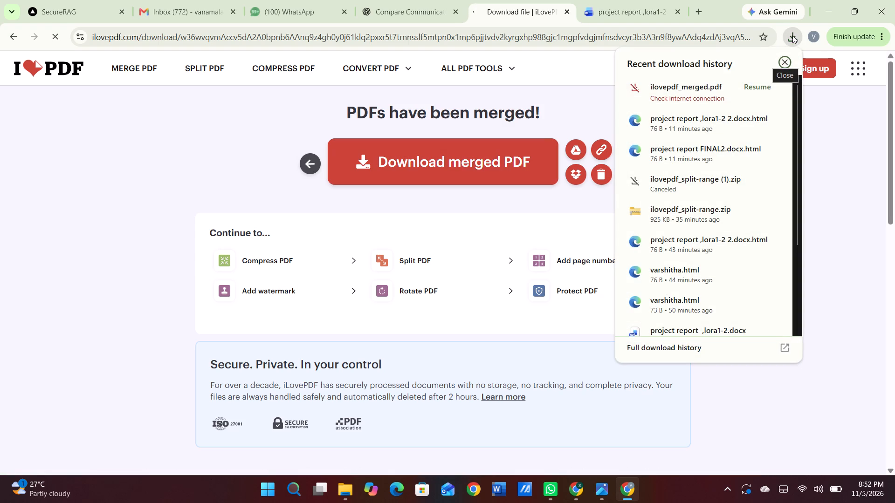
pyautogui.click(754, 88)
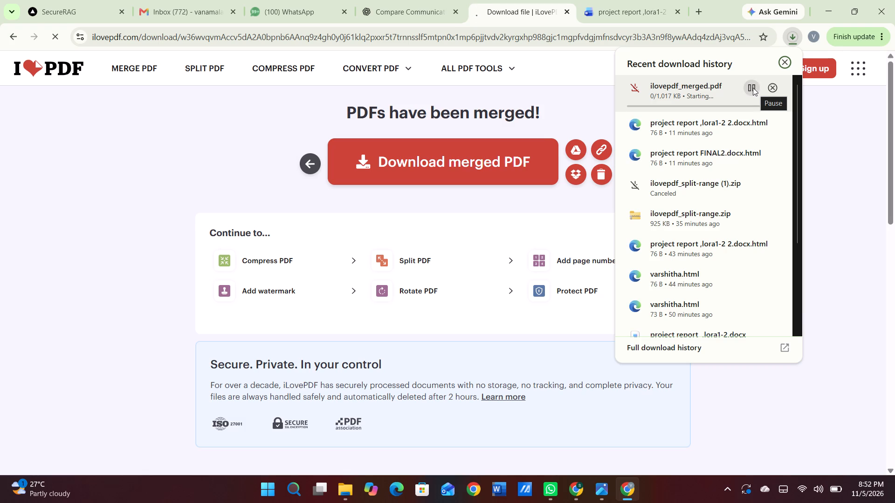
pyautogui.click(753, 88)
# Start a fresh download of the merged PDF and check its progress in the recent download history.
pyautogui.click(509, 142)
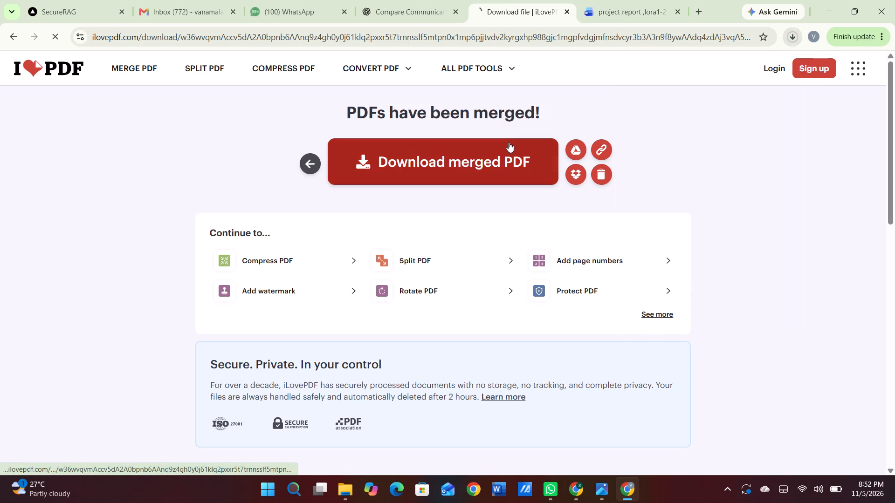
pyautogui.click(509, 142)
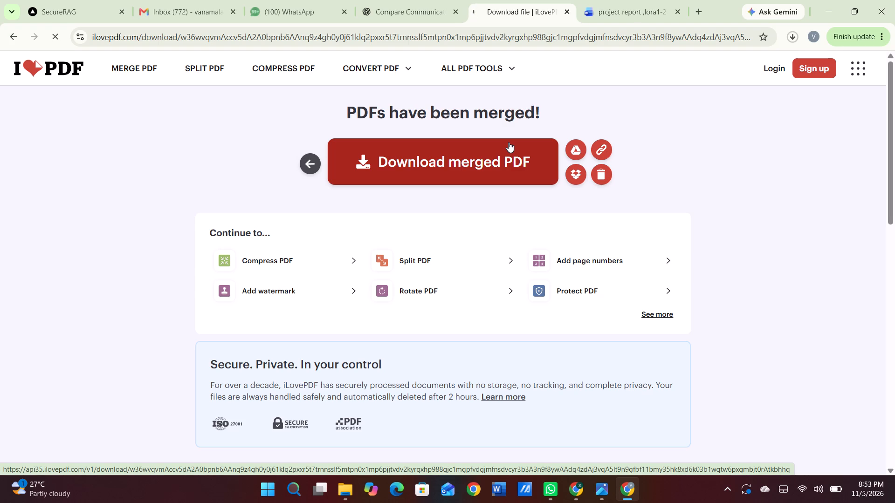
pyautogui.click(786, 35)
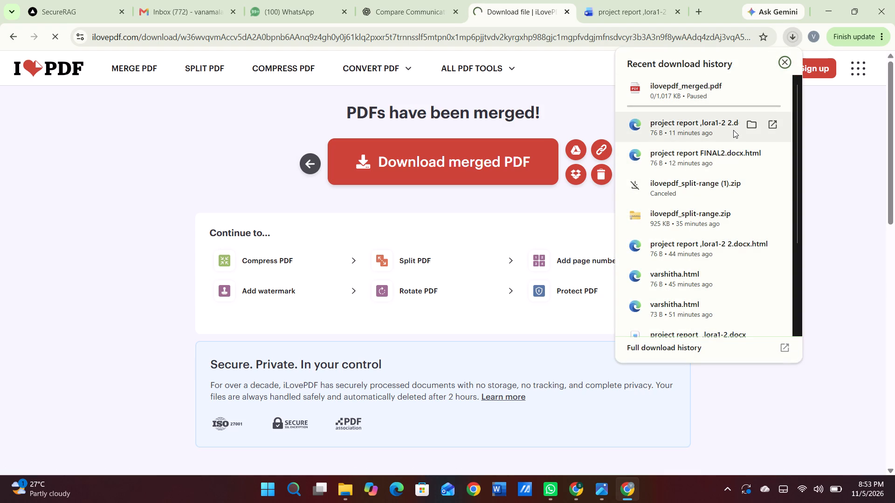
pyautogui.click(685, 84)
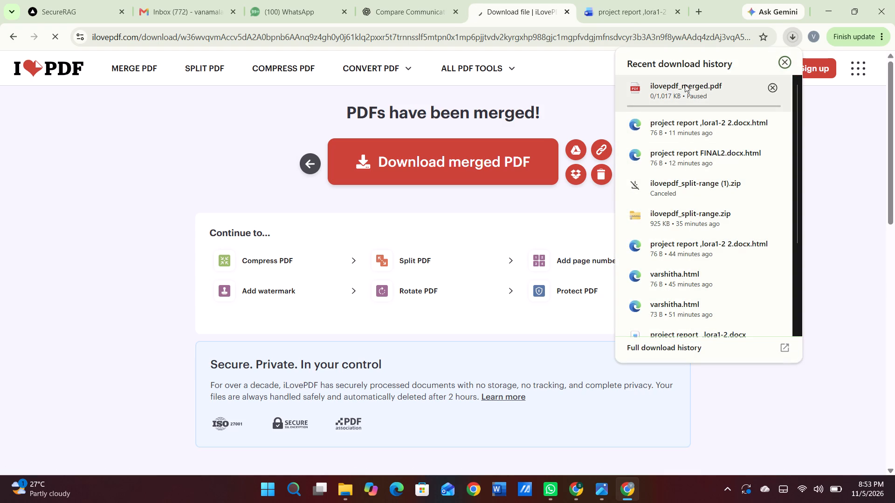
pyautogui.click(685, 84)
pyautogui.click(462, 175)
pyautogui.click(462, 175)
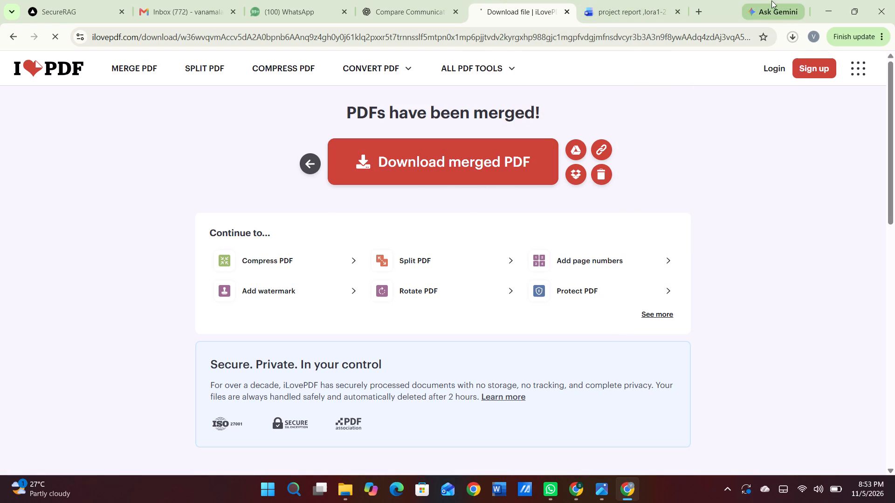
pyautogui.click(795, 33)
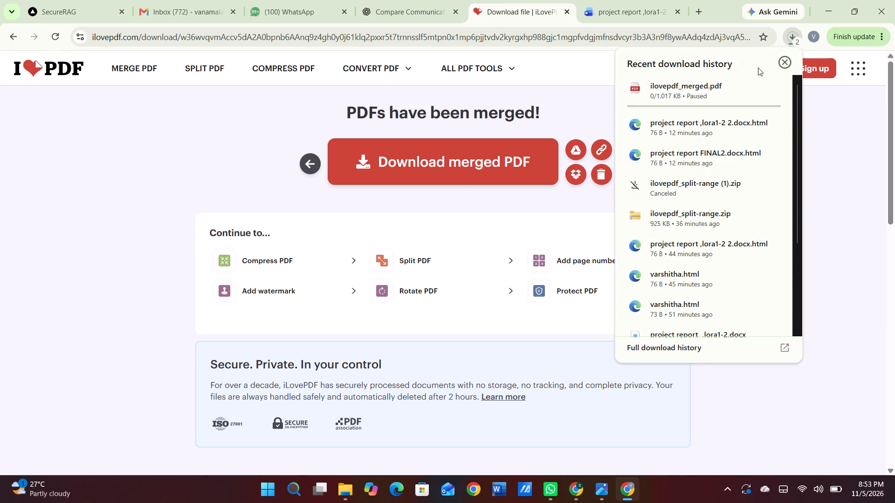
pyautogui.click(795, 40)
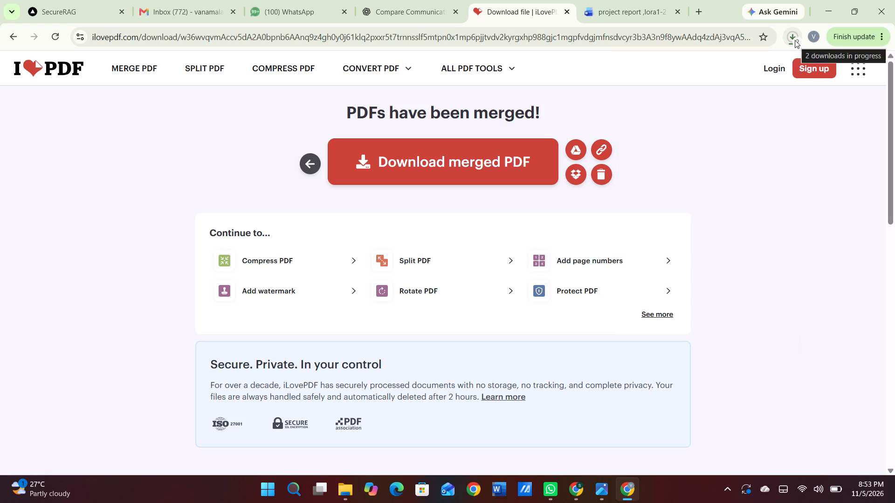
pyautogui.click(795, 40)
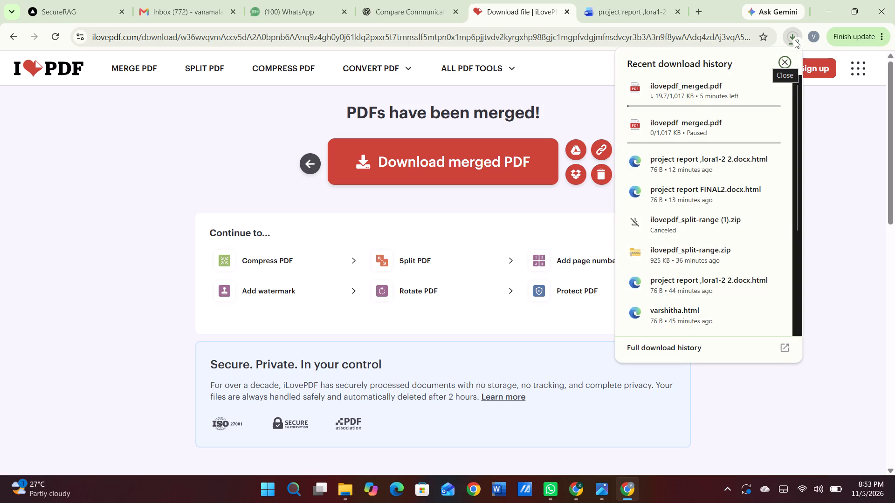
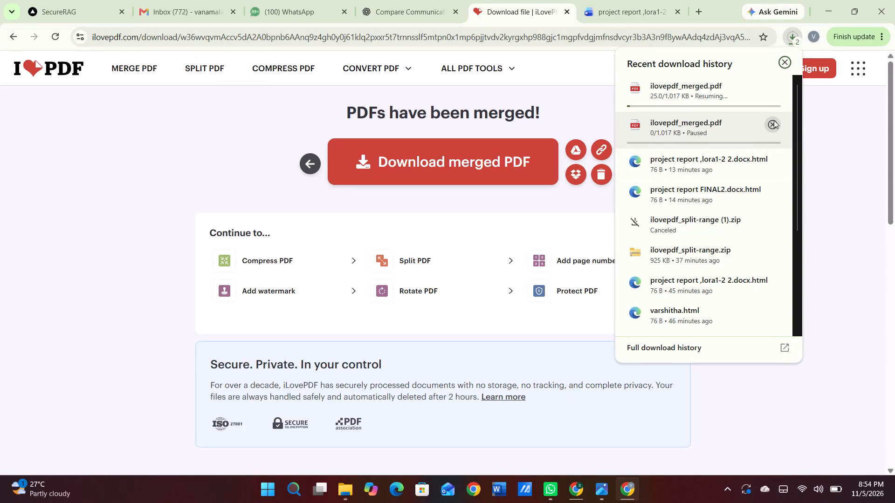
# Cancel both stalled ilovepdf_merged.pdf downloads in the recent download history, toggling pause and resume on the newer one first.
pyautogui.click(774, 120)
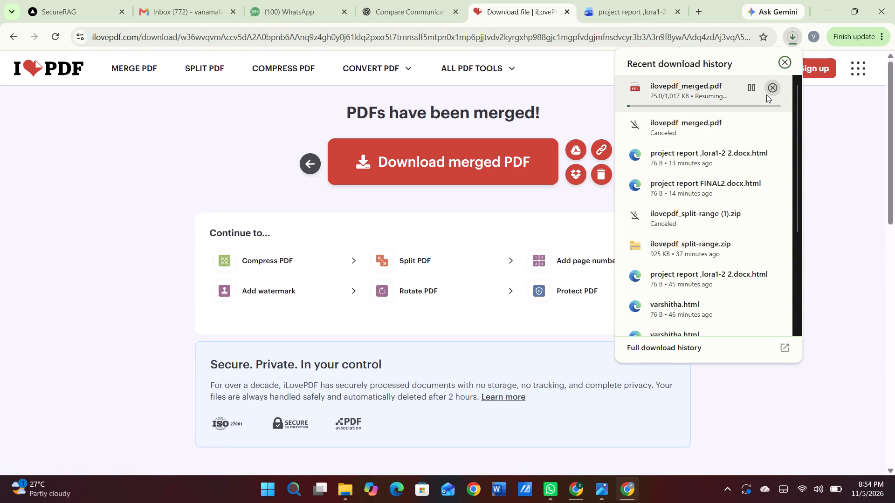
pyautogui.click(751, 88)
pyautogui.click(751, 88)
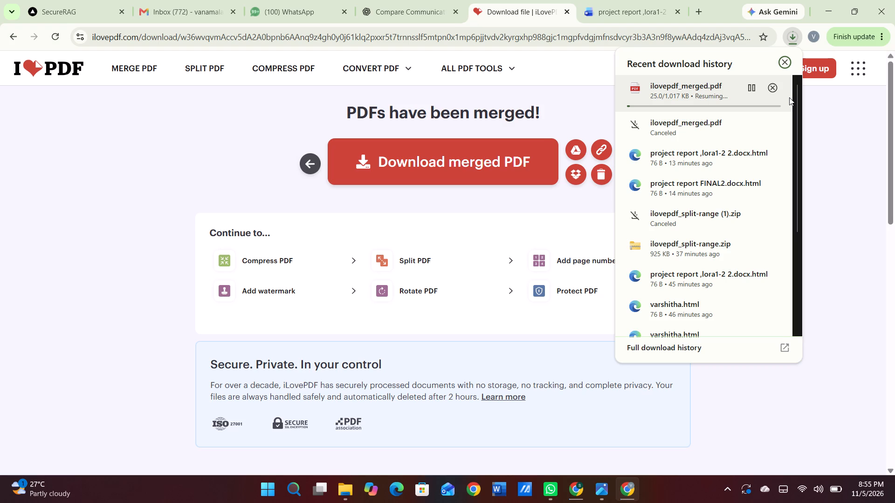
pyautogui.click(748, 87)
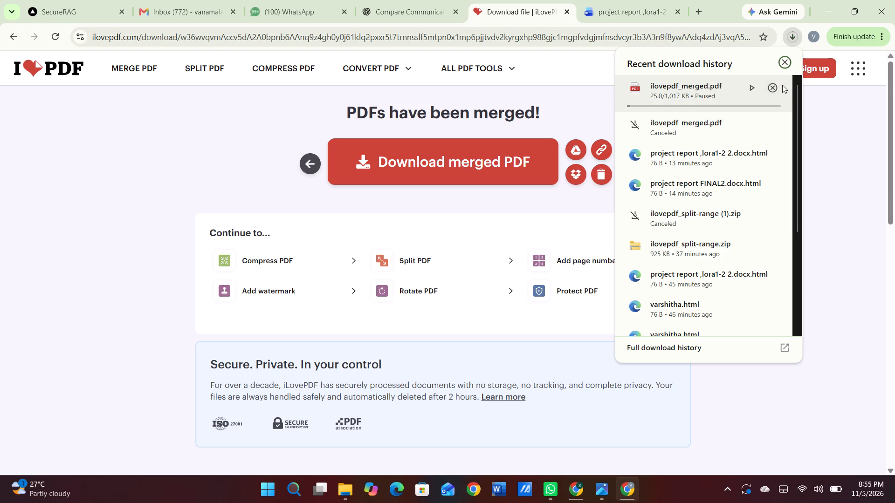
pyautogui.click(771, 88)
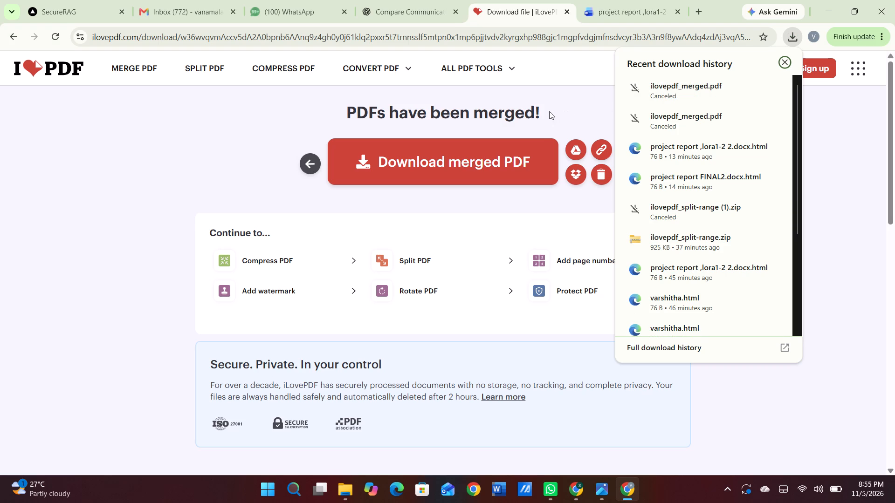
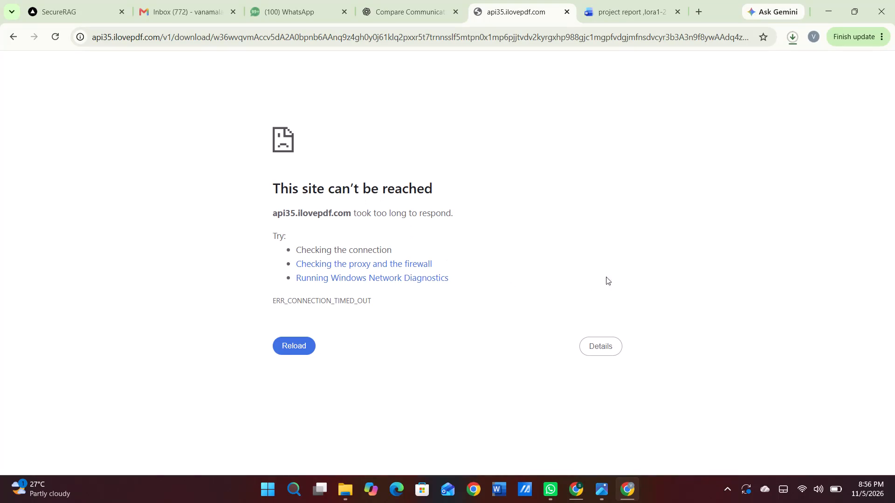
# Pause and resume the newest ilovepdf_merged.pdf transfer in the recent download history to restart it.
pyautogui.click(792, 44)
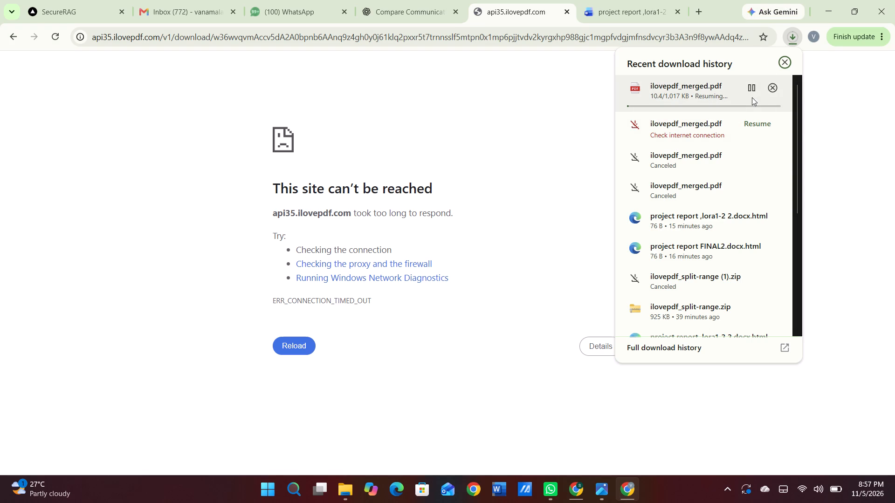
pyautogui.click(750, 89)
pyautogui.click(750, 89)
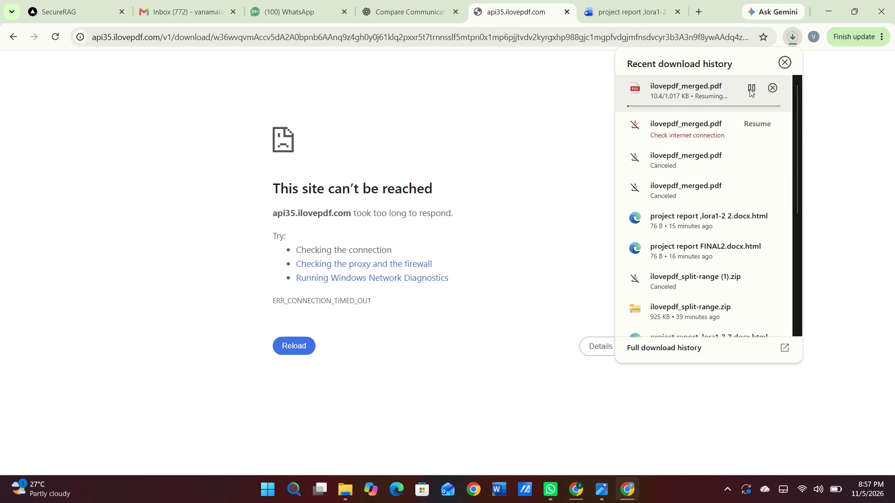
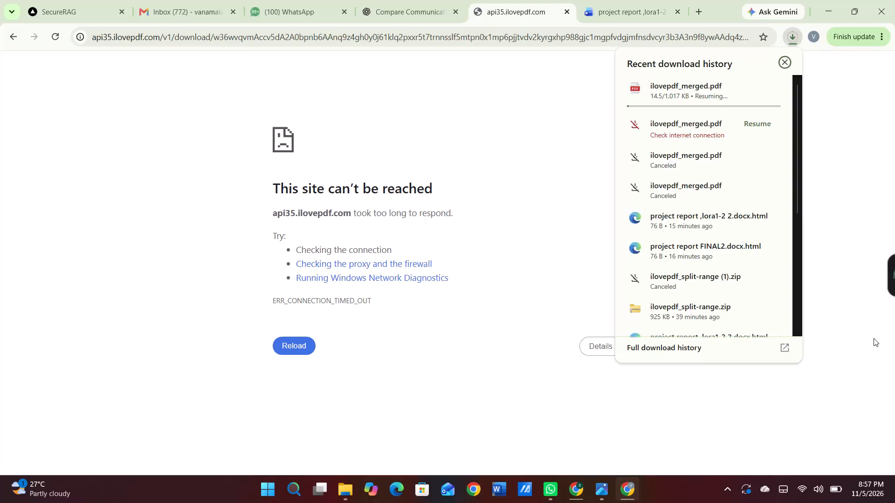
# Switch the Wi-Fi connection from 1st Floor_5G to the 1st Floor_2.4G network.
pyautogui.click(801, 484)
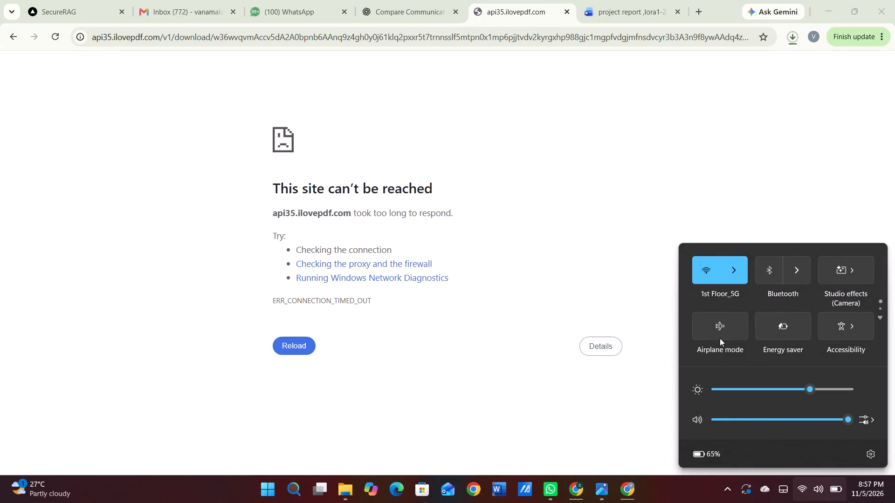
pyautogui.click(732, 273)
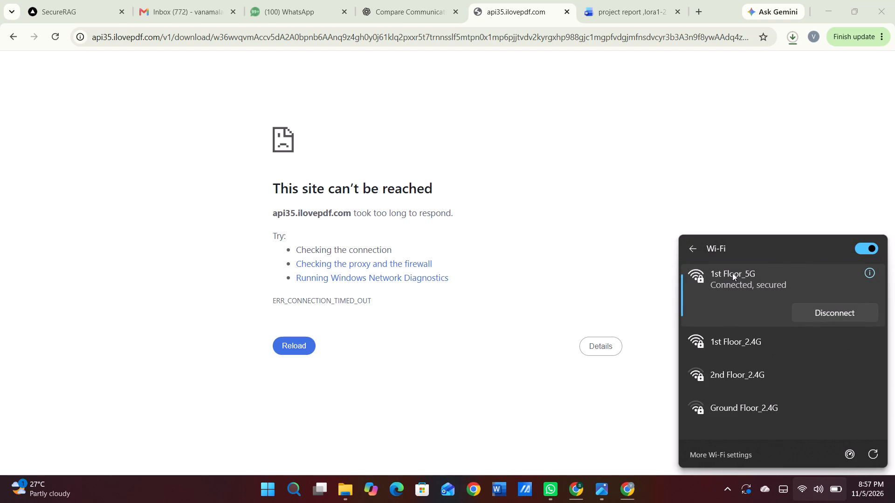
pyautogui.click(739, 351)
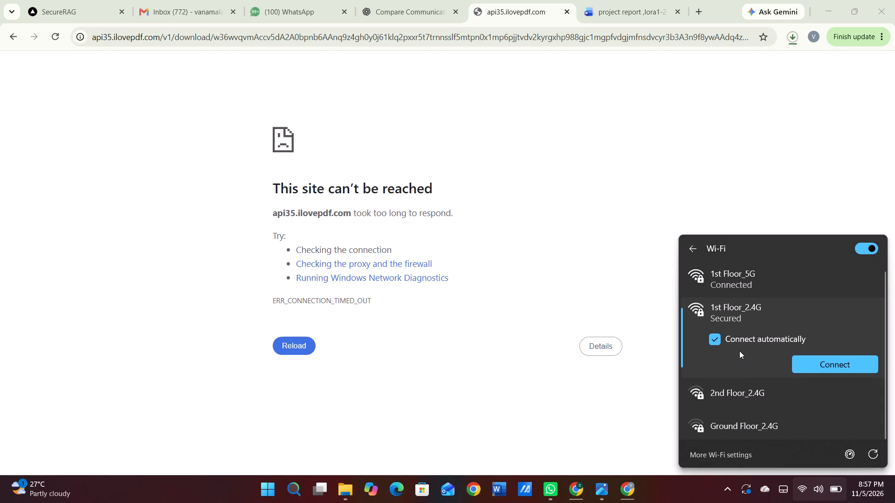
pyautogui.click(838, 360)
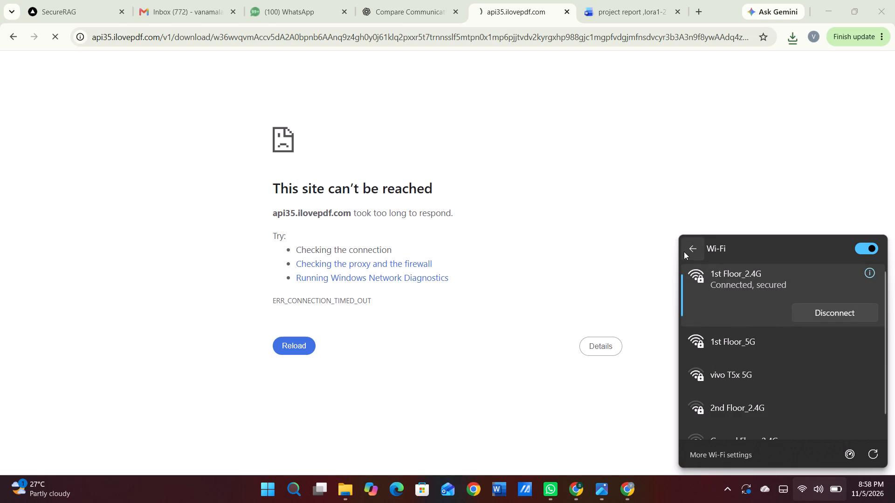
pyautogui.click(693, 243)
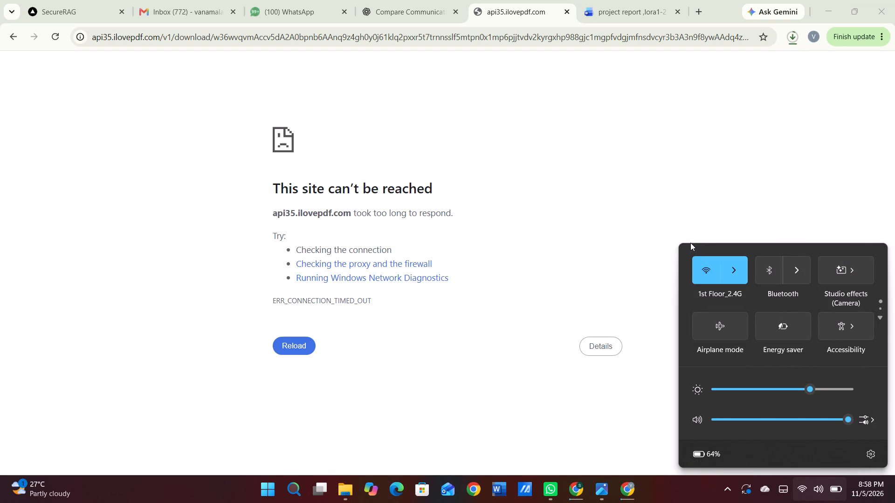
# Open the newest completed ilovepdf_merged.pdf from the recent download history.
pyautogui.click(790, 36)
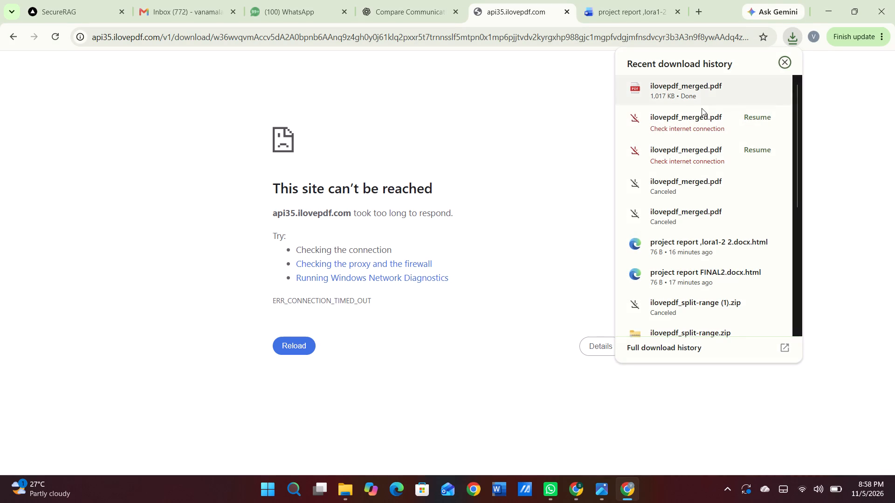
pyautogui.click(671, 85)
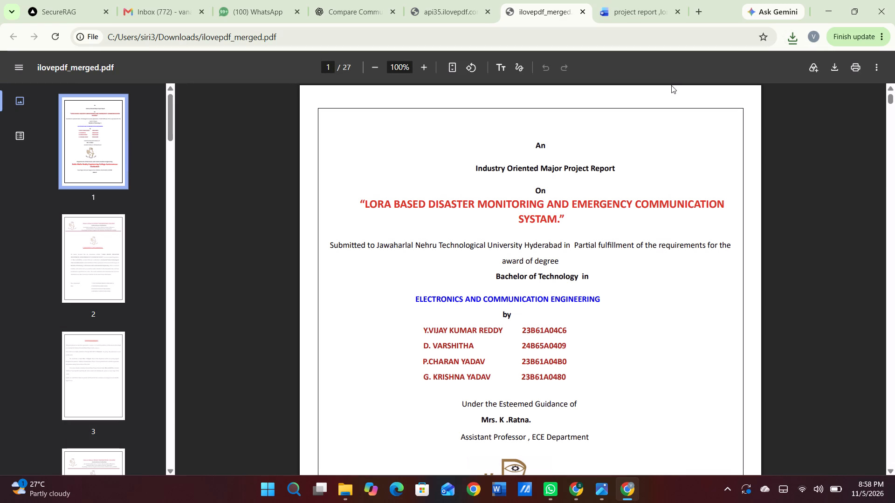
# Look through the downloaded ilovepdf_merged.pdf from the cover page to the references to check the merged page order.
pyautogui.press('Down')
pyautogui.press('Down')
pyautogui.press('Down')
pyautogui.press('Down')
pyautogui.press('Down')
pyautogui.press('Down')
pyautogui.press('Down')
pyautogui.press('Down')
pyautogui.press('Down')
pyautogui.press('Down')
pyautogui.press('Down')
pyautogui.press('Down')
pyautogui.press('Down')
pyautogui.press('Down')
pyautogui.press('Down')
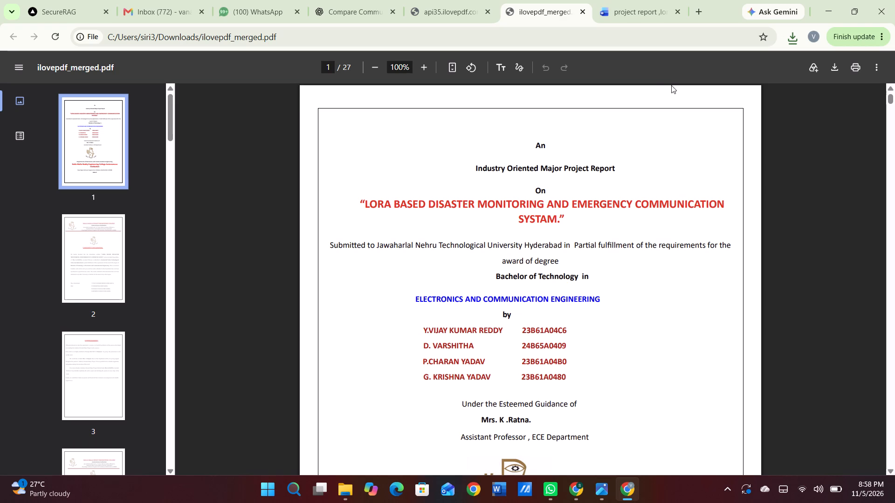
pyautogui.click(121, 234)
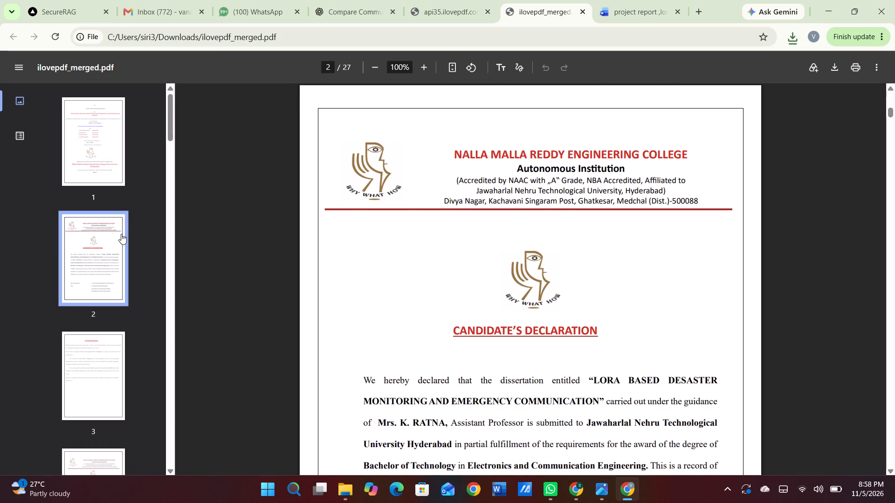
pyautogui.press('Down')
pyautogui.press('Down')
pyautogui.press('Down')
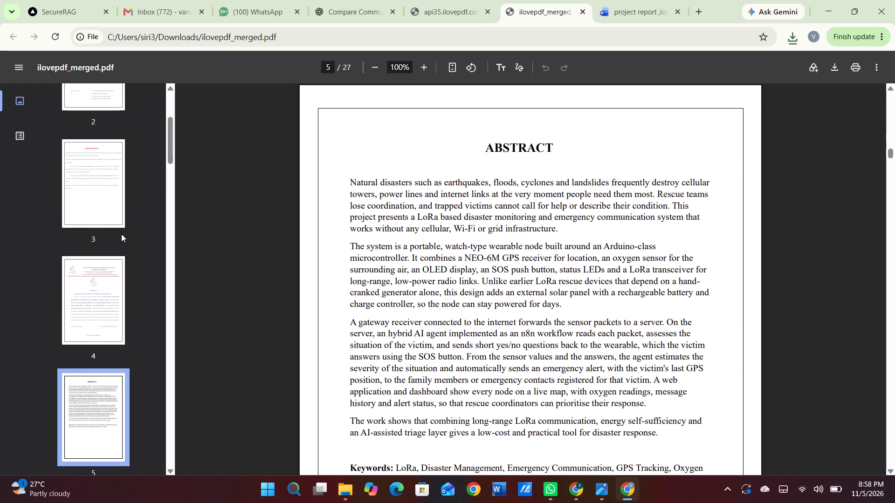
pyautogui.press('Down')
pyautogui.press('Down')
pyautogui.press('Up')
pyautogui.press('Up')
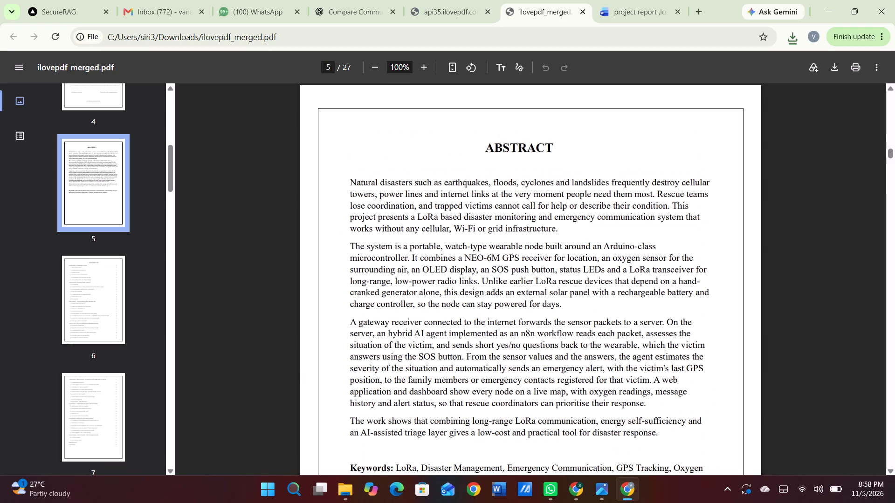
pyautogui.click(629, 0)
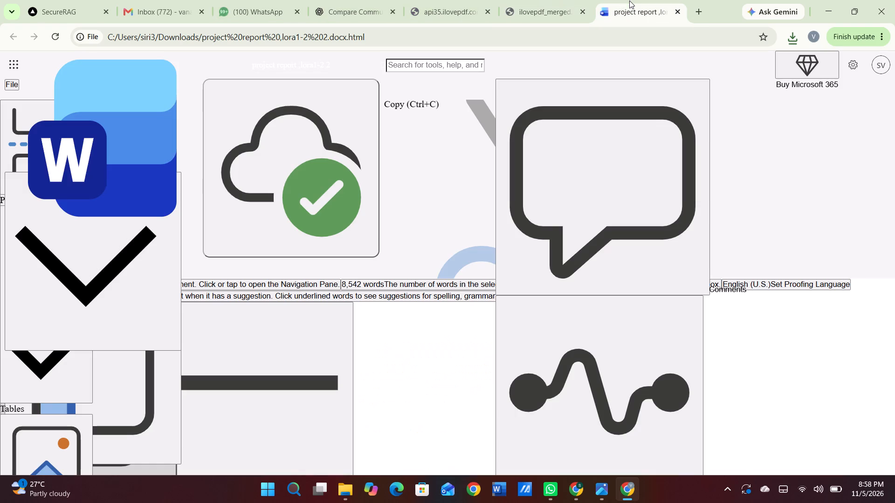
pyautogui.click(548, 4)
pyautogui.scroll(-5, 594, 237)
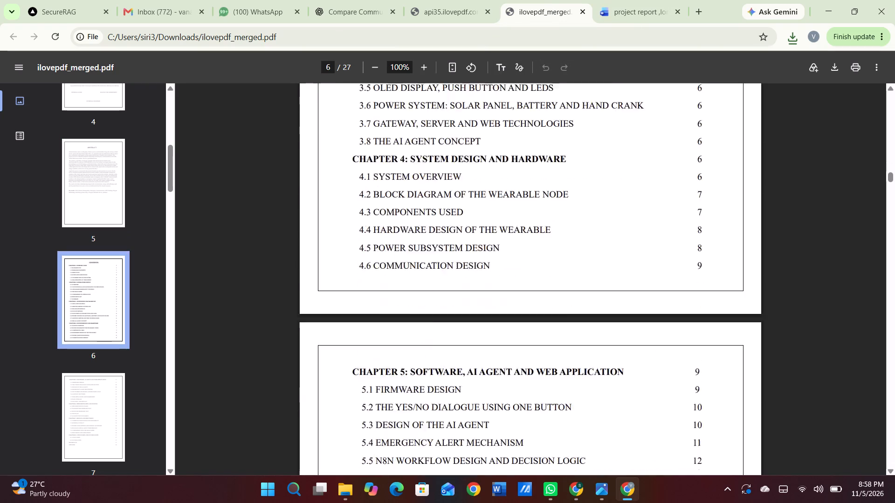
pyautogui.scroll(-14, 594, 237)
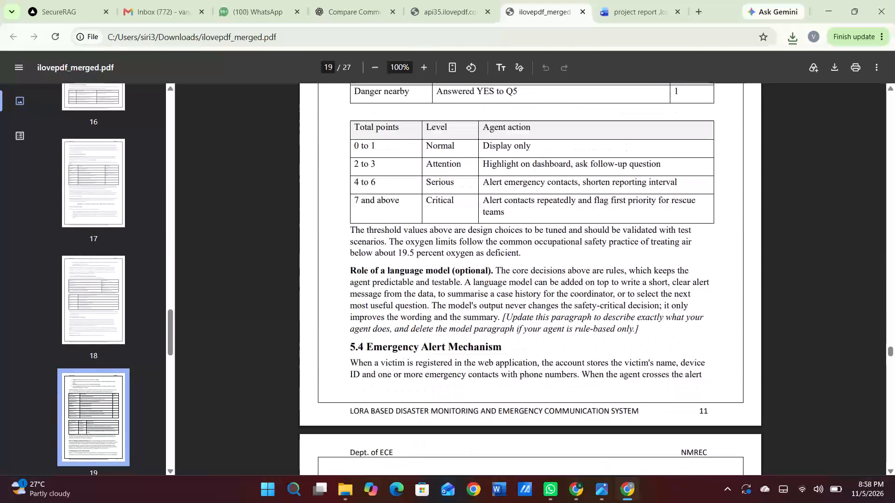
pyautogui.scroll(-14, 594, 237)
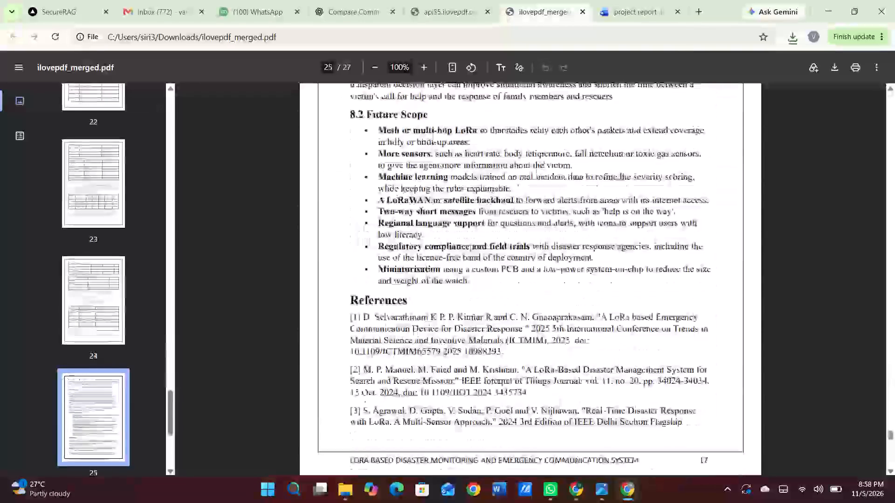
pyautogui.scroll(-8, 594, 237)
pyautogui.scroll(6, 594, 237)
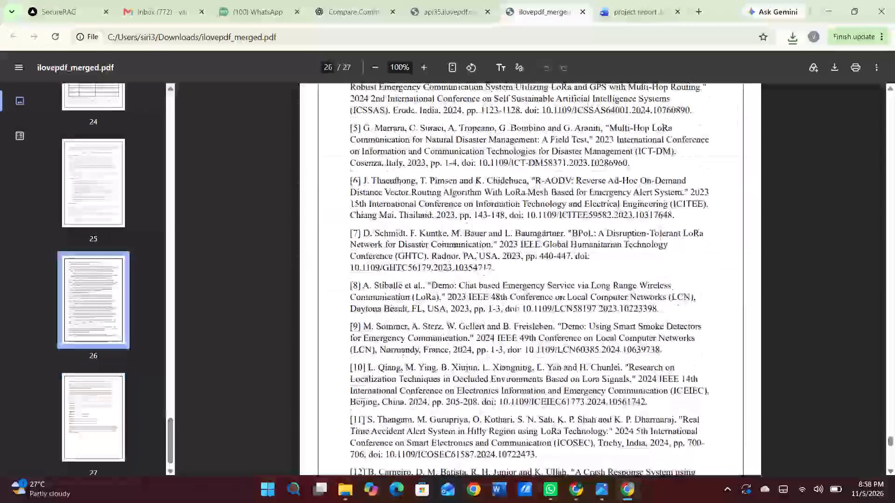
pyautogui.scroll(19, 594, 237)
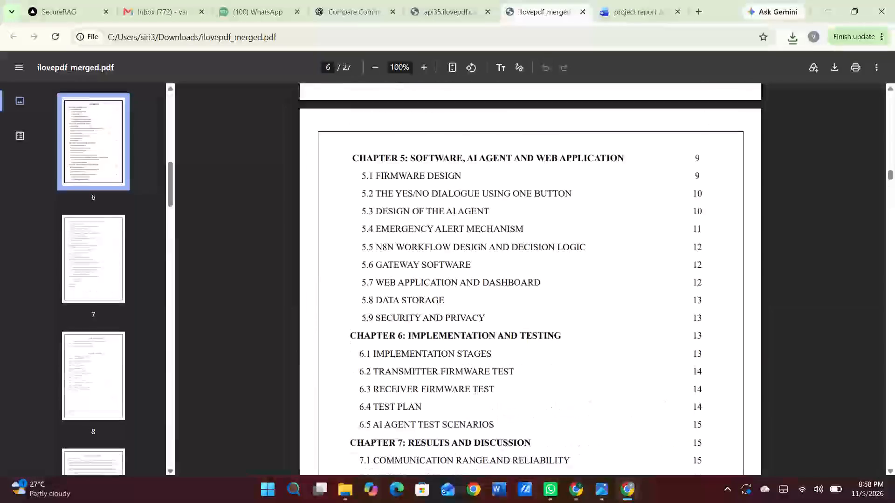
pyautogui.scroll(11, 594, 237)
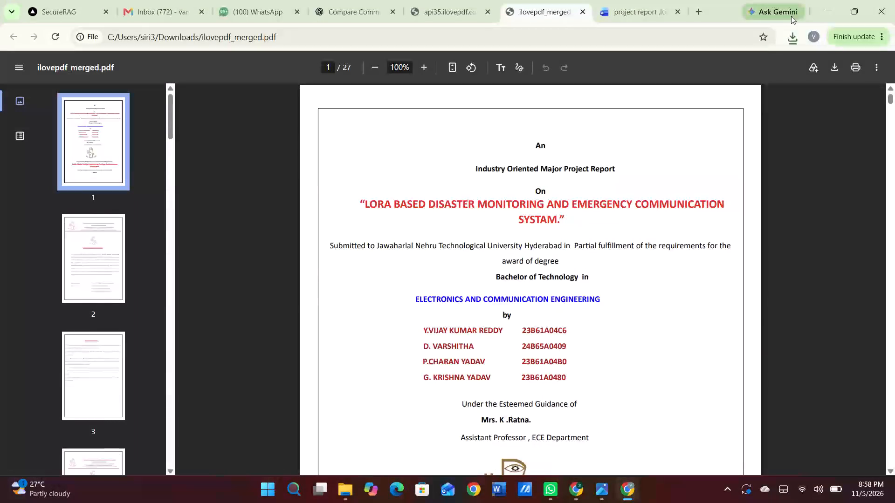
# Open the downloaded project report ,lora1-2.docx in Word from the recent download history, dismiss the Microsoft 365 offers and close it.
pyautogui.click(791, 40)
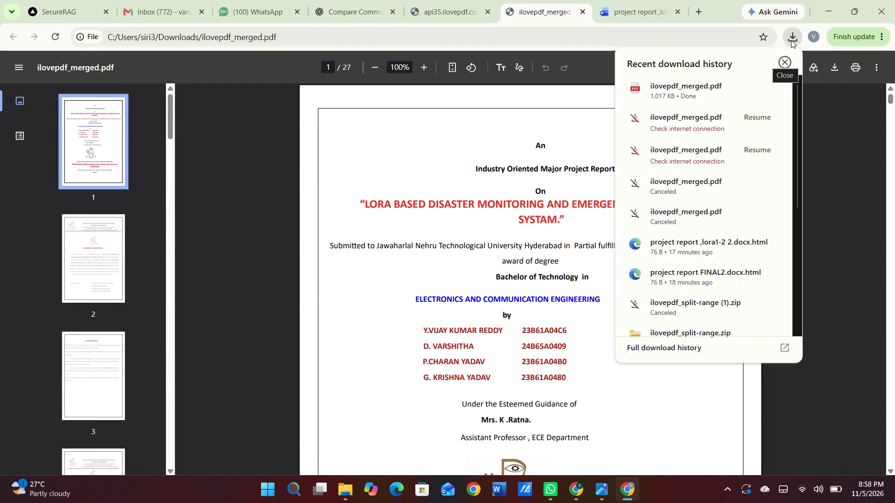
pyautogui.scroll(-3, 757, 167)
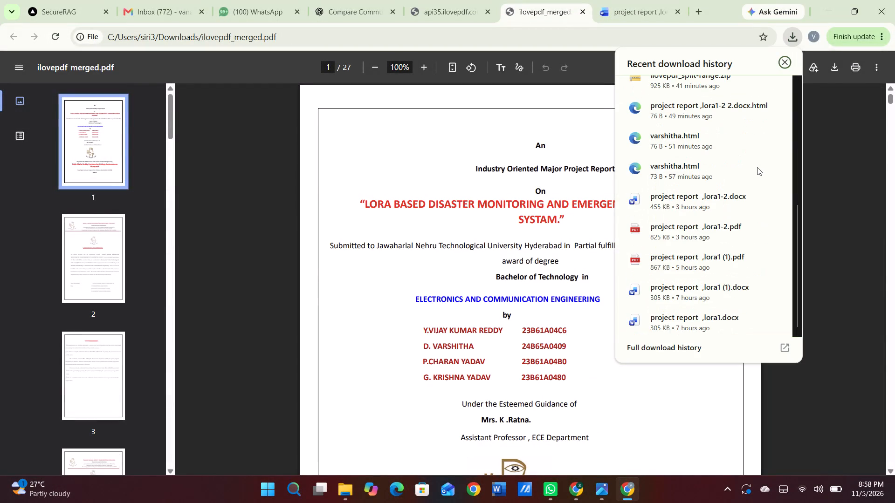
pyautogui.click(693, 197)
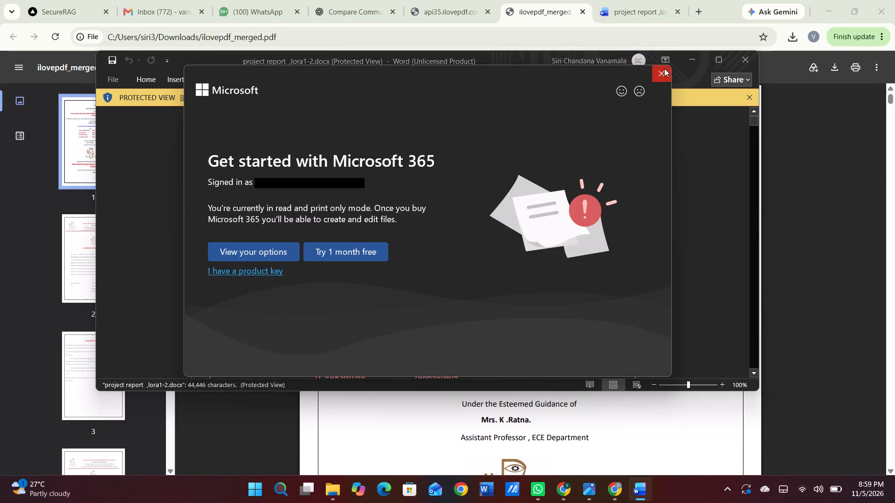
pyautogui.click(664, 68)
pyautogui.click(750, 58)
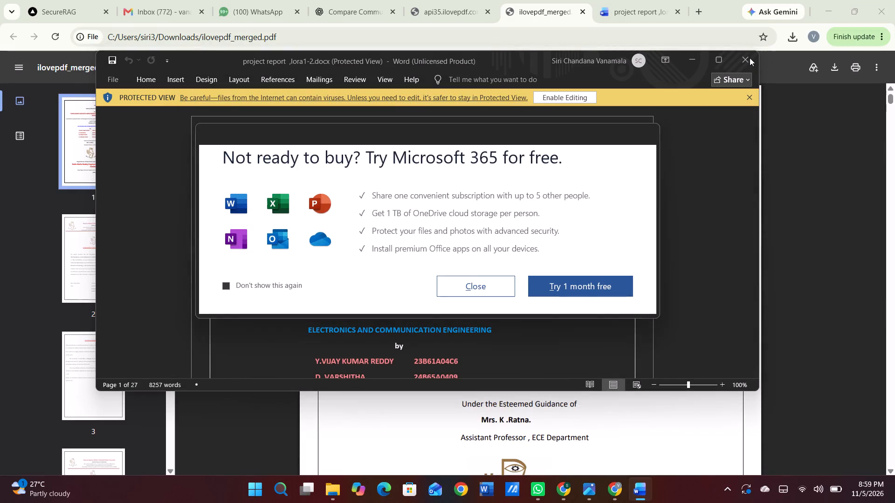
pyautogui.click(483, 291)
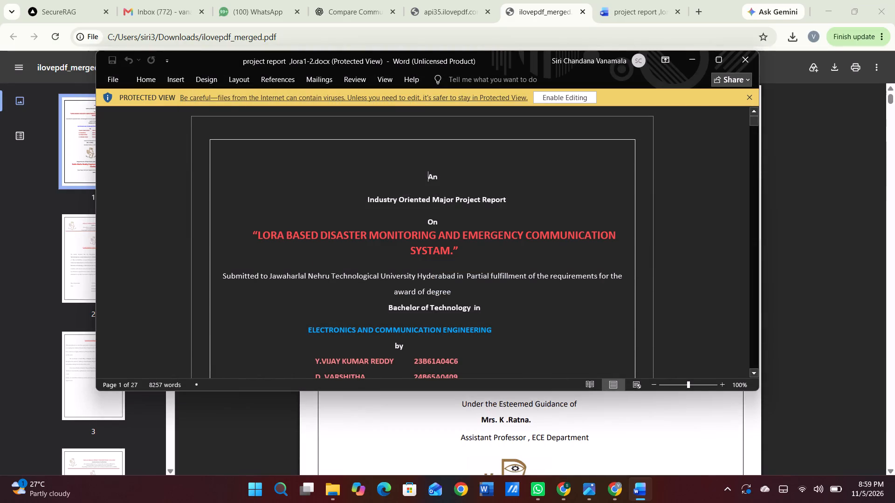
pyautogui.click(746, 56)
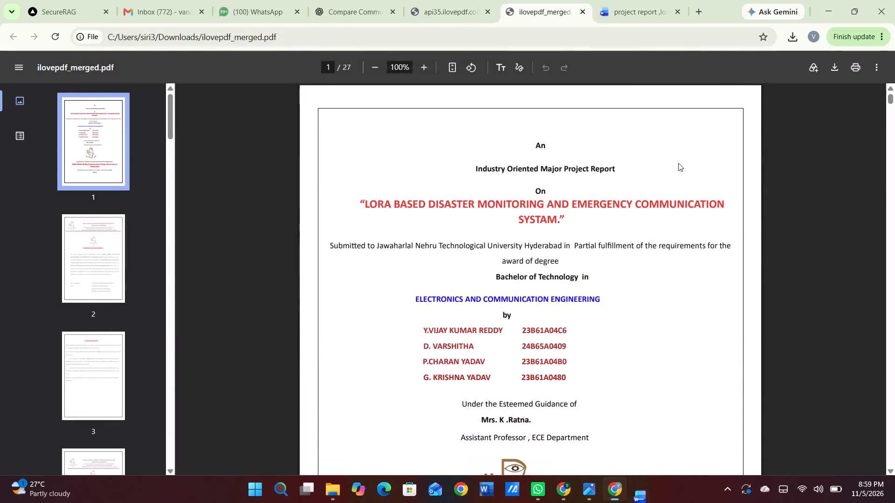
# Check the pages of ilovepdf_merged.pdf again, from the certificate through the report chapters to the references and appendix.
pyautogui.scroll(-7, 584, 320)
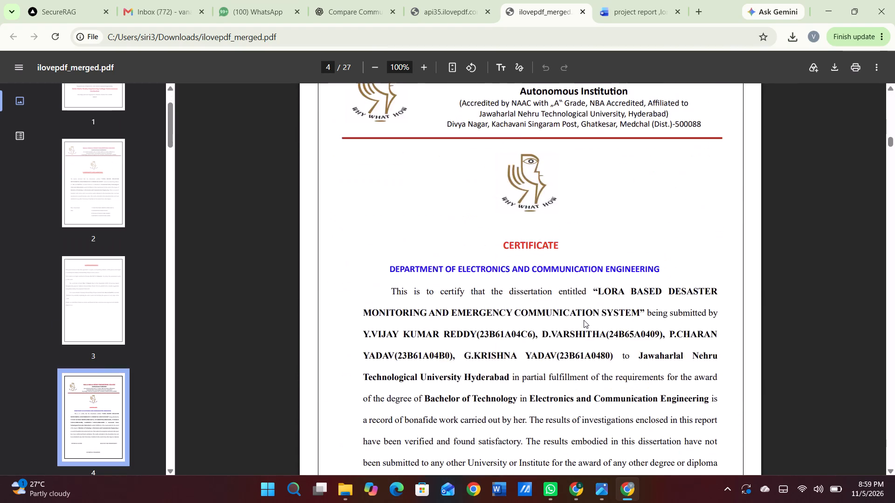
pyautogui.scroll(-12, 584, 320)
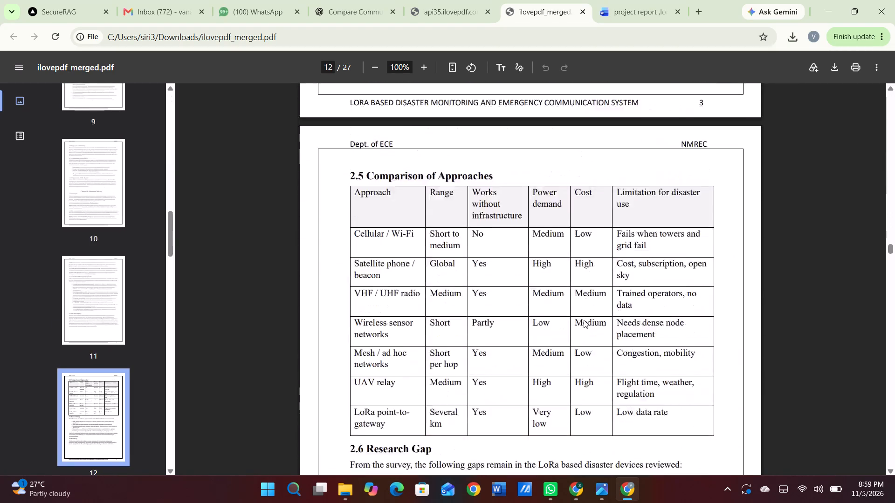
pyautogui.scroll(-17, 584, 320)
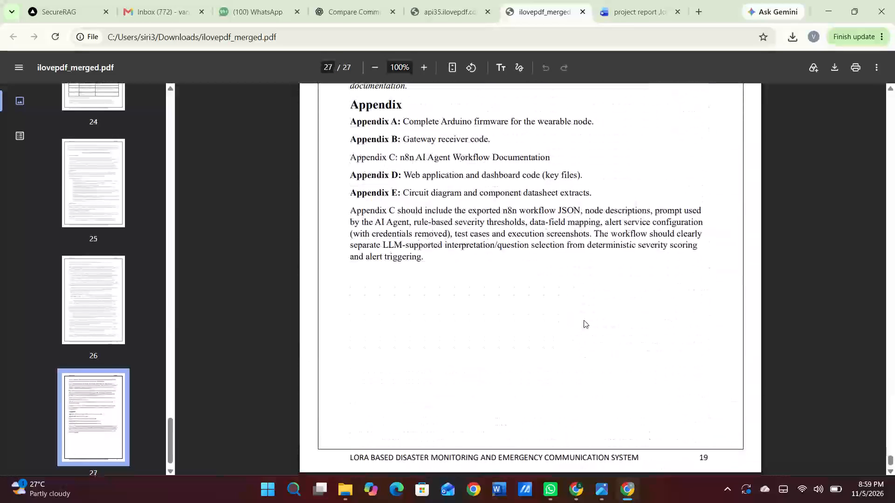
pyautogui.scroll(-4, 584, 320)
pyautogui.scroll(2, 584, 320)
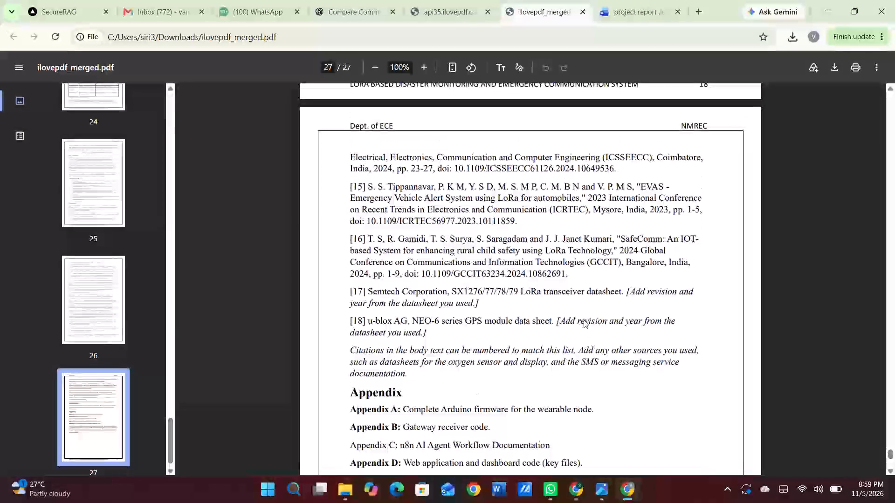
pyautogui.scroll(3, 584, 320)
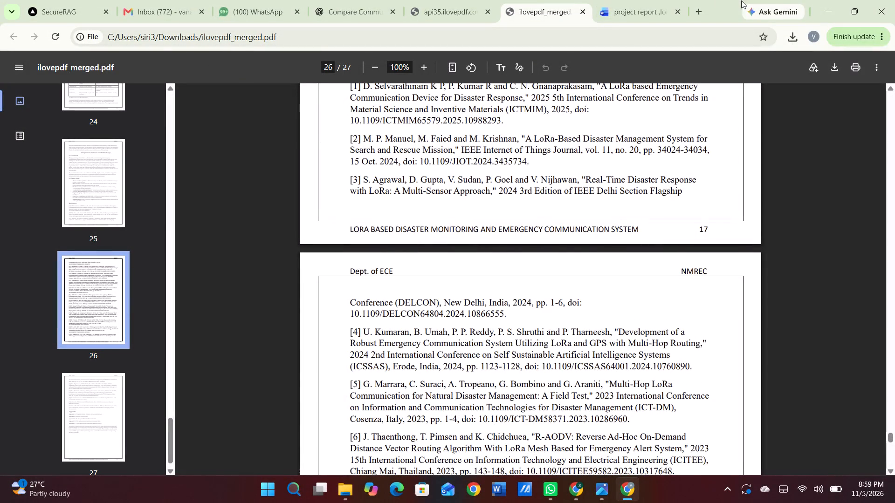
# Close the saved HTML page of project report ,lora1-2 2.docx.
pyautogui.click(663, 8)
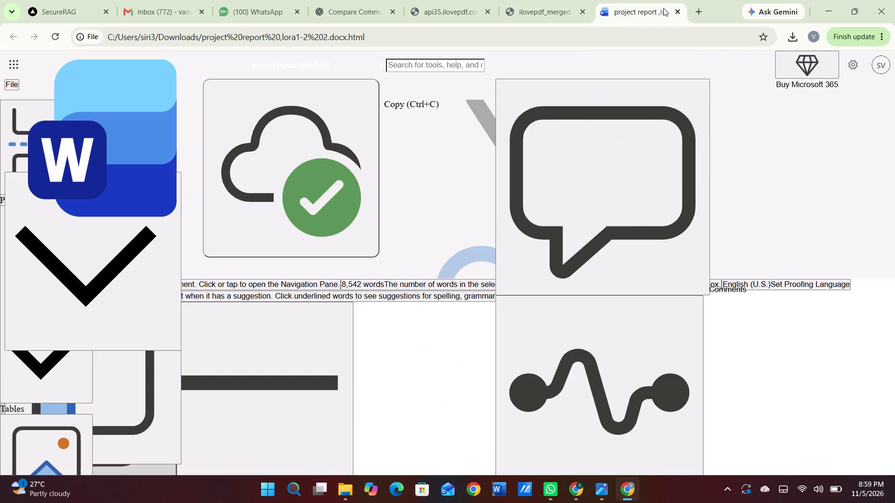
pyautogui.click(678, 10)
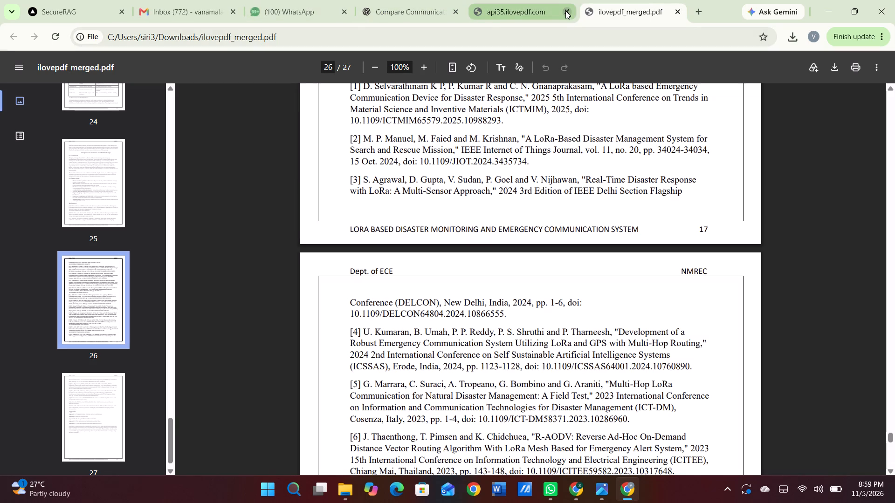
# Reload the failed api35.ilovepdf.com download page and open the newly downloaded copy of the merged PDF.
pyautogui.click(526, 15)
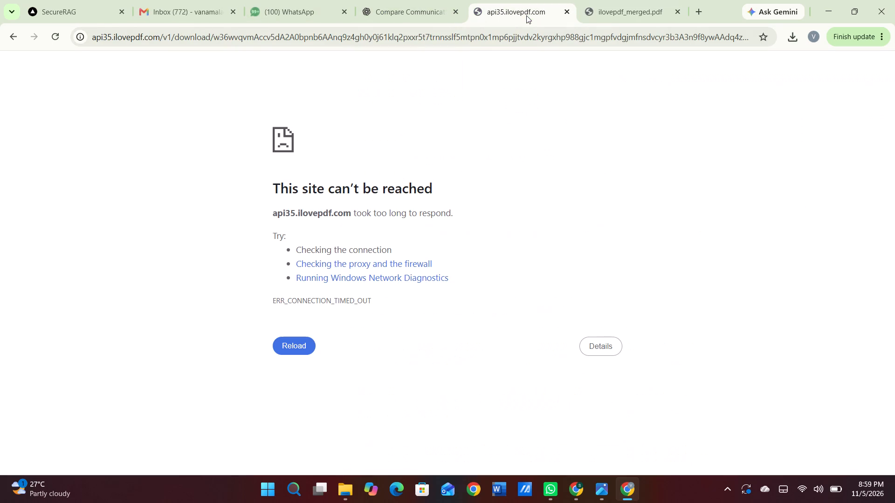
pyautogui.click(299, 343)
pyautogui.click(723, 58)
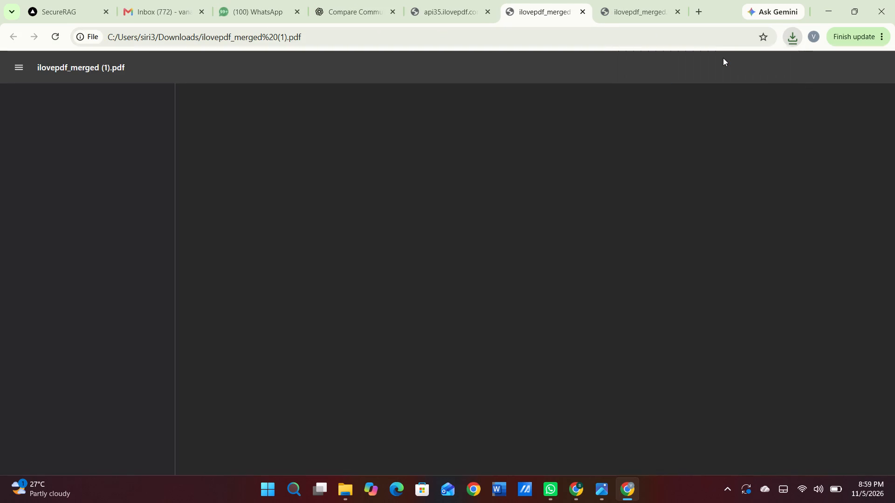
# Skim the front matter and the technical chapters of the new merged PDF copy and close it.
pyautogui.scroll(-6, 616, 222)
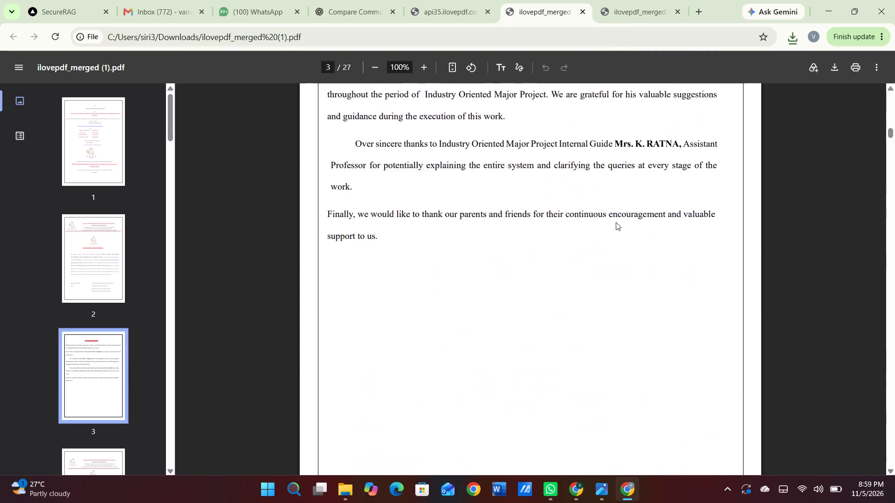
pyautogui.scroll(-10, 616, 222)
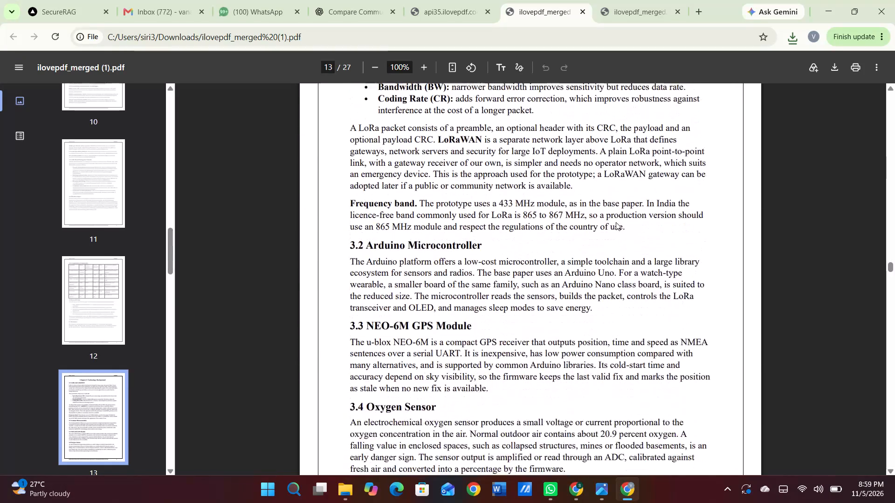
pyautogui.scroll(-4, 616, 222)
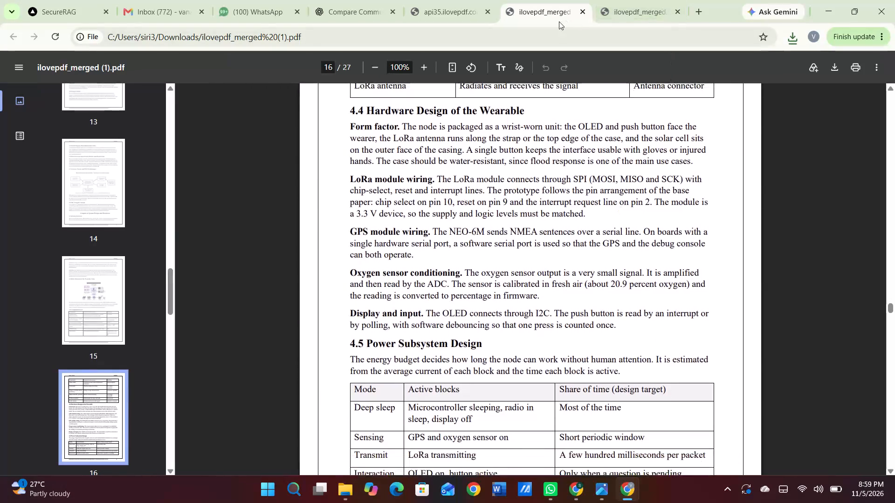
pyautogui.click(585, 10)
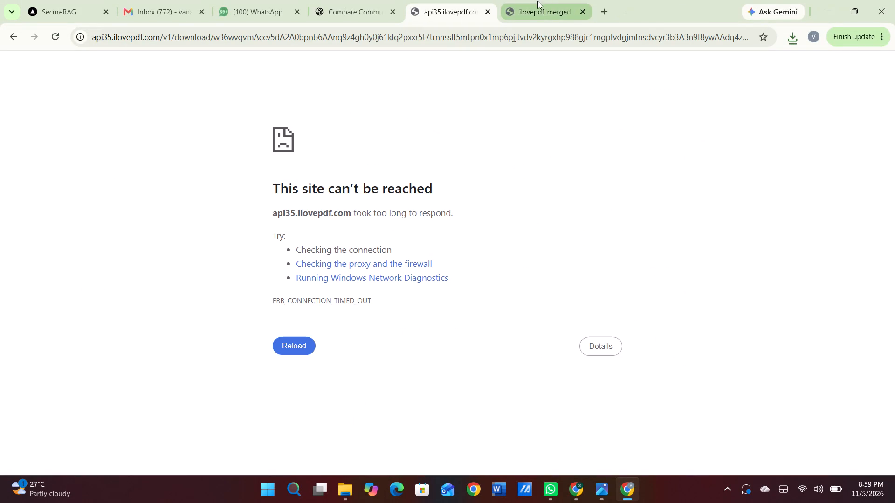
# Close the failed api35.ilovepdf.com page and the ilovepdf_merged.pdf document.
pyautogui.click(536, 9)
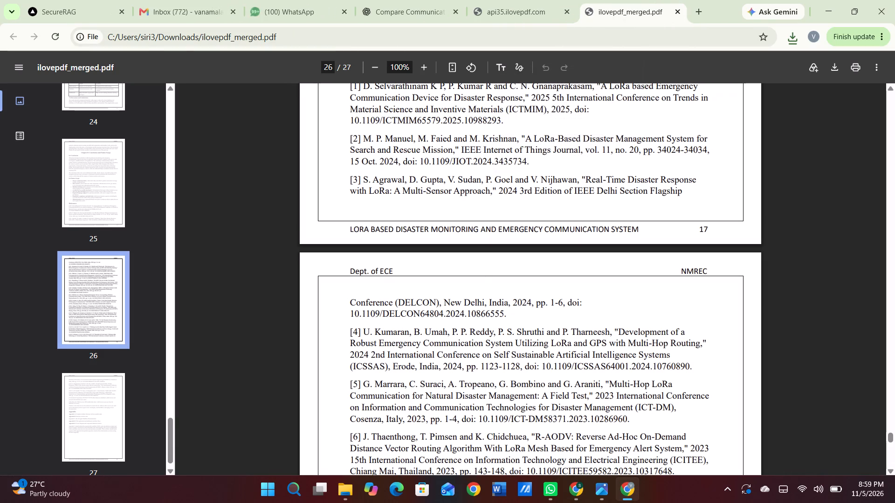
pyautogui.click(565, 11)
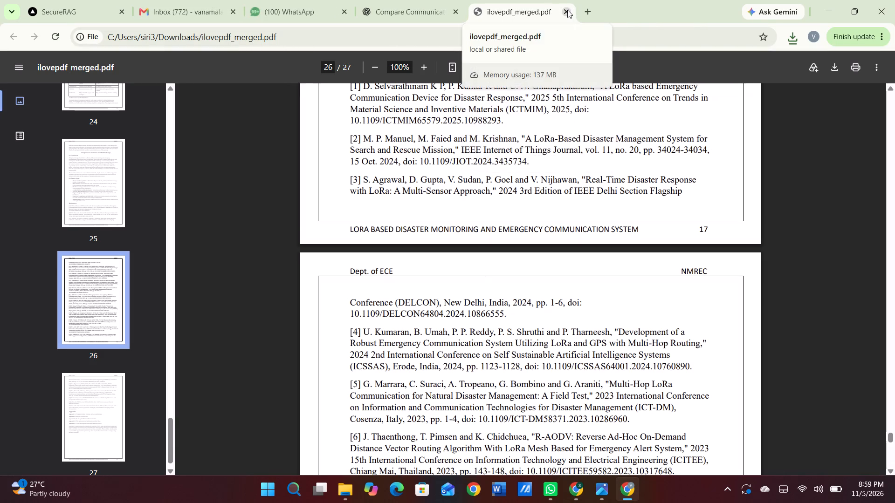
pyautogui.click(567, 10)
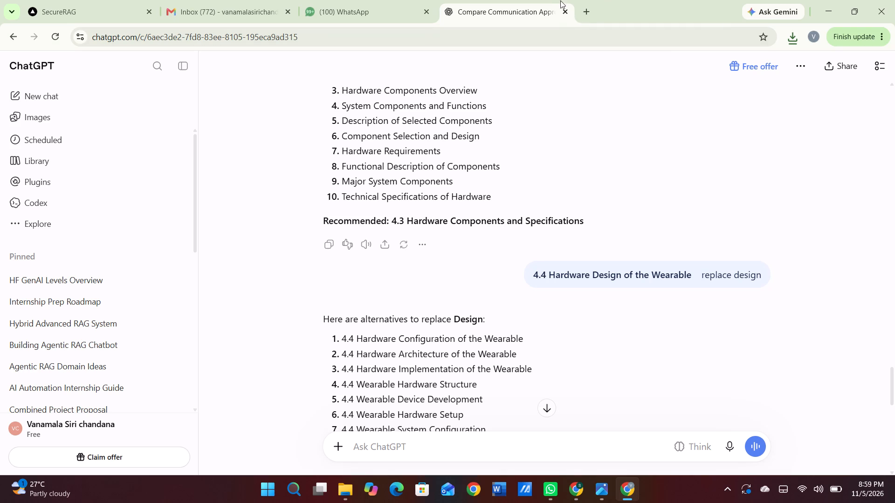
# Open a new browser page.
pyautogui.click(589, 9)
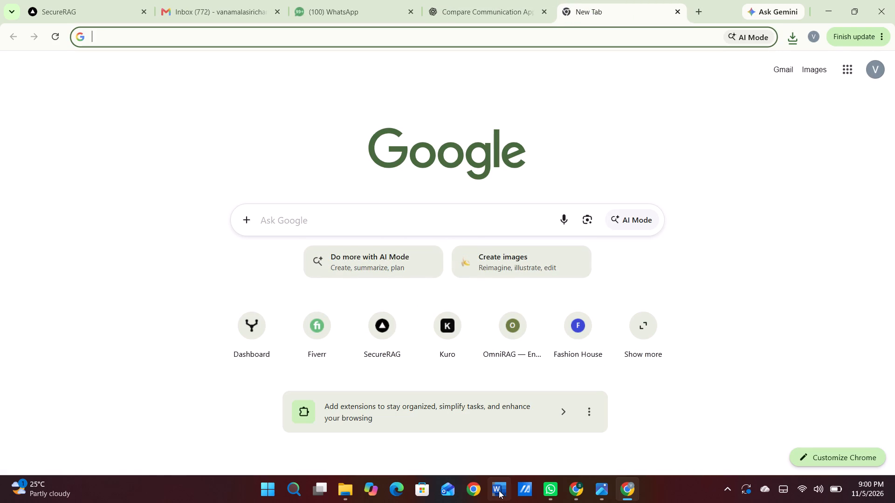
# Bring up the Screenshot 2026-10-17 172813.png image in Photos and close it.
pyautogui.click(592, 493)
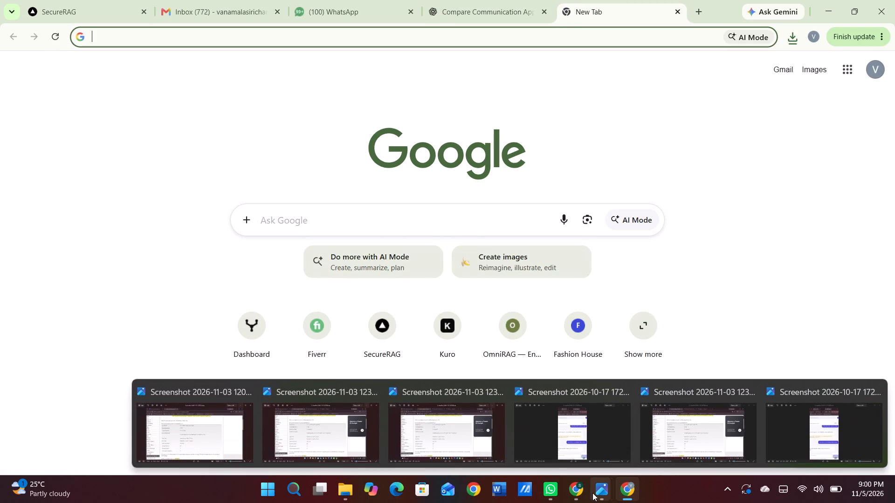
pyautogui.click(559, 435)
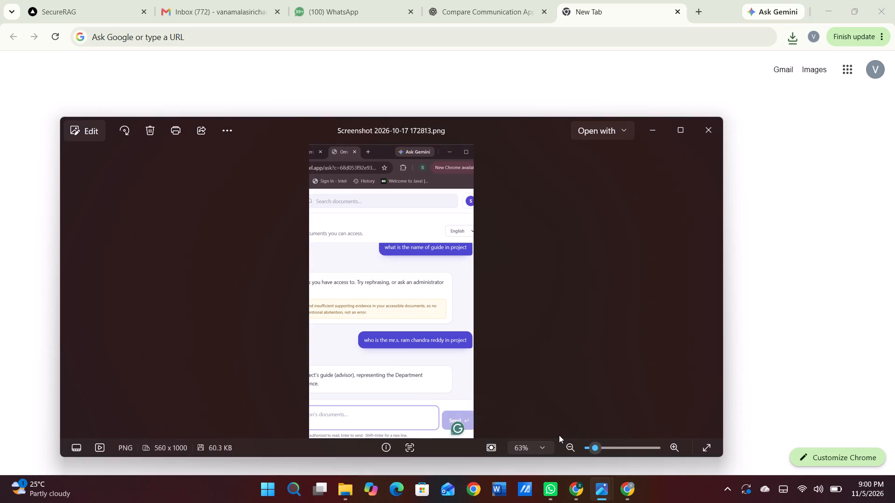
pyautogui.click(702, 126)
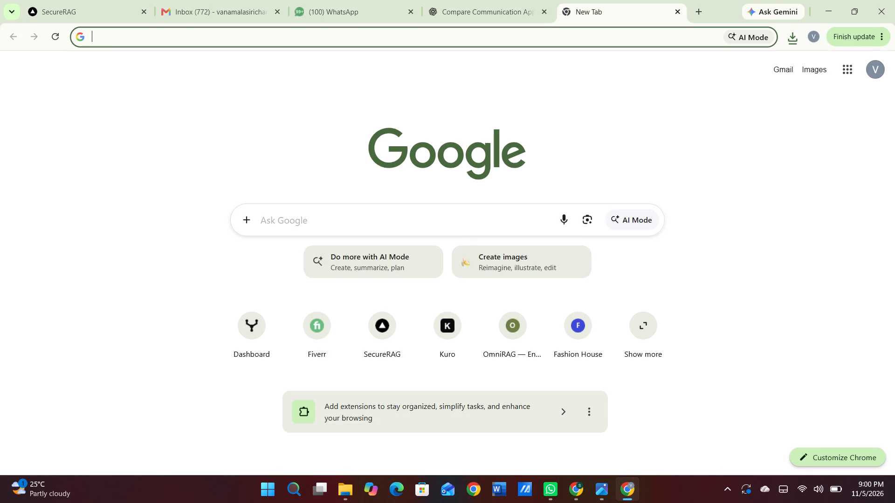
# Search for microsoft word, go to Word for the web and open the recent document project report ,lora1-2 2.
pyautogui.click(439, 222)
pyautogui.click(356, 280)
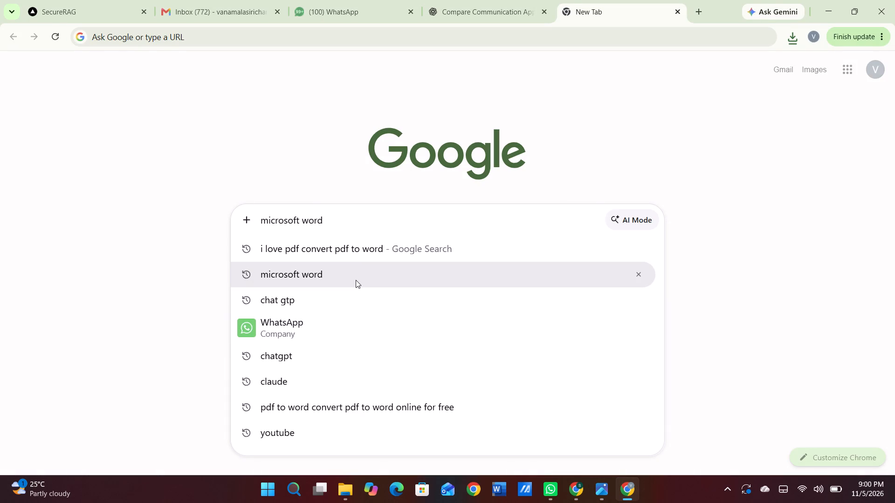
pyautogui.click(331, 203)
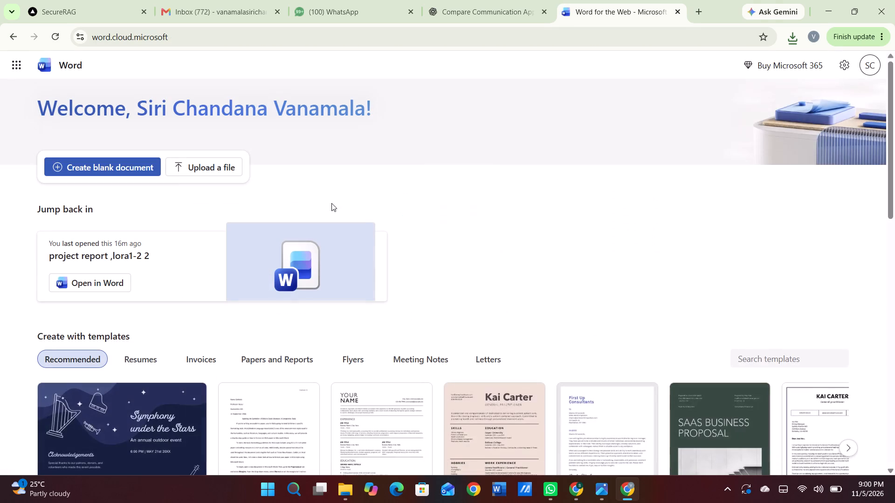
pyautogui.click(108, 284)
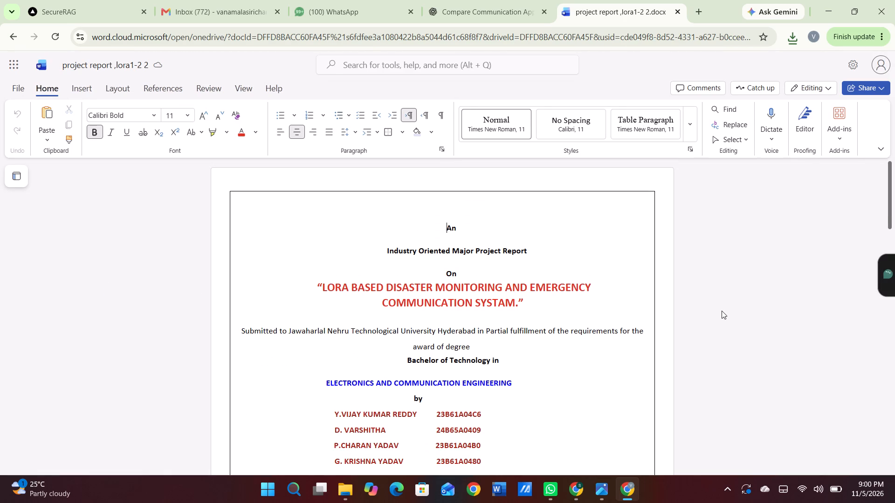
# Skim the report's front matter from the title page through the acknowledgement and certificate to the abstract.
pyautogui.scroll(-14, 722, 311)
pyautogui.scroll(1, 722, 311)
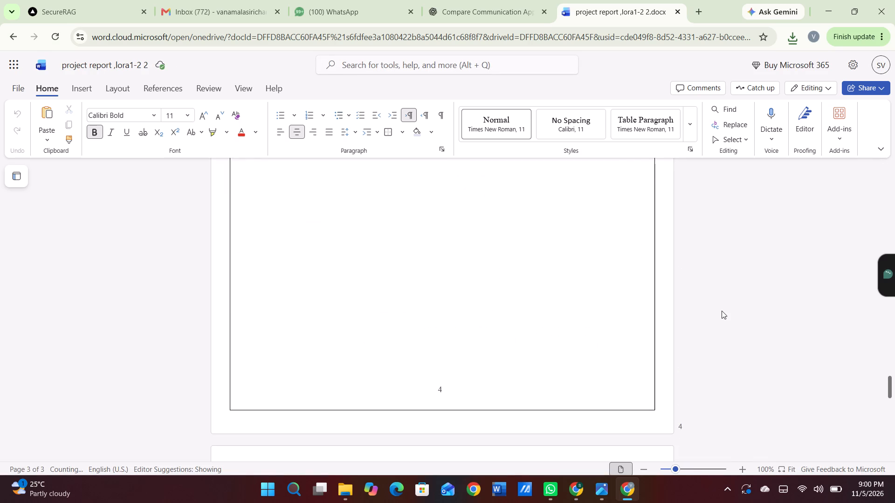
pyautogui.scroll(3, 722, 311)
pyautogui.scroll(-3, 722, 311)
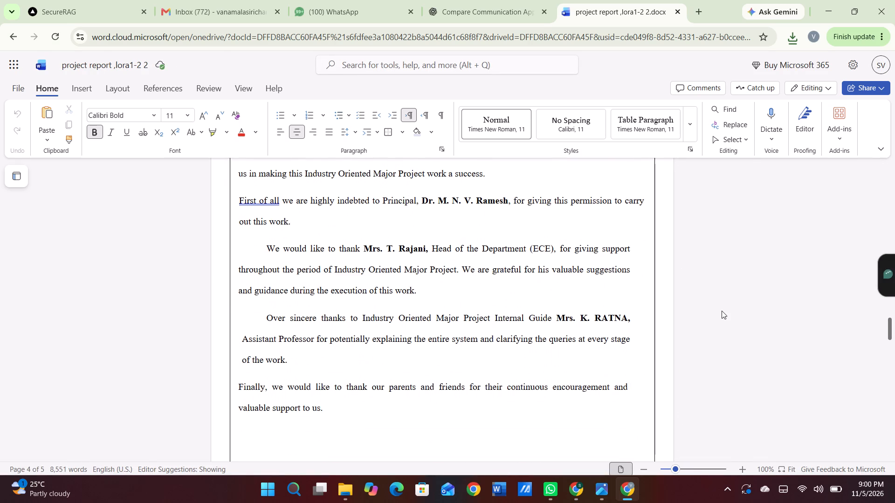
pyautogui.scroll(-8, 722, 311)
pyautogui.scroll(1, 722, 311)
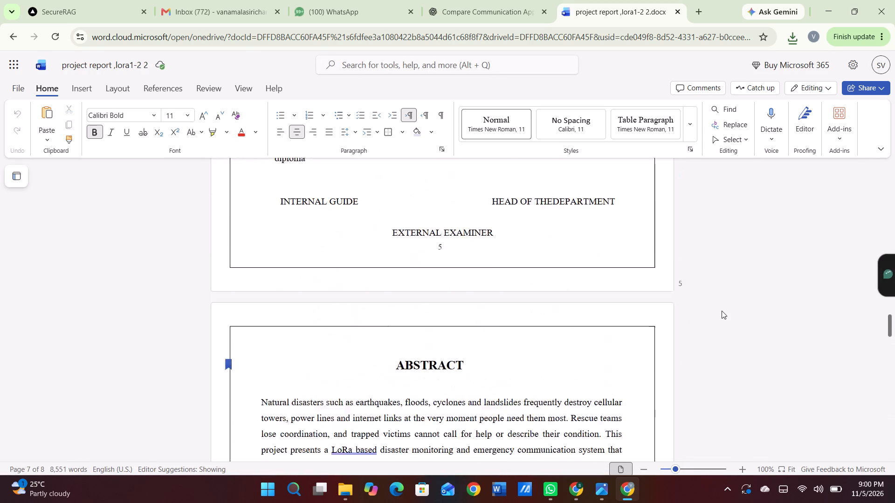
# Skim the report's chapters from the introduction through the conclusion to the final pages, checking content and page layout.
pyautogui.scroll(-17, 722, 311)
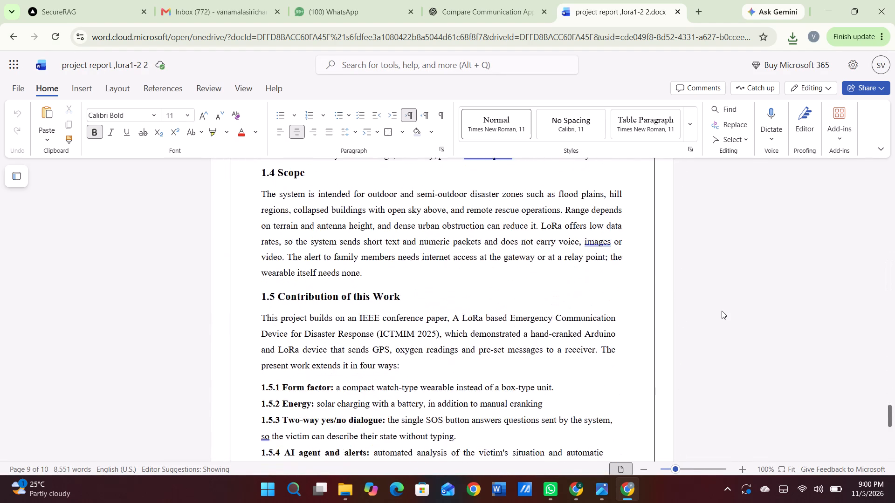
pyautogui.scroll(-7, 722, 311)
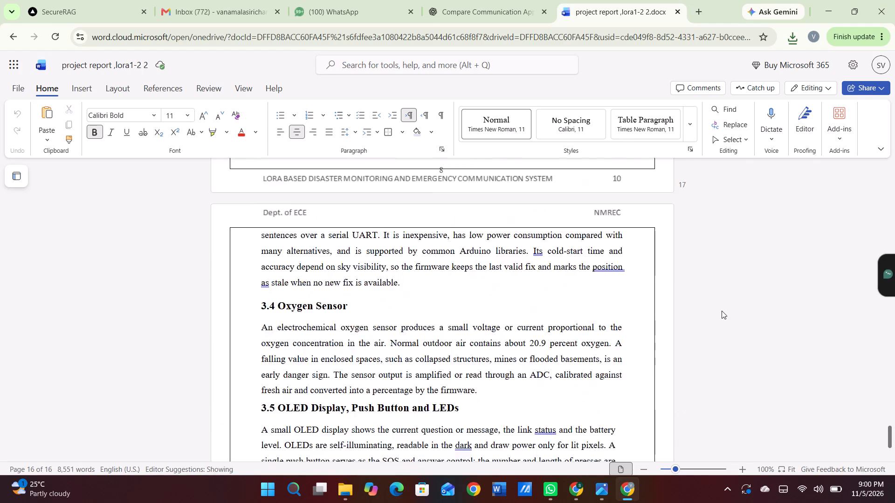
pyautogui.scroll(-2, 722, 311)
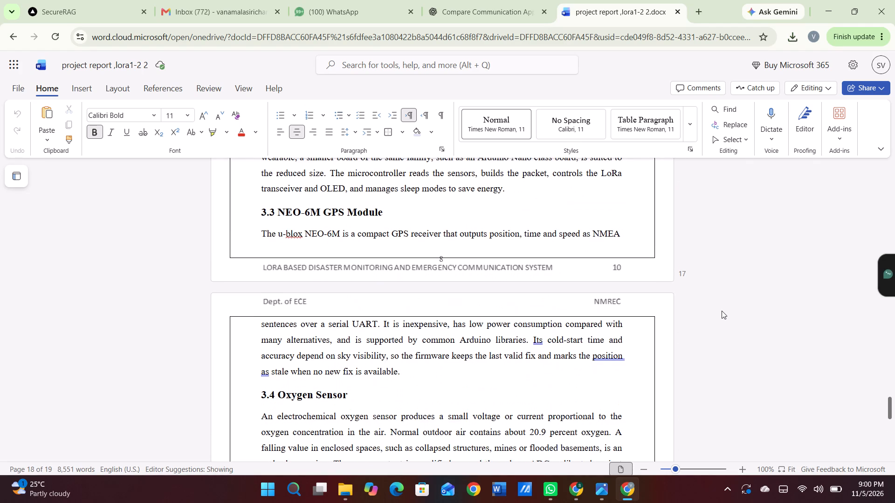
pyautogui.scroll(-6, 722, 311)
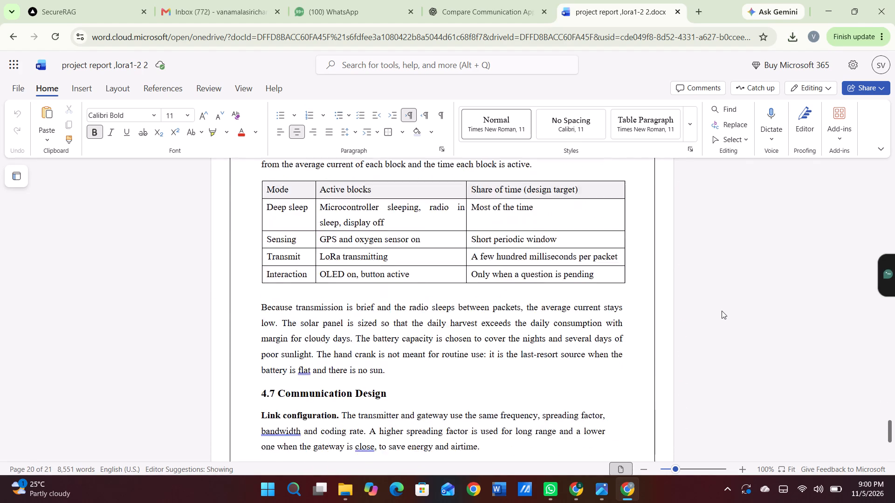
pyautogui.scroll(-6, 722, 311)
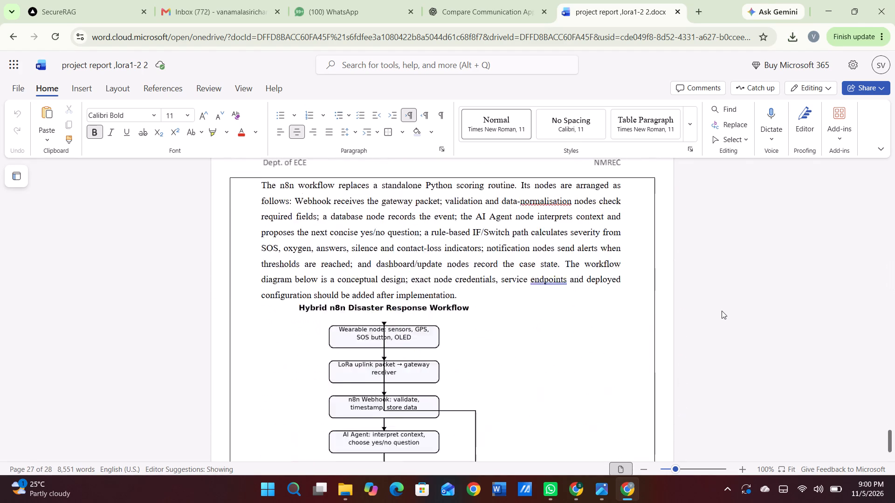
pyautogui.scroll(-6, 722, 311)
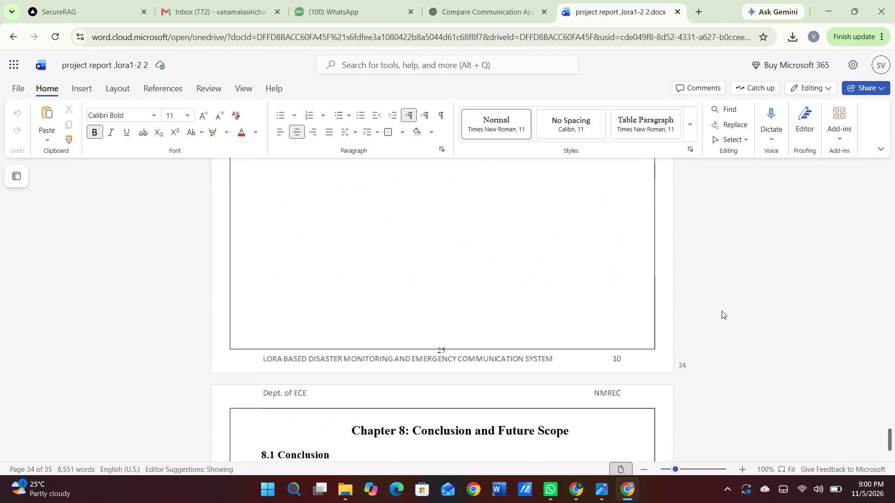
pyautogui.scroll(-7, 722, 311)
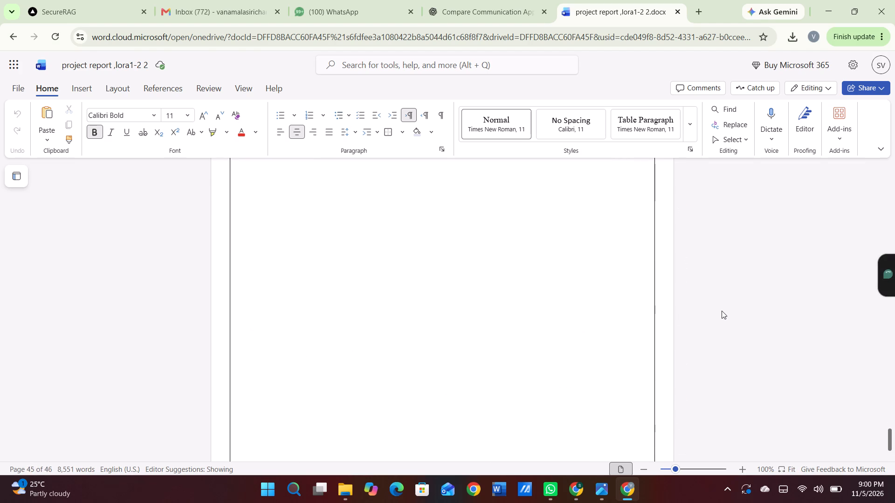
# In the acknowledgement, change the Head of the Department's initial to D, remove the space before the surname and save the document.
pyautogui.scroll(16, 722, 311)
pyautogui.scroll(8, 722, 311)
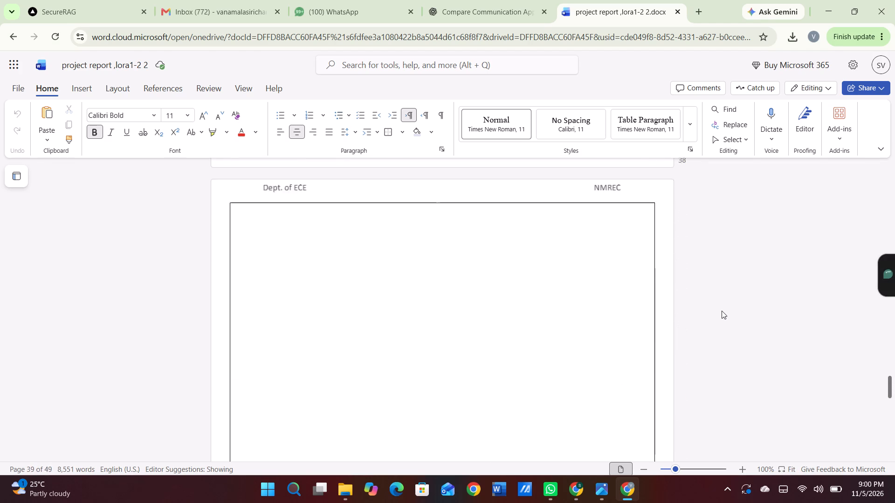
pyautogui.scroll(20, 722, 311)
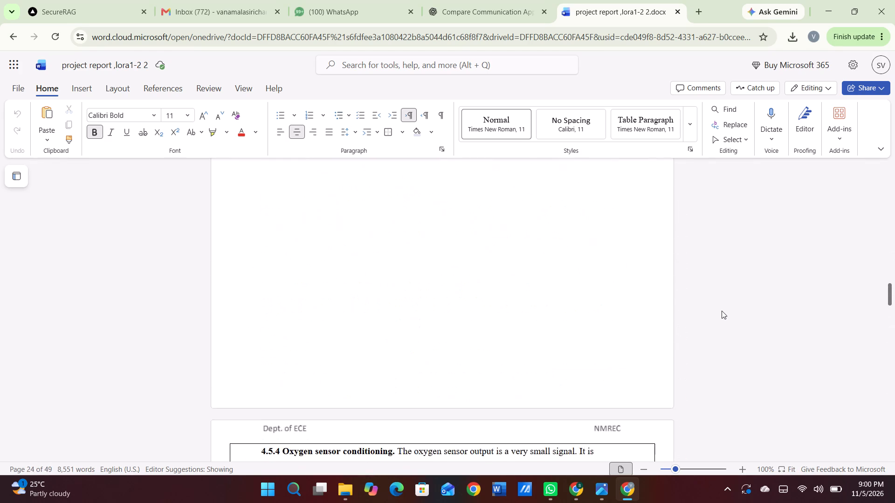
pyautogui.scroll(13, 722, 311)
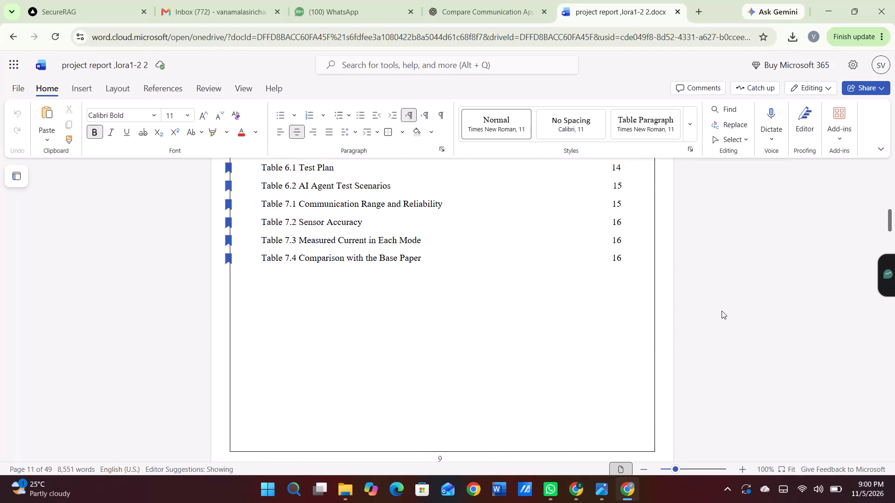
pyautogui.scroll(7, 722, 311)
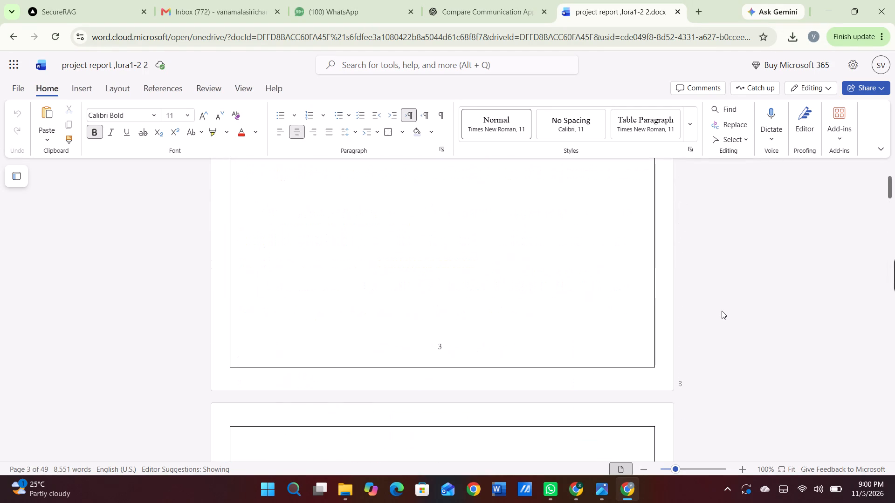
pyautogui.scroll(2, 722, 311)
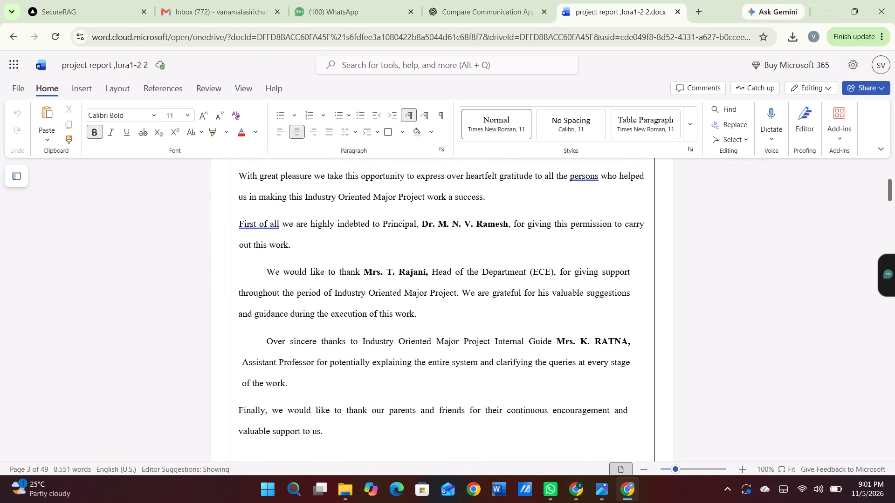
pyautogui.click(392, 270)
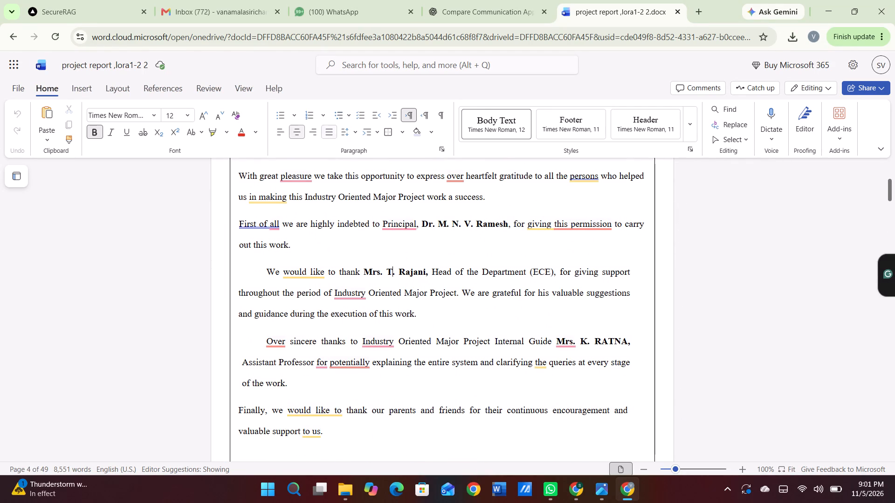
pyautogui.press('BackSpace')
pyautogui.press('d')
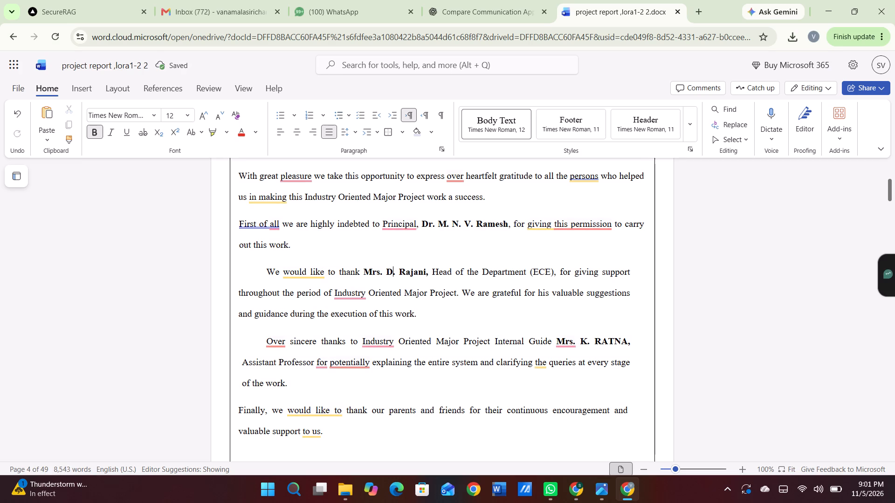
pyautogui.click(397, 274)
pyautogui.press('Right')
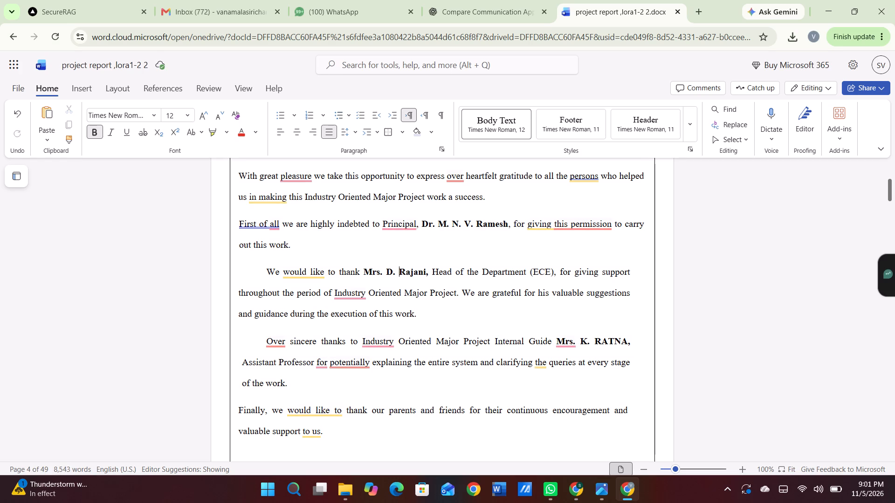
pyautogui.press('BackSpace')
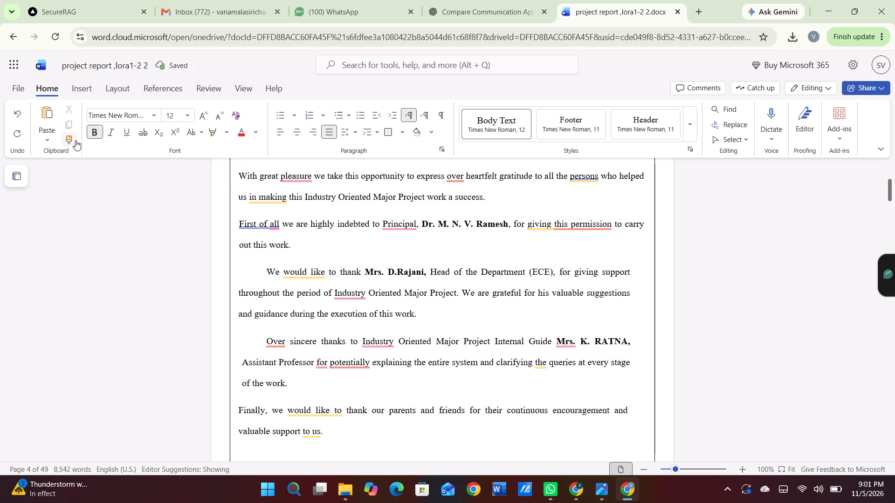
pyautogui.hotkey('ctrl', 's')
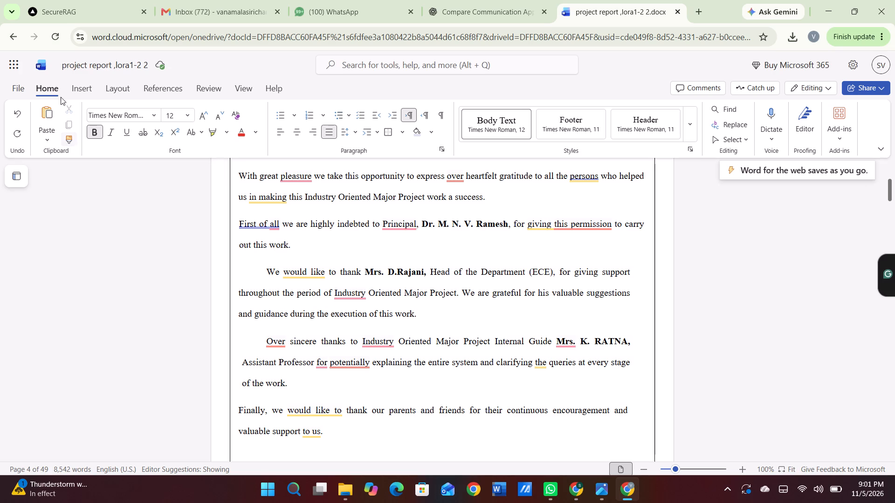
# Export the corrected report as a PDF and download it.
pyautogui.click(14, 86)
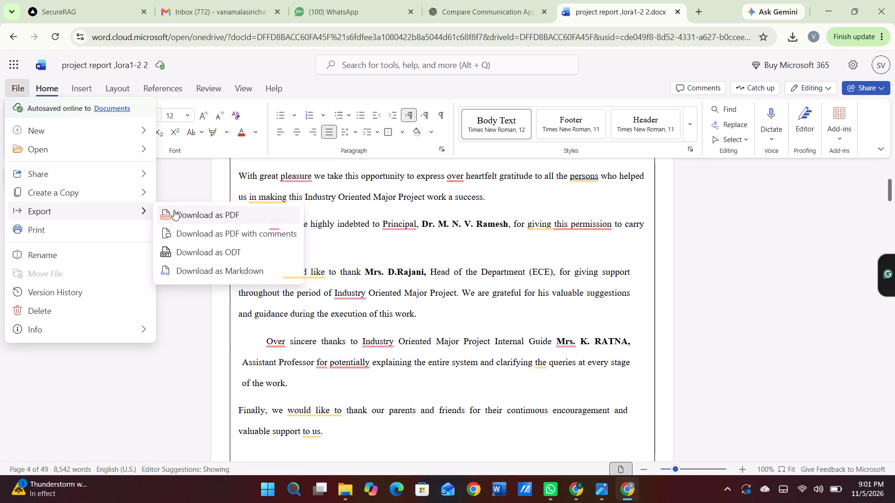
pyautogui.click(187, 214)
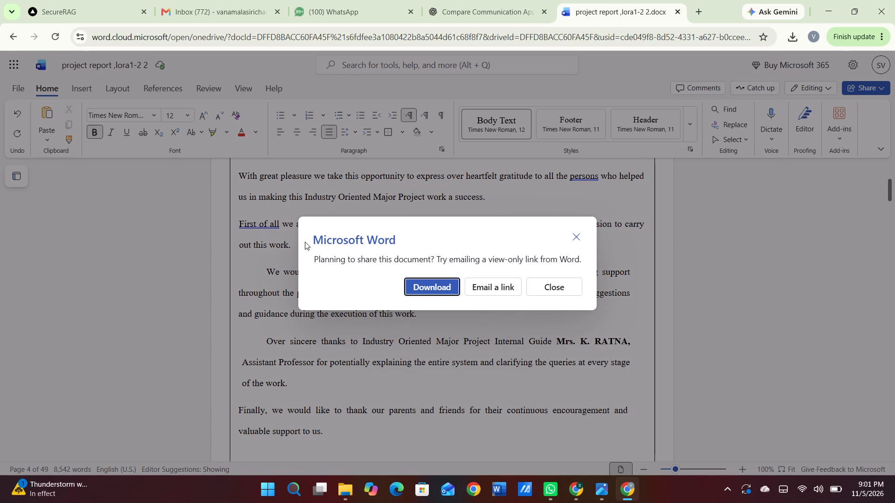
pyautogui.click(428, 279)
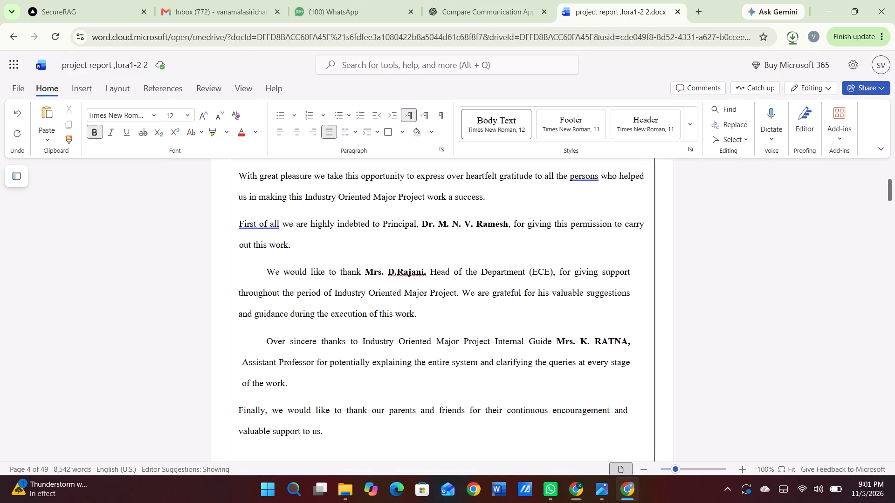
# Skim the Word report from the acknowledgement and contents list through Chapter 5, checking text, figures, tables and page layout.
pyautogui.scroll(-7, 591, 313)
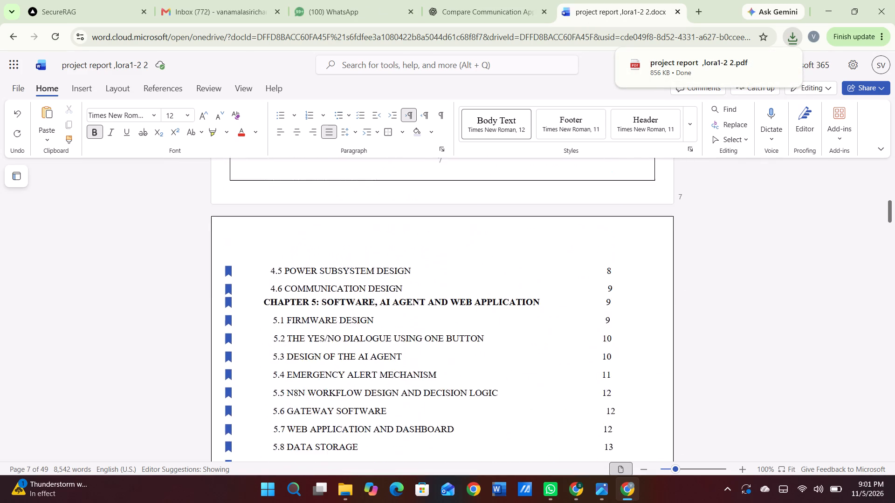
pyautogui.scroll(-8, 591, 313)
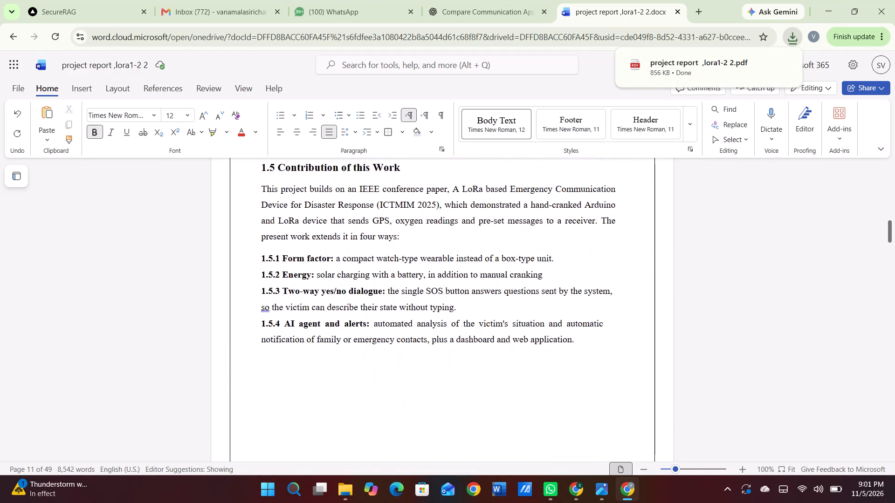
pyautogui.scroll(-6, 591, 313)
pyautogui.scroll(1, 591, 313)
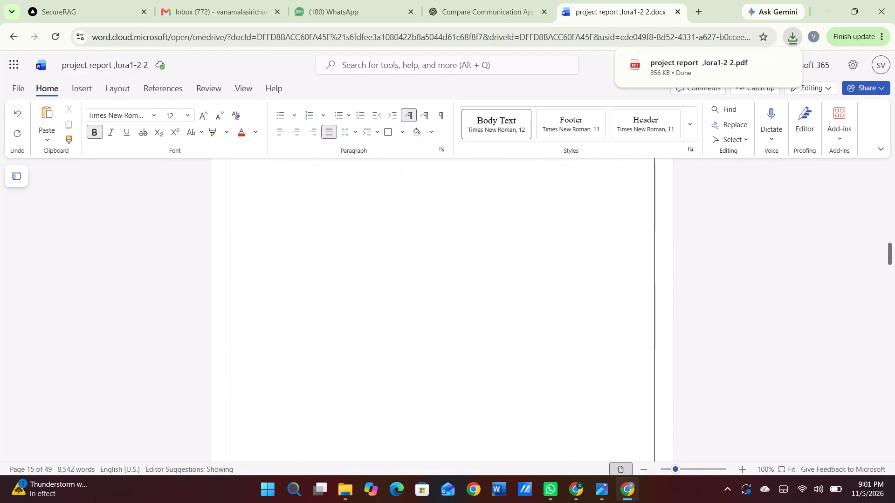
pyautogui.scroll(1, 591, 313)
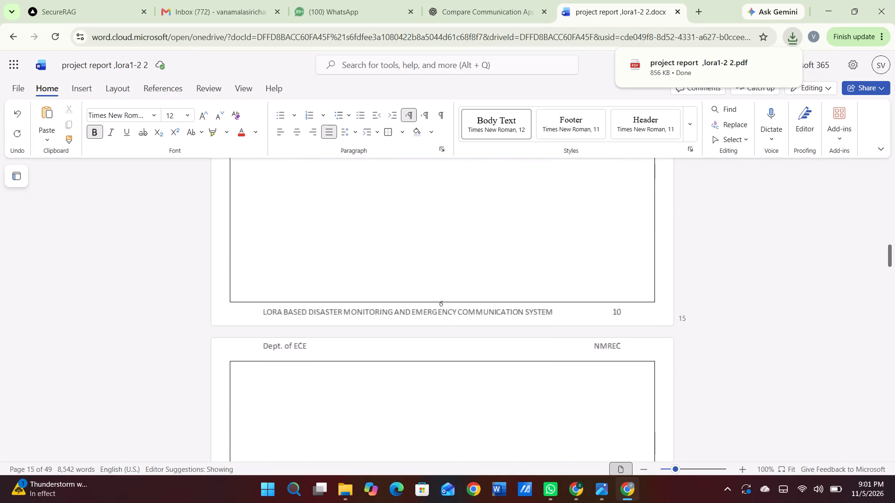
pyautogui.scroll(-4, 591, 313)
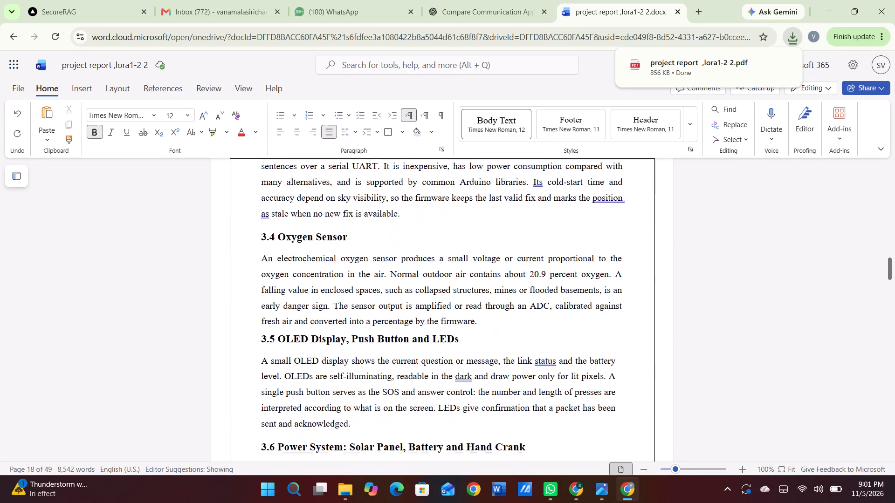
pyautogui.scroll(-4, 591, 313)
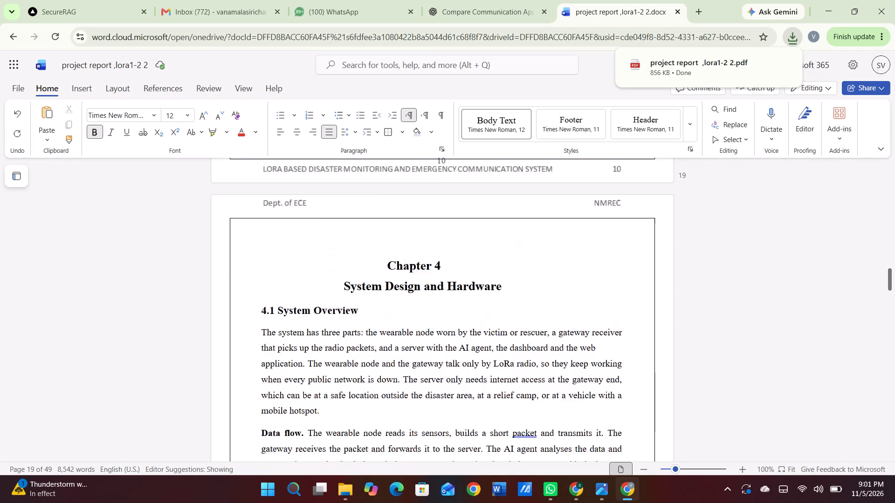
pyautogui.scroll(-1, 591, 313)
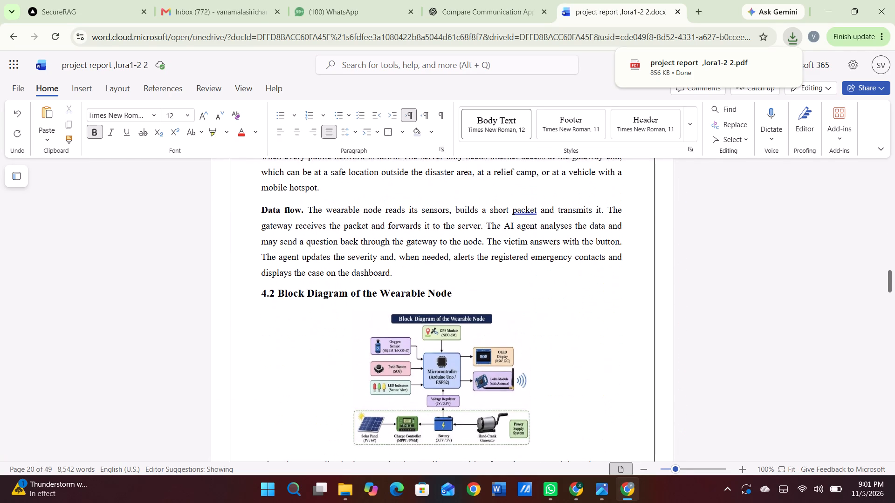
pyautogui.scroll(-5, 591, 313)
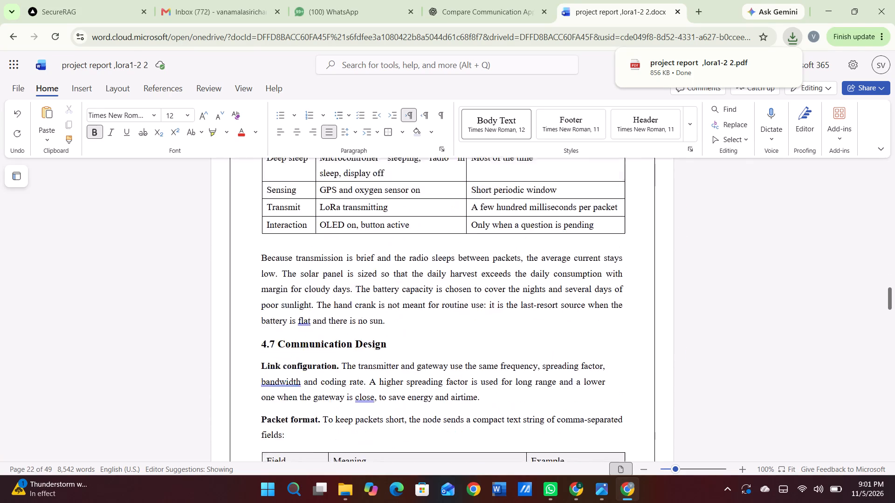
pyautogui.scroll(-5, 591, 313)
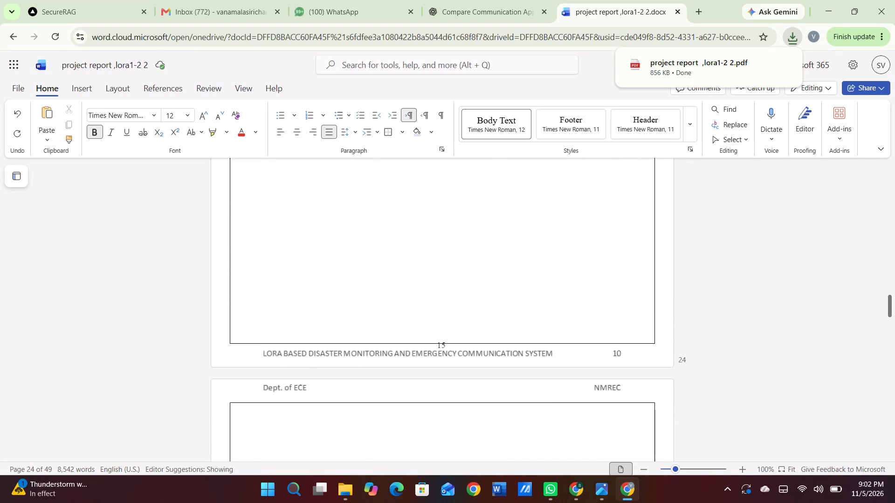
pyautogui.scroll(-3, 591, 313)
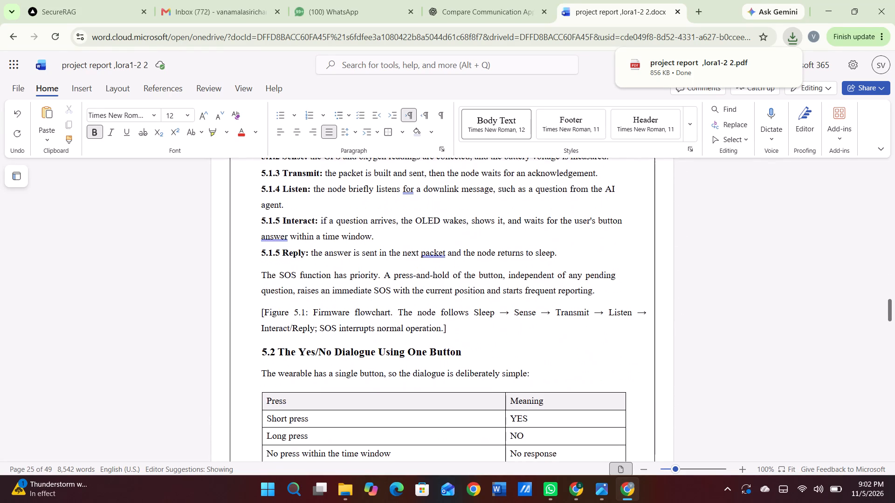
pyautogui.scroll(-4, 591, 313)
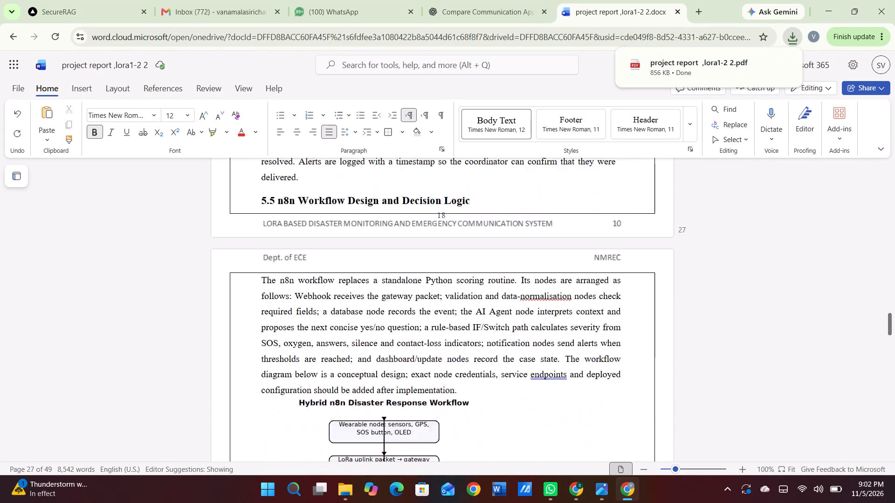
pyautogui.scroll(-4, 591, 313)
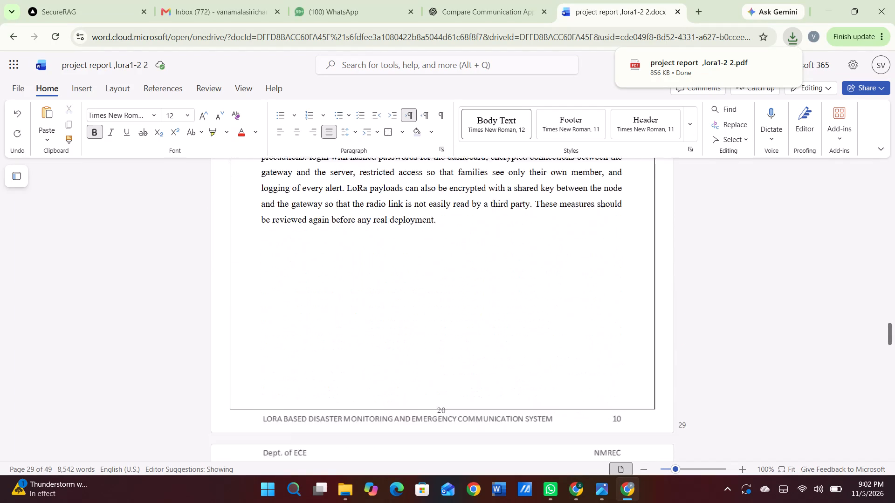
# Skim the rest of the Word report from Chapter 6 through the conclusion, references and appendix towards the final pages.
pyautogui.scroll(-5, 591, 313)
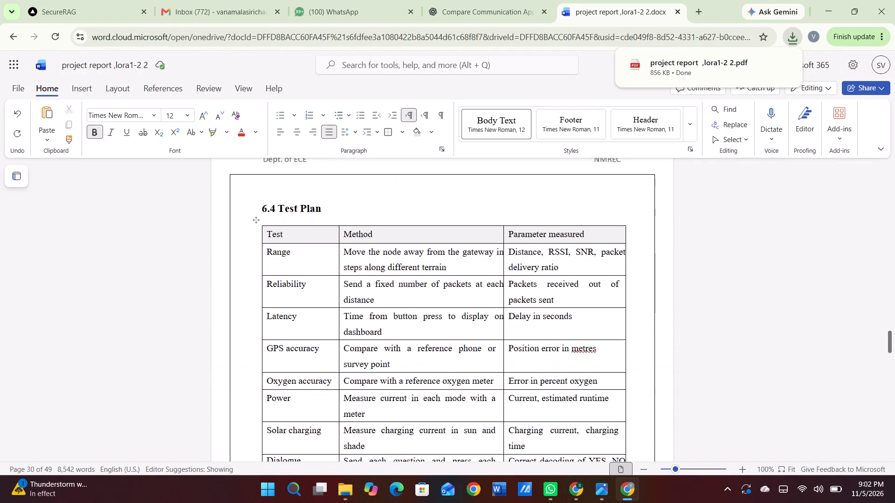
pyautogui.scroll(-4, 591, 313)
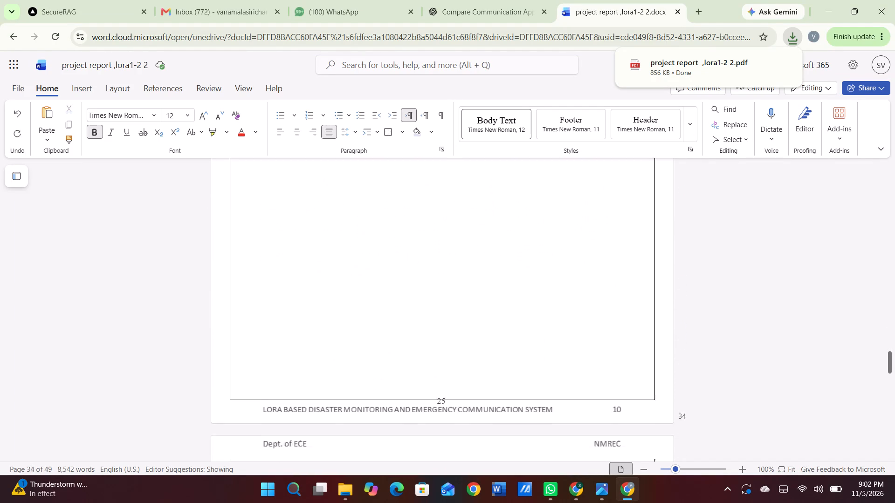
pyautogui.scroll(-1, 591, 313)
pyautogui.scroll(1, 591, 313)
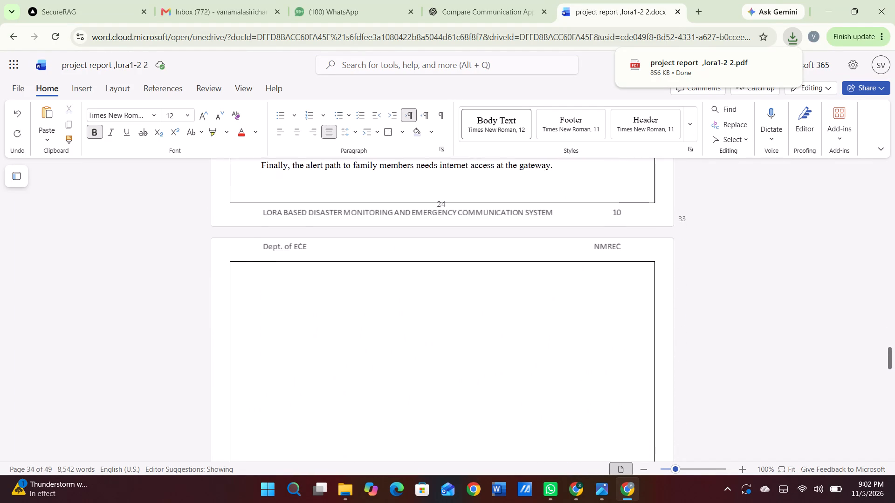
pyautogui.scroll(-3, 591, 313)
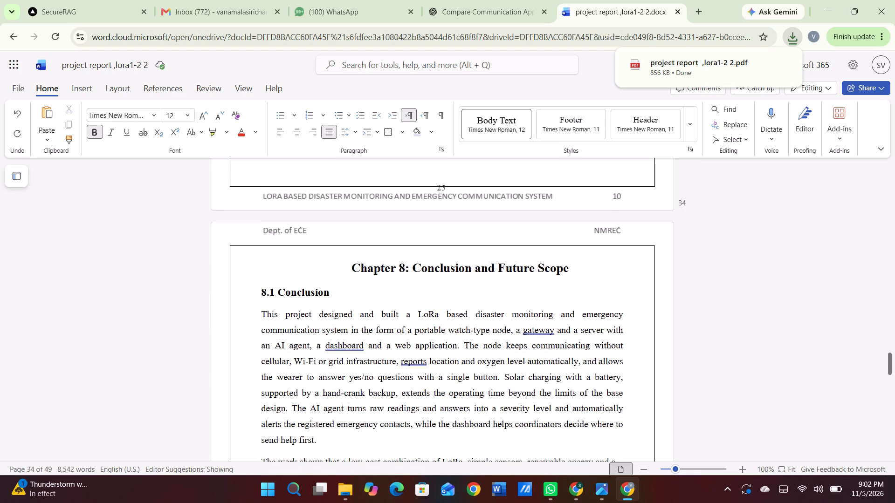
pyautogui.scroll(-2, 591, 313)
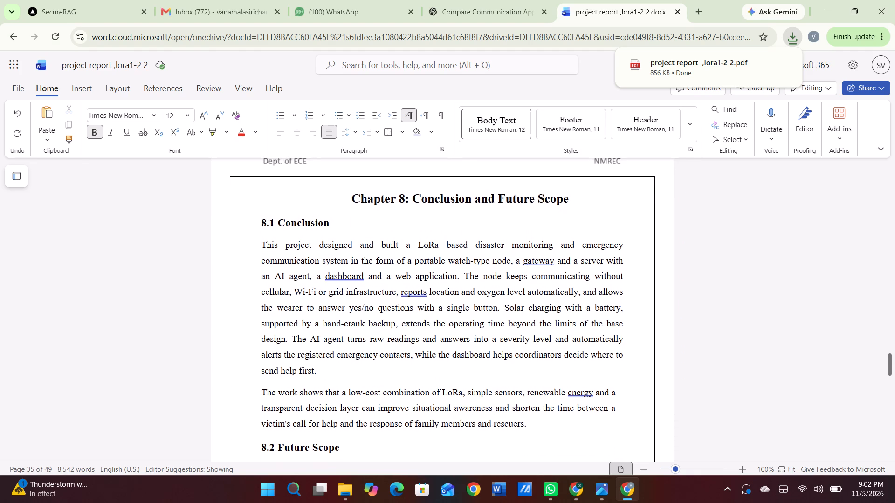
pyautogui.scroll(-5, 591, 313)
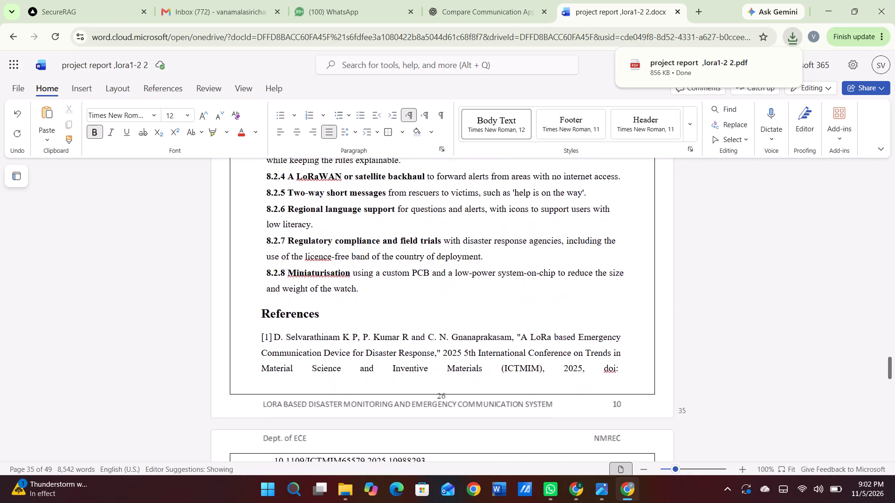
pyautogui.scroll(-5, 591, 313)
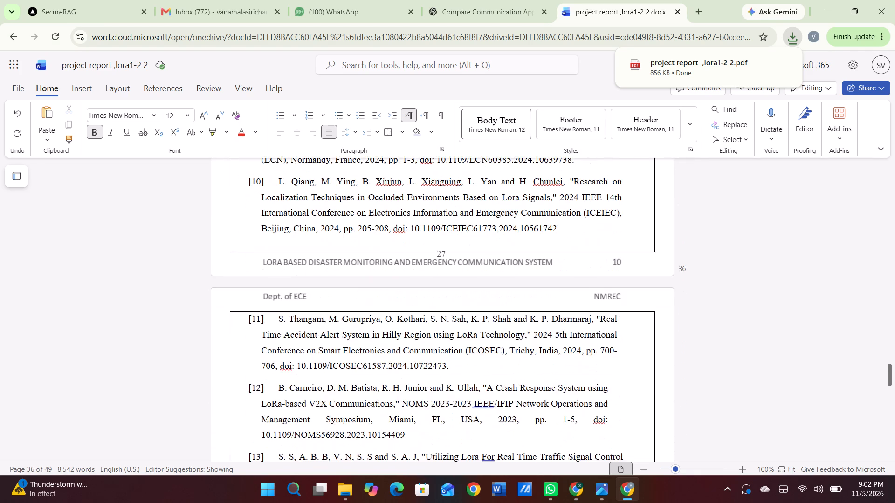
pyautogui.scroll(-6, 591, 313)
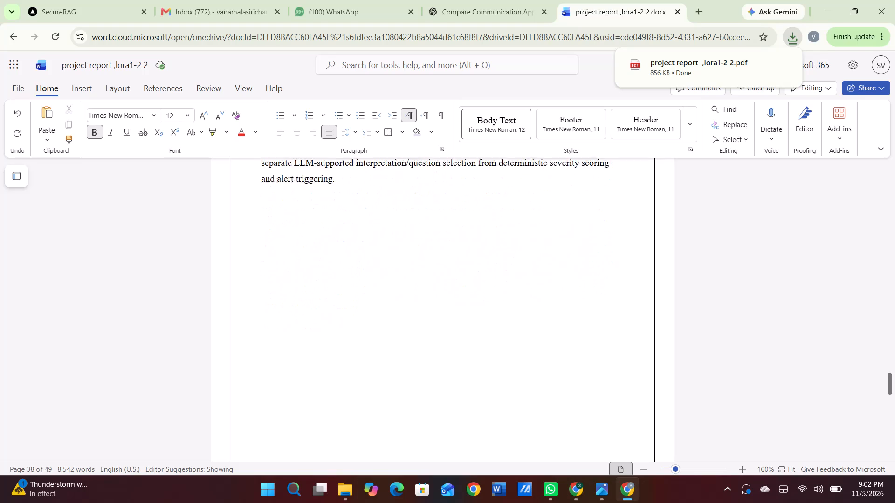
pyautogui.scroll(-8, 591, 313)
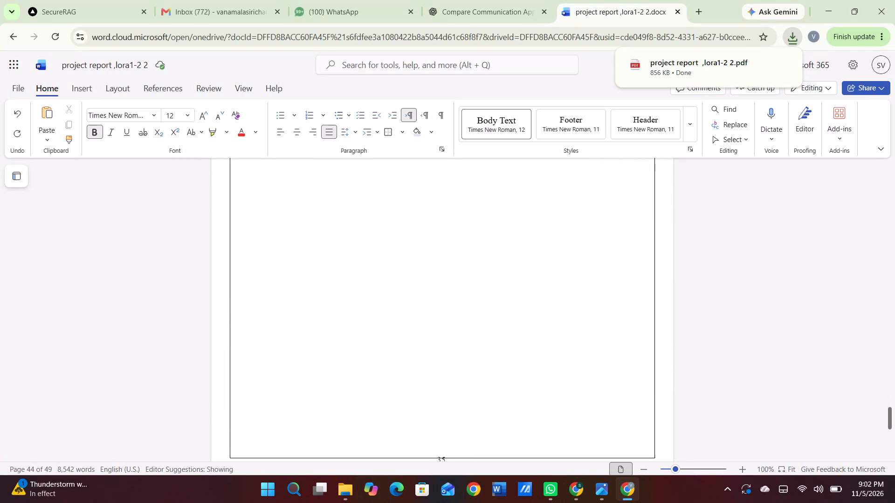
# Open the downloaded PDF of the project report and skim it from the acknowledgement through all chapters to the last page.
pyautogui.click(672, 70)
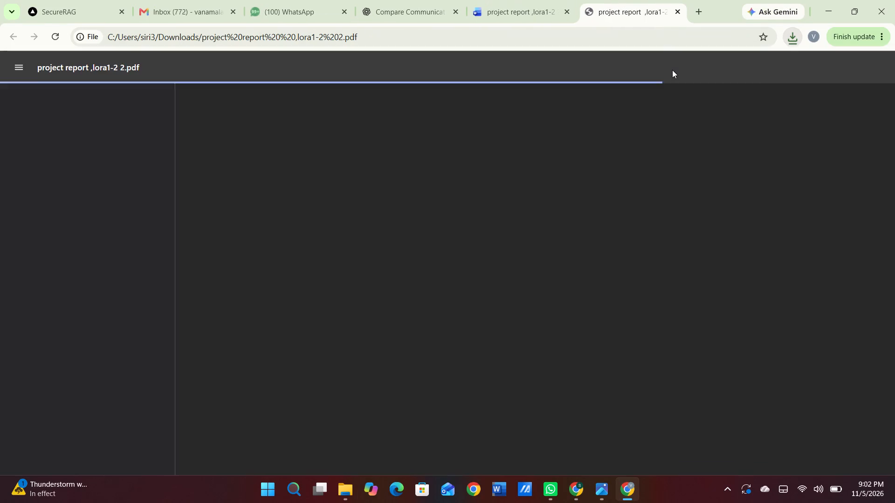
pyautogui.scroll(-9, 617, 171)
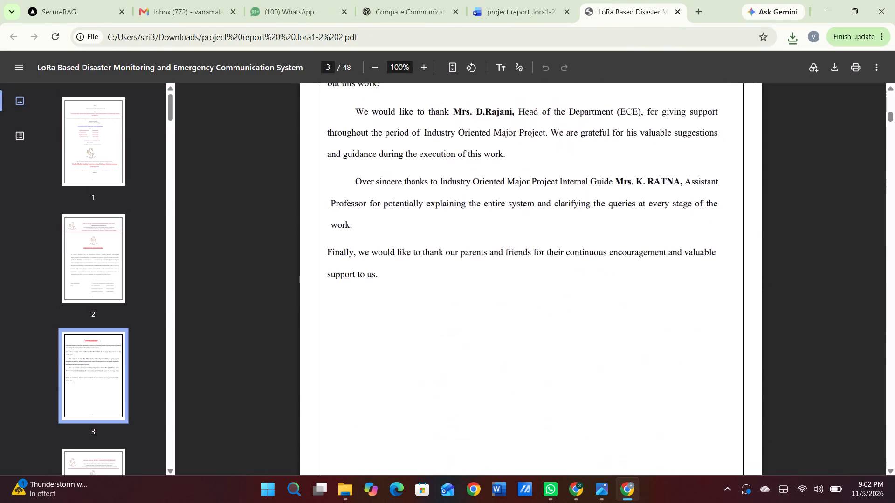
pyautogui.scroll(-15, 617, 171)
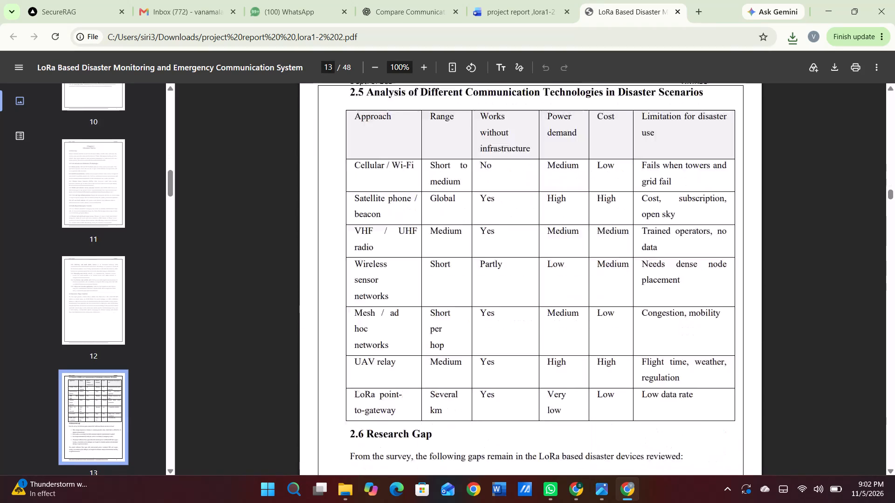
pyautogui.scroll(-4, 617, 171)
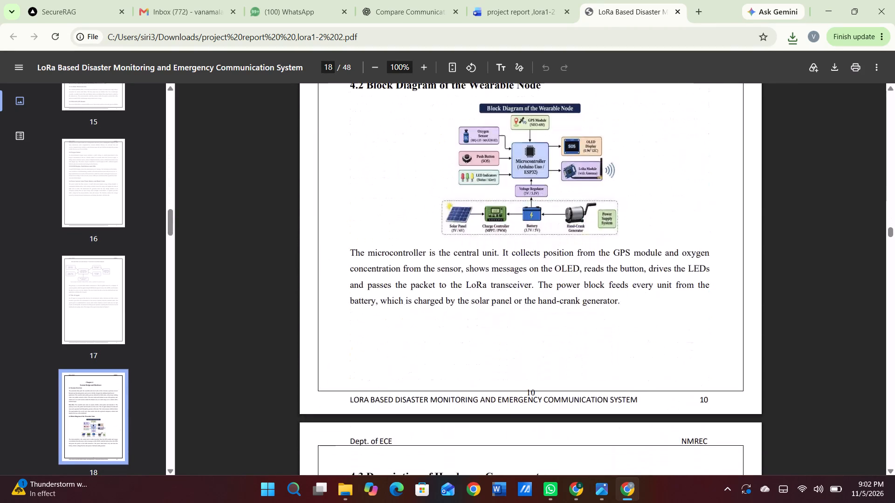
pyautogui.scroll(-5, 617, 171)
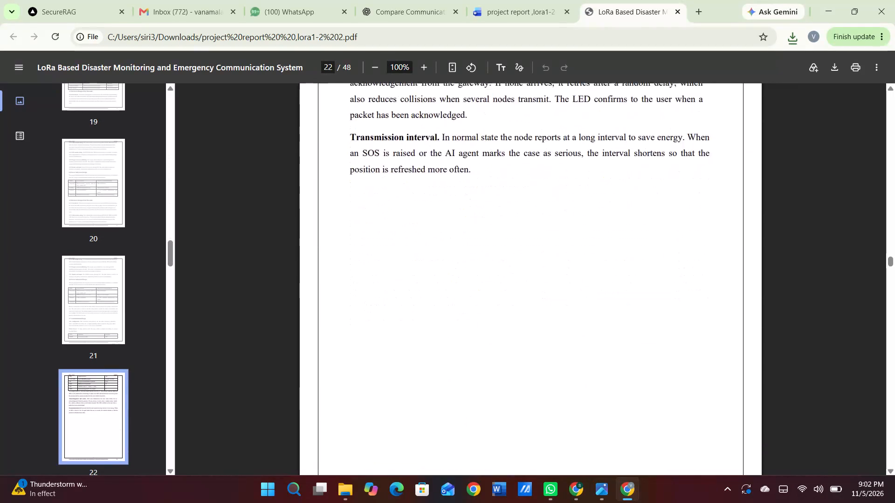
pyautogui.scroll(-9, 617, 171)
pyautogui.scroll(1, 617, 171)
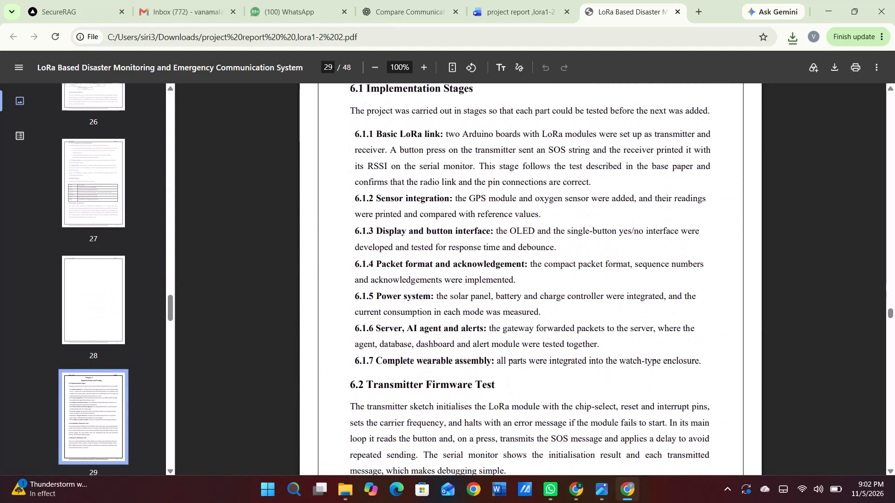
pyautogui.scroll(1, 617, 171)
pyautogui.scroll(-8, 617, 171)
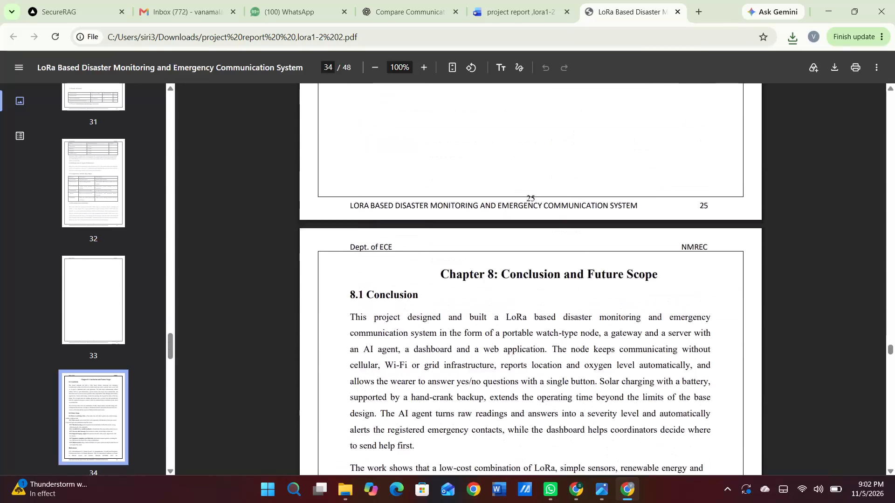
pyautogui.scroll(-9, 617, 171)
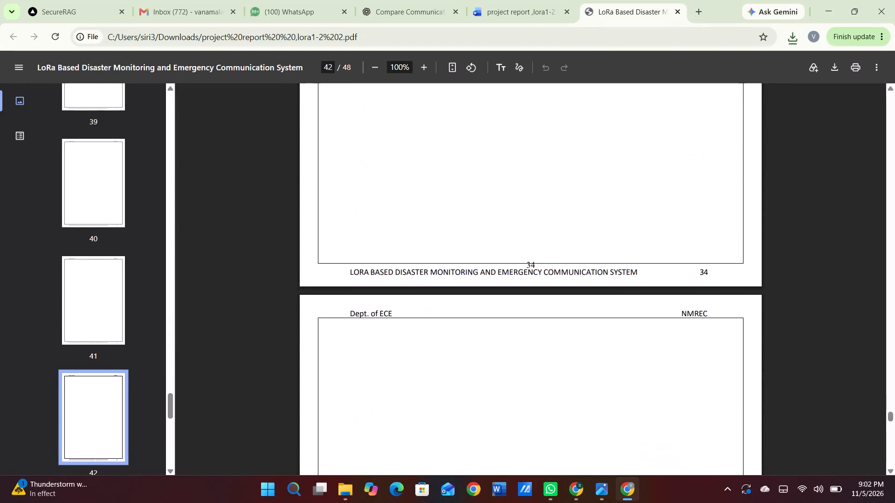
pyautogui.scroll(-9, 617, 171)
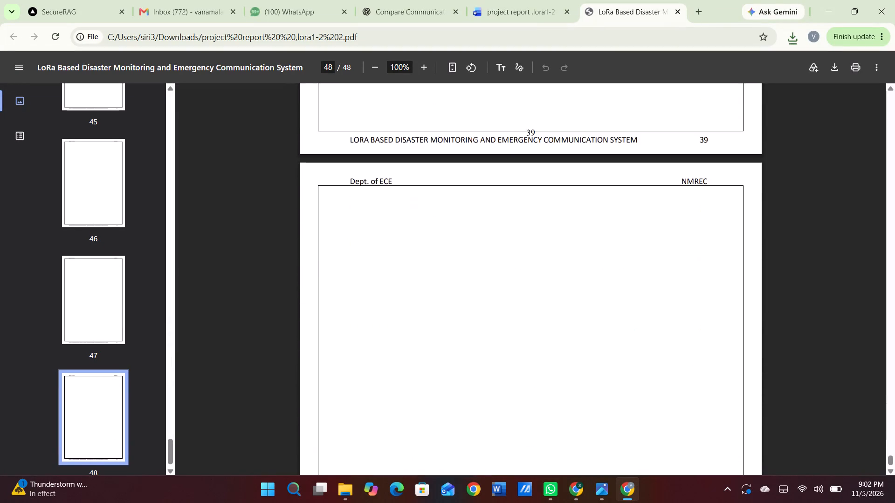
# Go back through the PDF's closing pages and examine where the appendix ends and which pages follow it.
pyautogui.scroll(12, 617, 171)
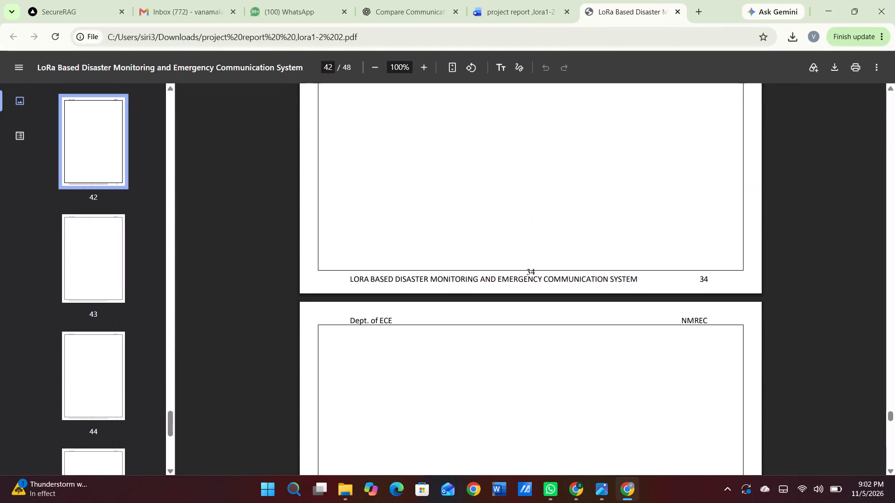
pyautogui.scroll(6, 617, 171)
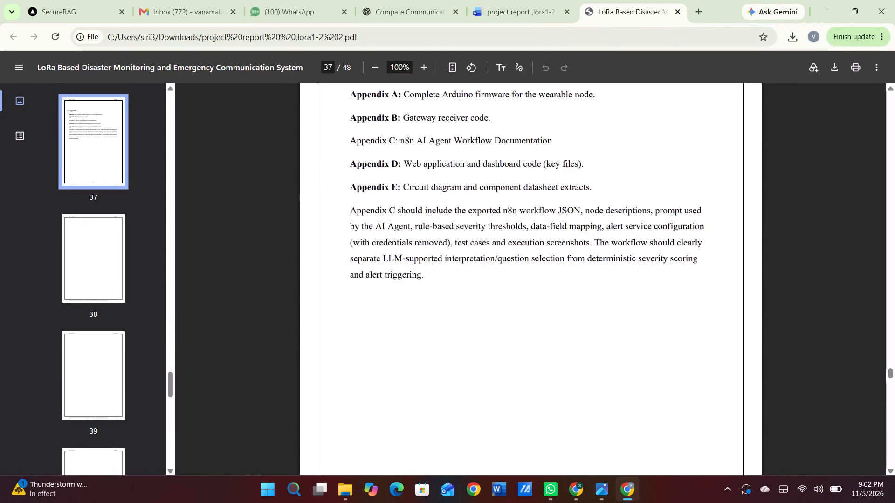
pyautogui.scroll(2, 617, 171)
pyautogui.scroll(-4, 617, 171)
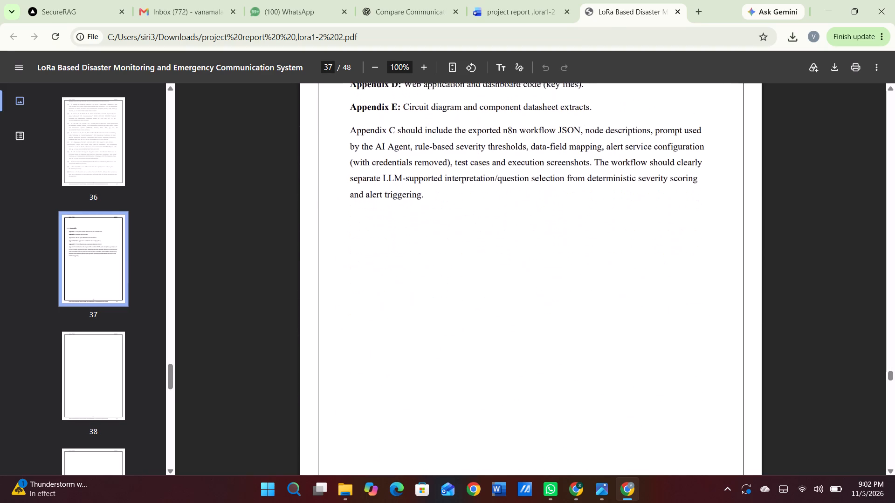
pyautogui.scroll(-2, 617, 171)
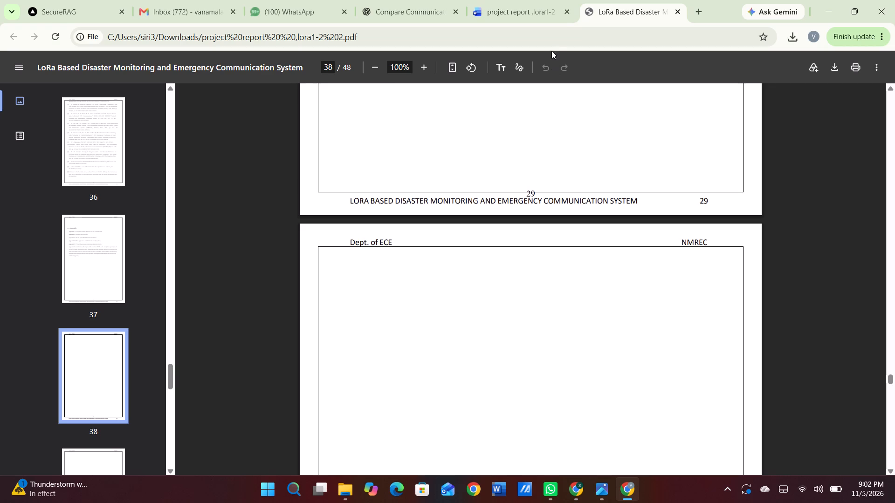
# Close the project report's Word document, leaving the PDF open.
pyautogui.click(568, 14)
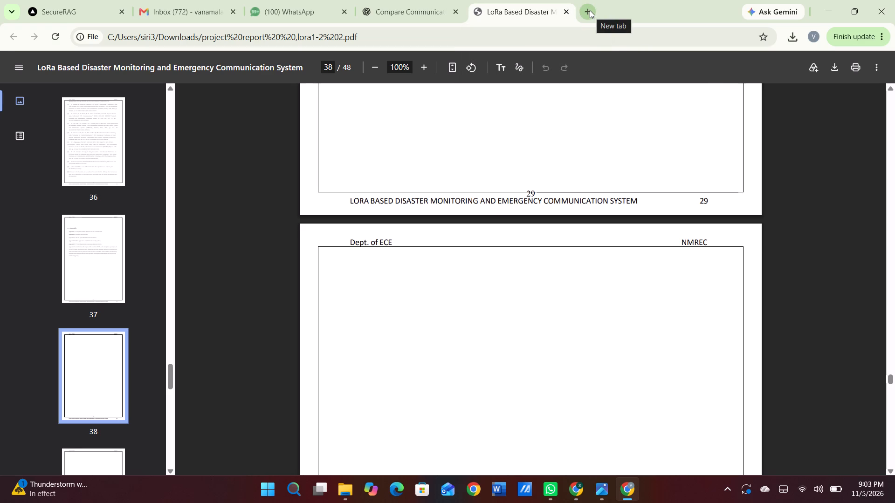
# Go back through the PDF to its front pages and review the cover, declaration and acknowledgement.
pyautogui.scroll(14, 557, 196)
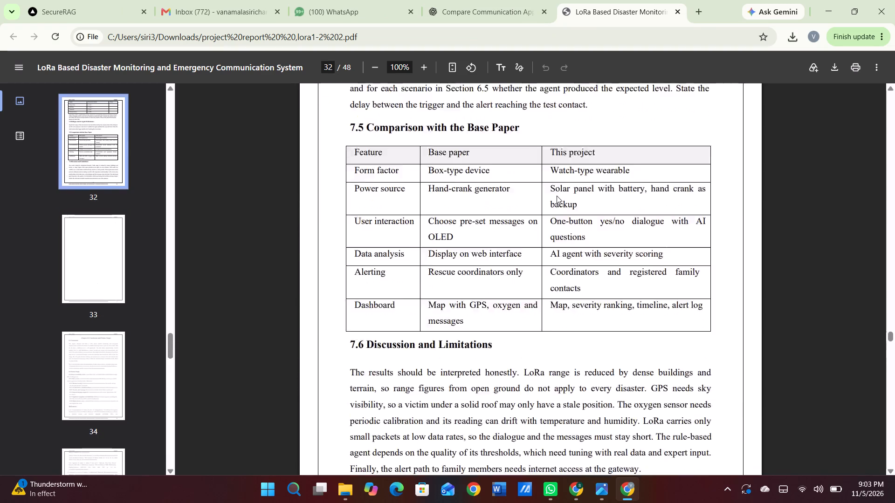
pyautogui.scroll(19, 557, 196)
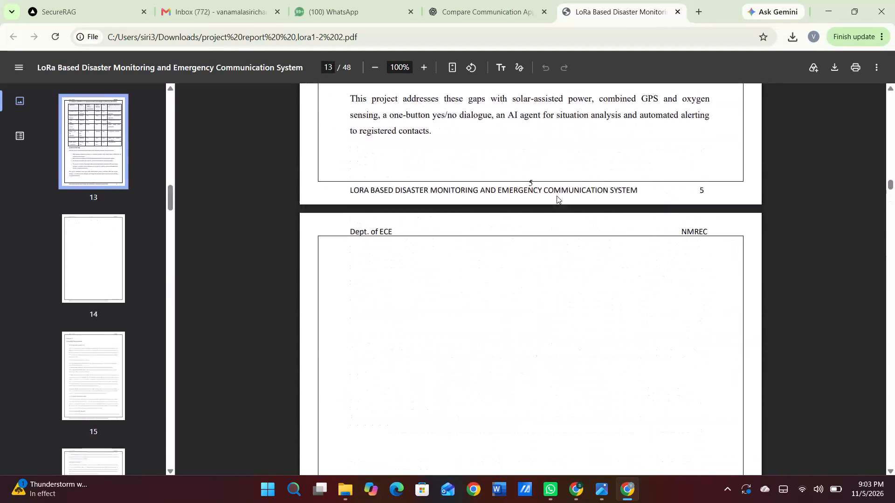
pyautogui.scroll(14, 557, 196)
pyautogui.scroll(-3, 557, 196)
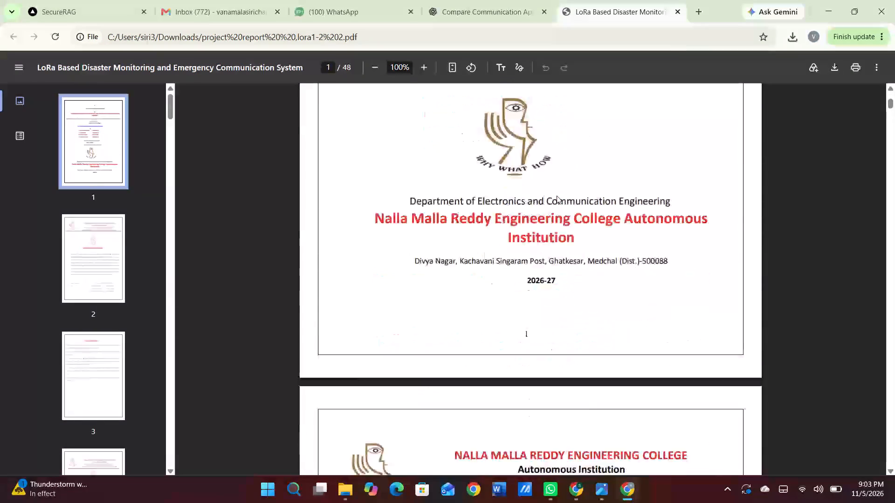
pyautogui.scroll(-7, 557, 196)
pyautogui.scroll(1, 557, 196)
pyautogui.scroll(-2, 557, 196)
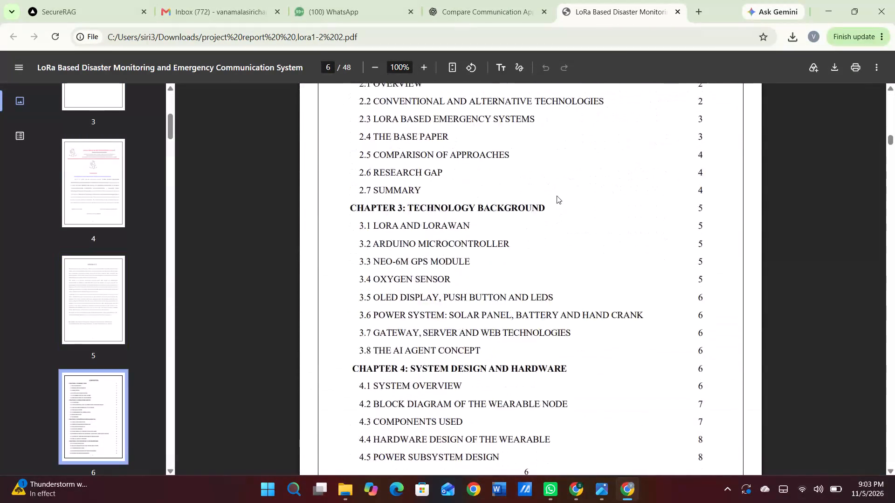
pyautogui.scroll(3, 557, 196)
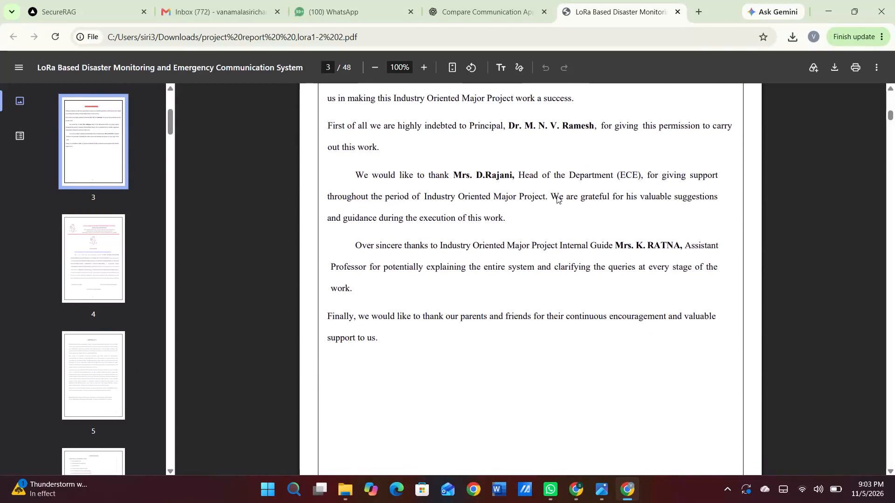
pyautogui.scroll(2, 557, 196)
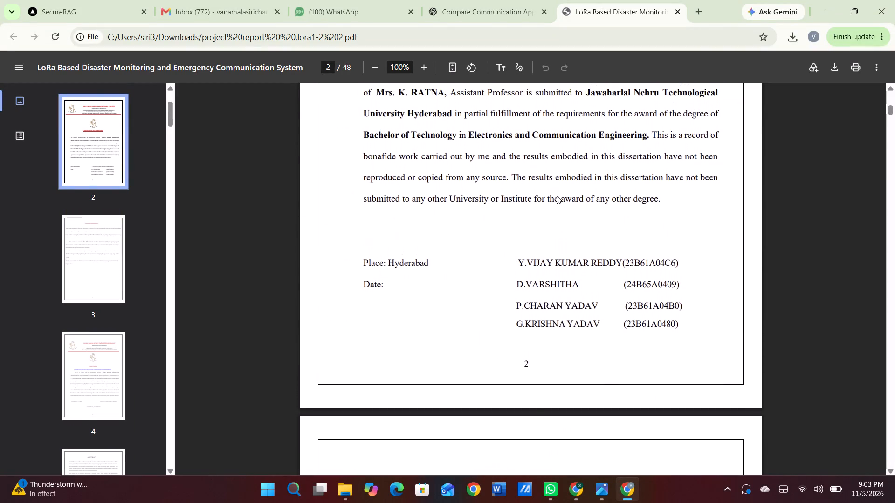
pyautogui.scroll(3, 557, 196)
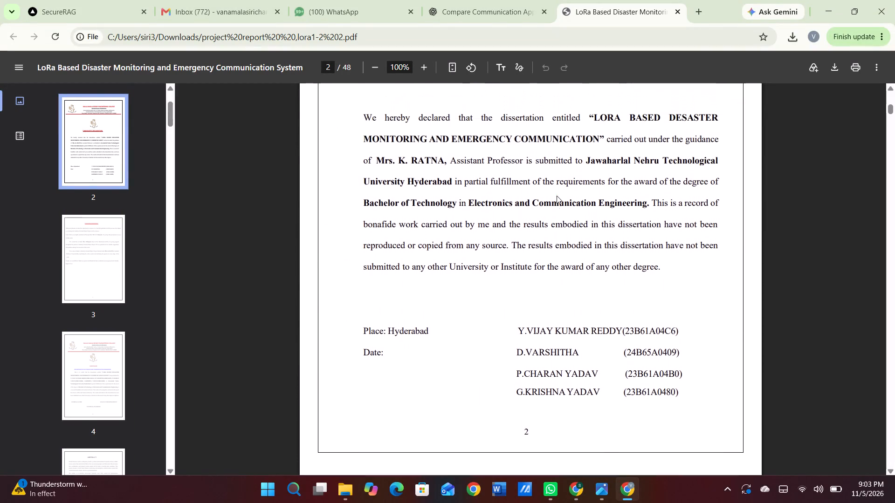
pyautogui.scroll(3, 557, 196)
# Review the PDF's abstract, contents, lists of figures and tables and Chapter 1 opening, returning past the certificate to the acknowledgement.
pyautogui.scroll(-6, 557, 196)
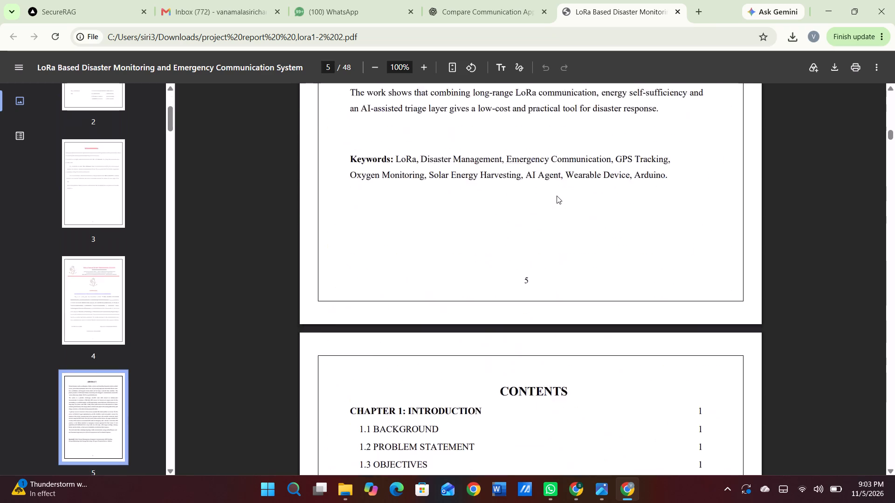
pyautogui.scroll(-4, 557, 196)
pyautogui.scroll(1, 557, 196)
pyautogui.scroll(-1, 557, 196)
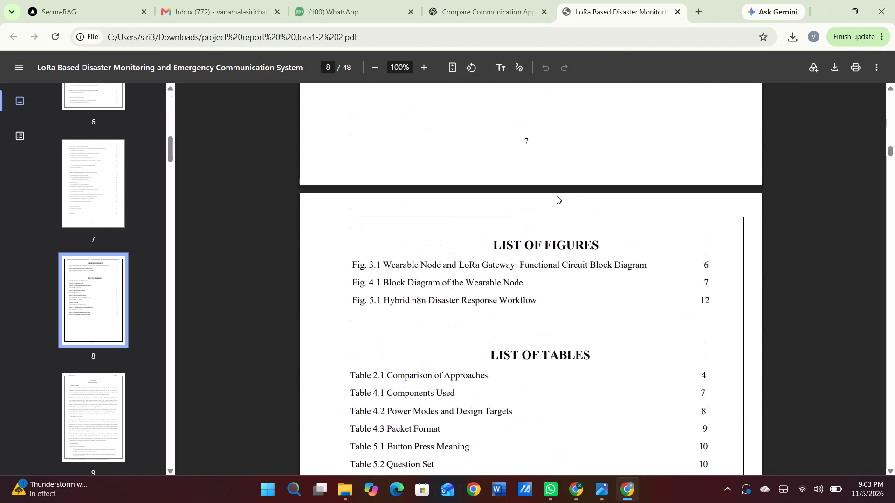
pyautogui.scroll(-5, 557, 196)
pyautogui.scroll(1, 557, 196)
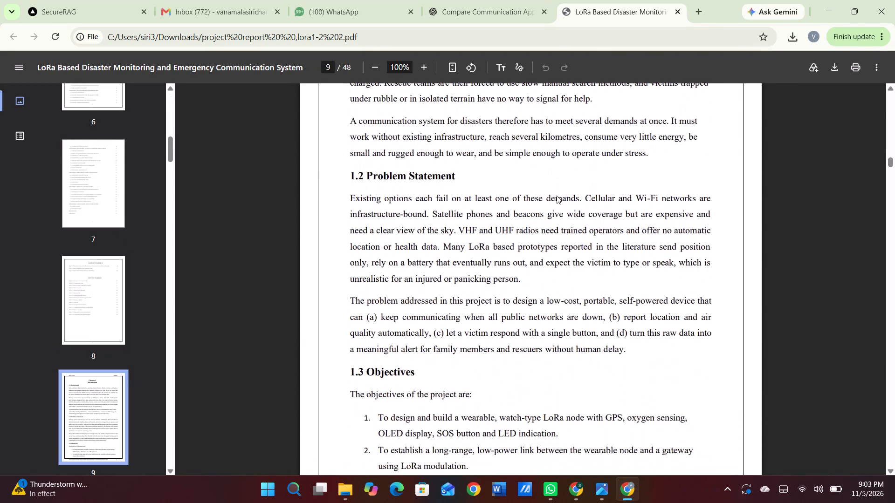
pyautogui.scroll(4, 557, 196)
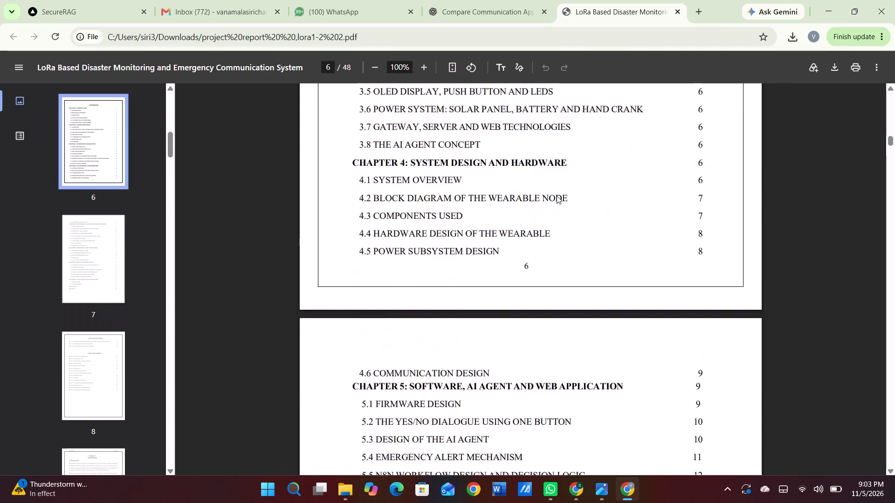
pyautogui.scroll(3, 557, 196)
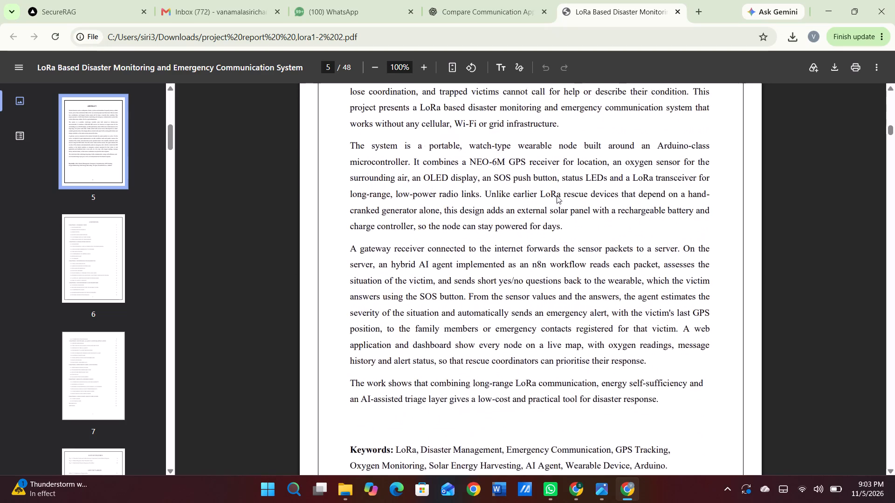
pyautogui.scroll(3, 557, 196)
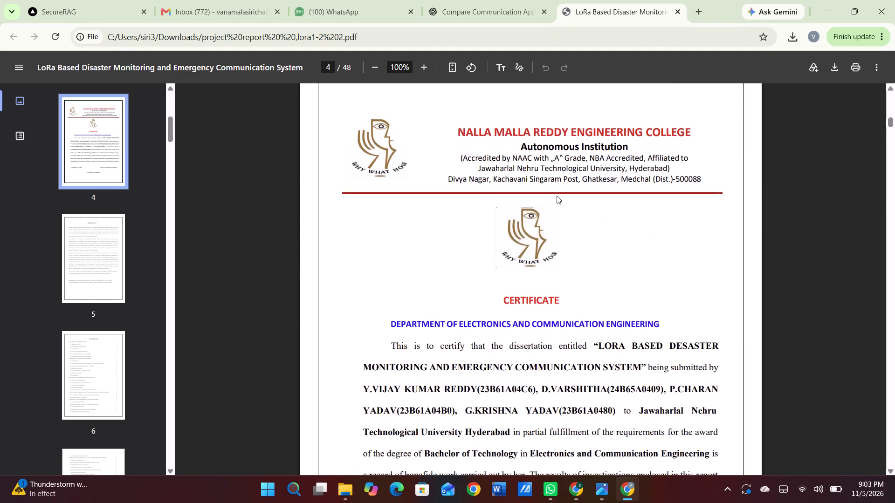
pyautogui.scroll(1, 557, 196)
pyautogui.scroll(-1, 557, 196)
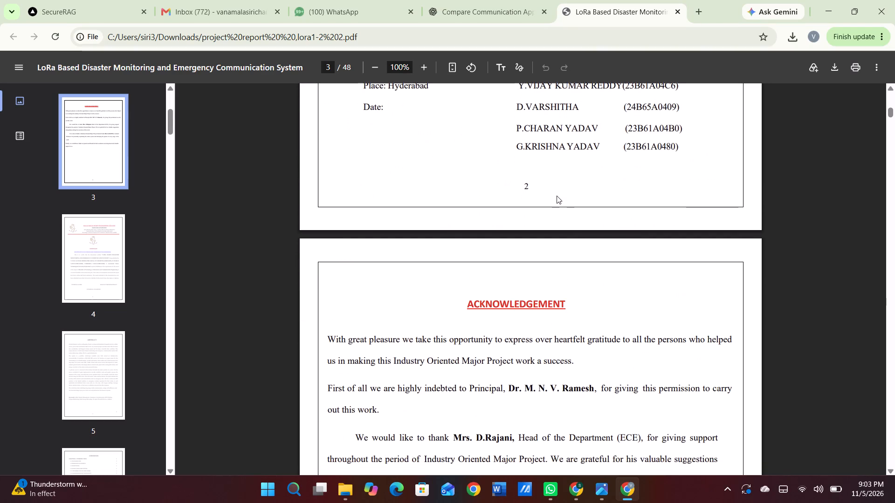
# Skim the PDF from the acknowledgement onwards and examine the page layout between the end of Chapter 4 and the start of Chapter 5.
pyautogui.scroll(-15, 557, 196)
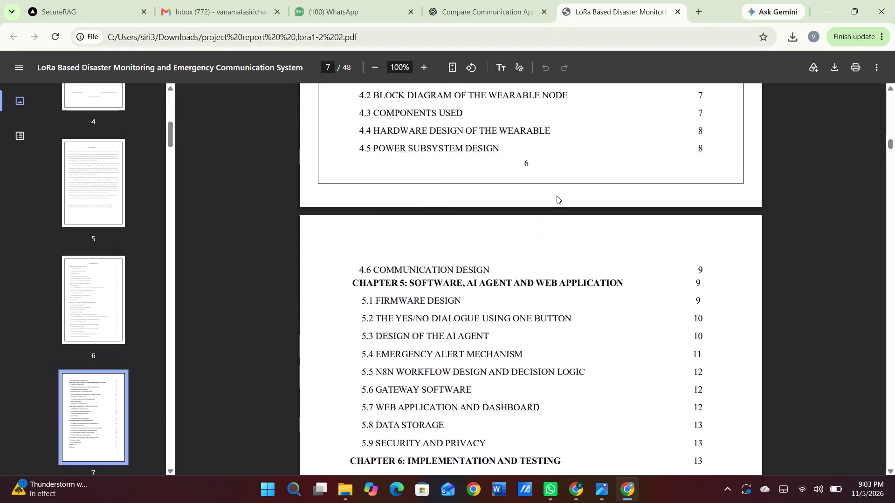
pyautogui.scroll(-12, 557, 196)
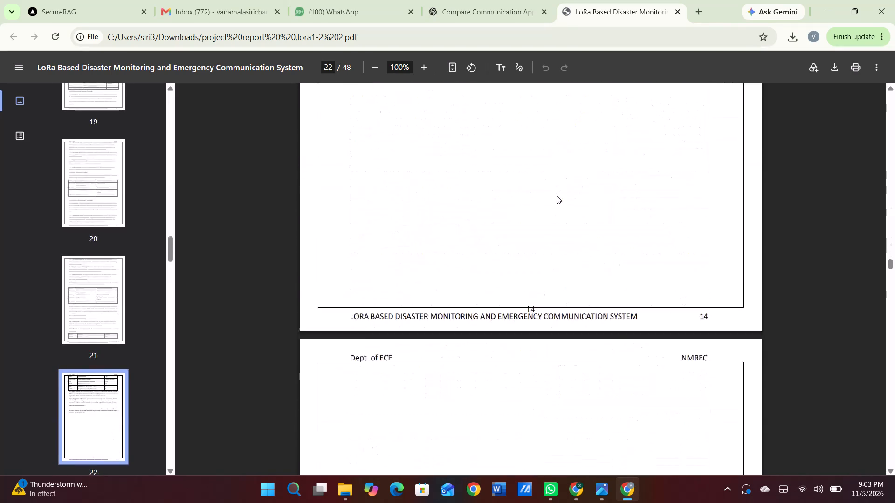
pyautogui.scroll(-1, 557, 196)
pyautogui.scroll(6, 557, 196)
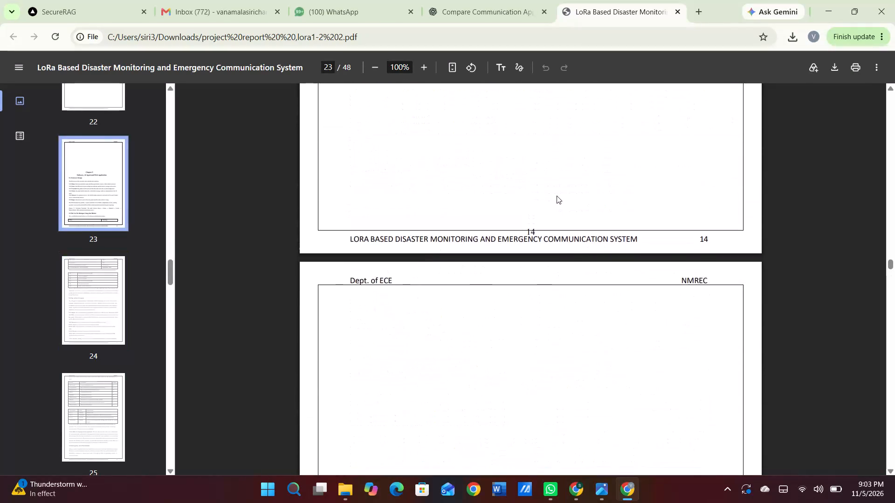
pyautogui.scroll(2, 557, 196)
pyautogui.scroll(-4, 557, 196)
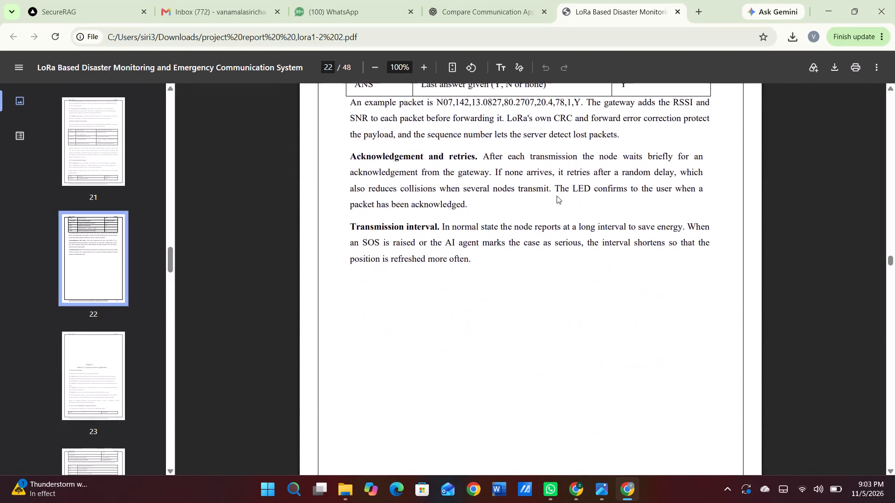
pyautogui.scroll(-6, 557, 196)
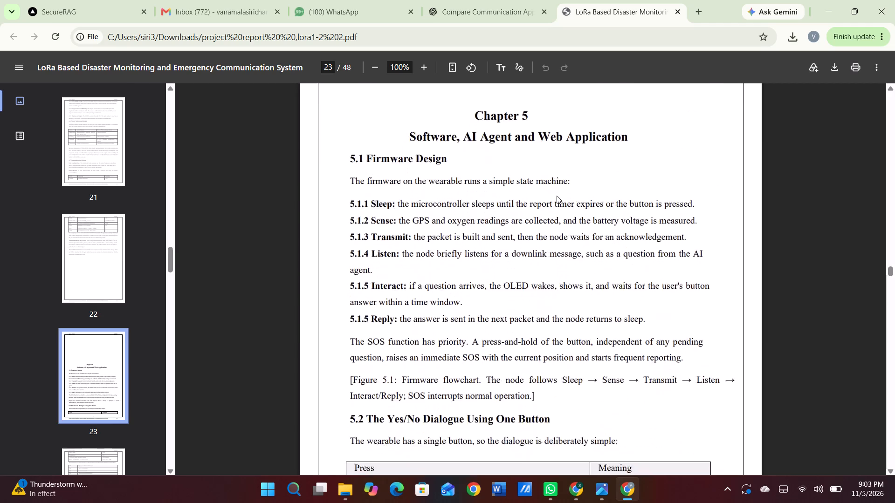
pyautogui.scroll(-6, 557, 196)
# Examine the PDF pages of Chapters 6 and 7, including the page before Chapter 6 and the page between Chapters 7 and 8.
pyautogui.scroll(1, 557, 196)
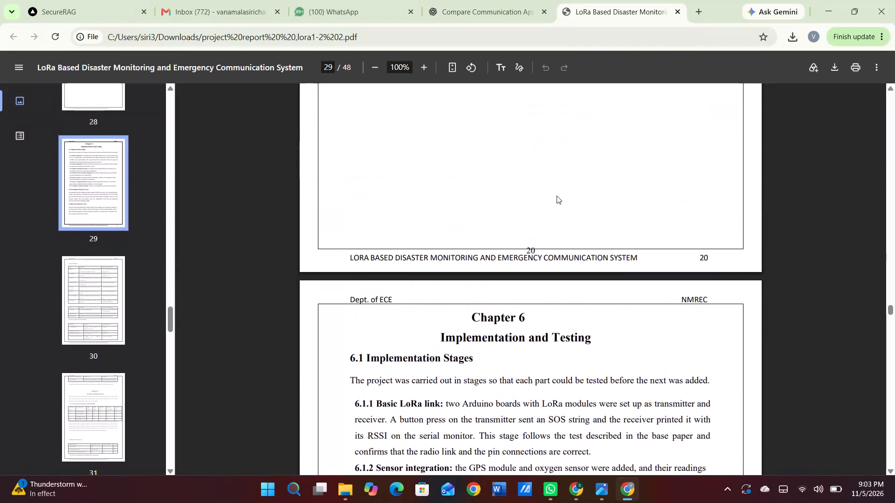
pyautogui.scroll(1, 557, 196)
pyautogui.scroll(-3, 557, 196)
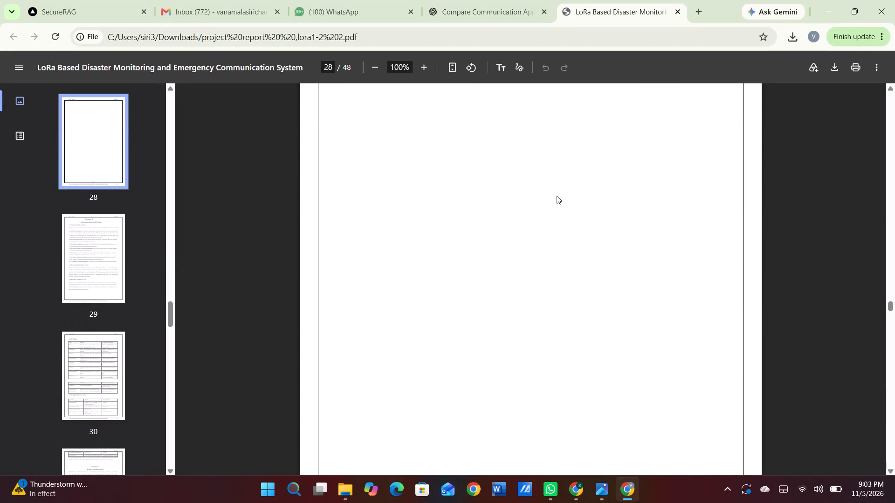
pyautogui.scroll(-5, 557, 196)
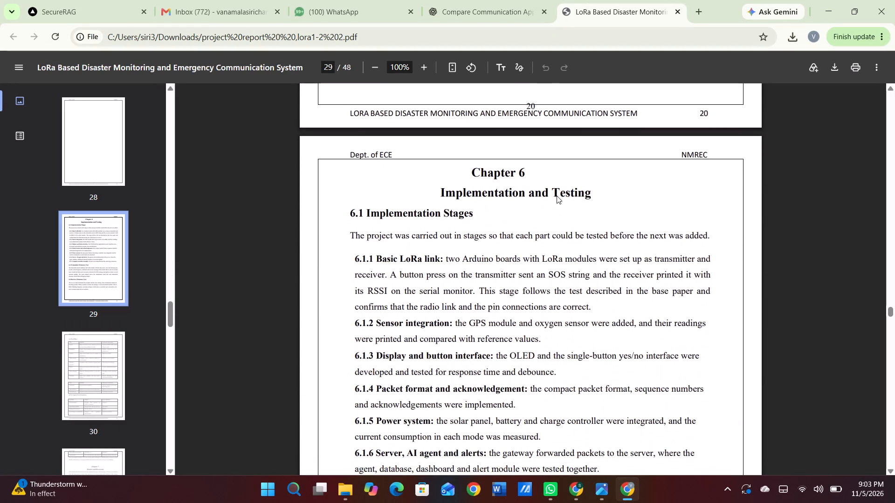
pyautogui.scroll(-8, 557, 196)
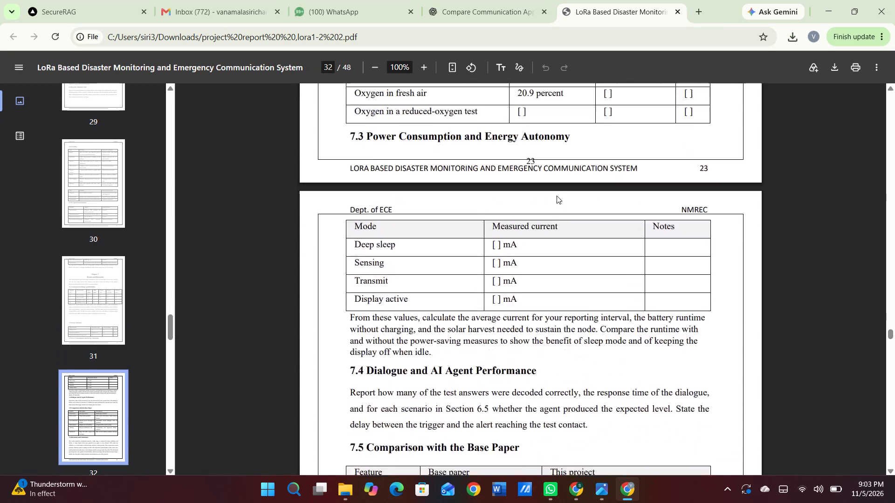
pyautogui.scroll(-6, 557, 196)
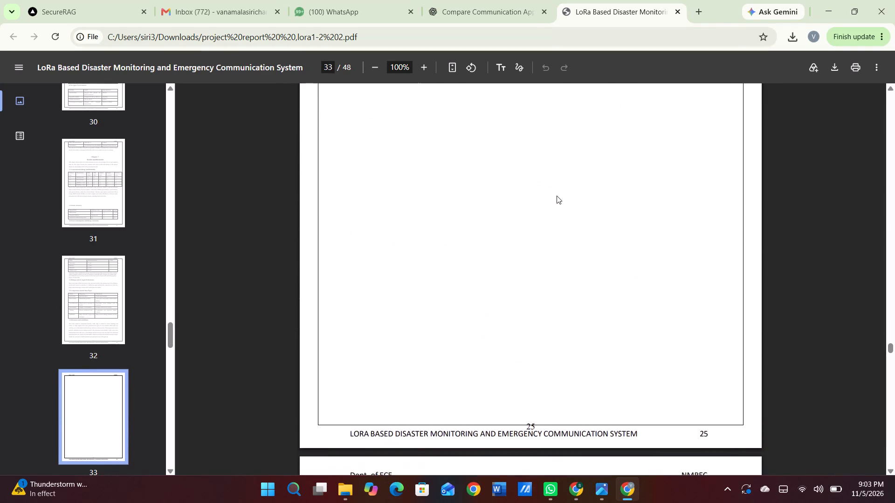
pyautogui.scroll(-1, 557, 196)
pyautogui.scroll(4, 557, 196)
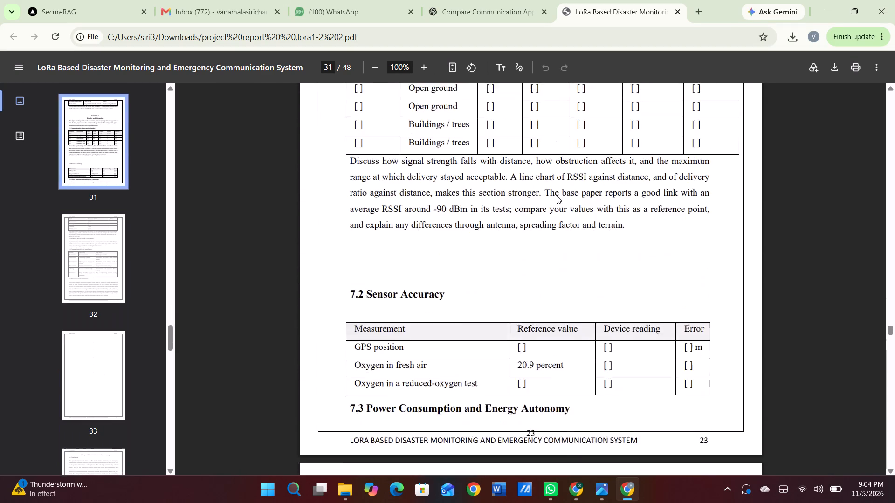
pyautogui.scroll(3, 557, 196)
pyautogui.scroll(-2, 557, 196)
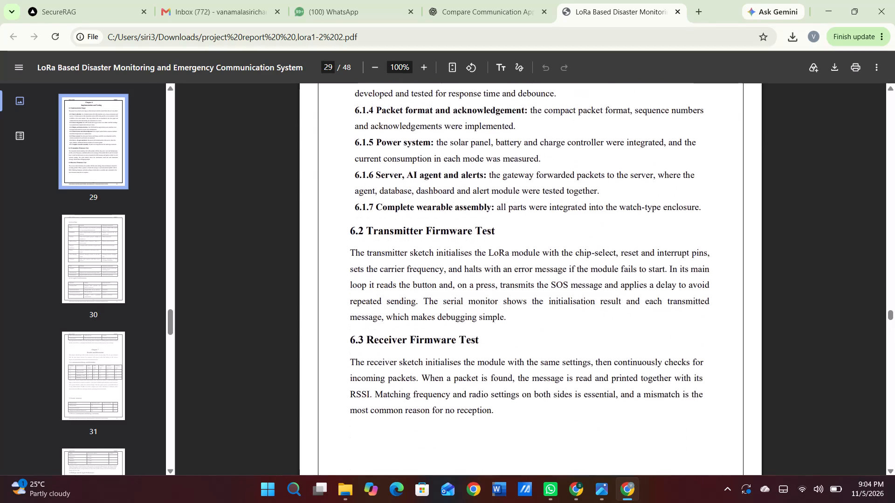
# Skim the PDF from Chapter 6 through the results and Chapter 8 conclusion, and check the pages at the document's end.
pyautogui.scroll(-4, 557, 196)
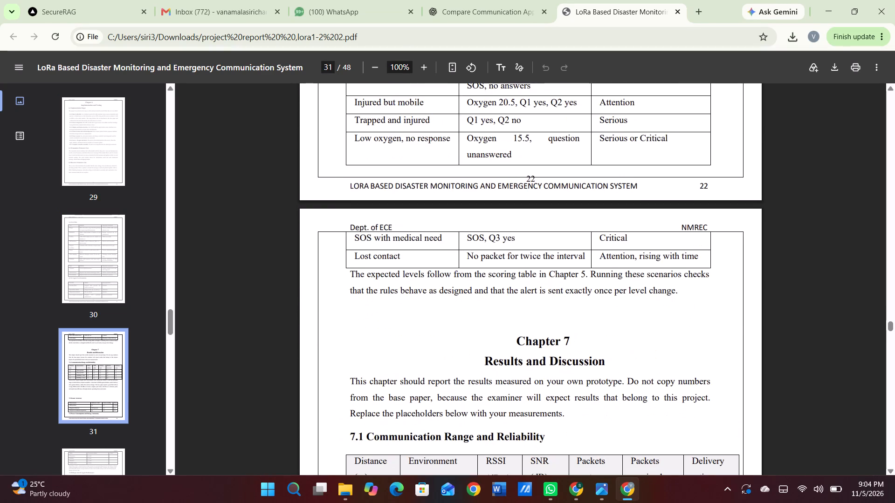
pyautogui.scroll(-10, 557, 196)
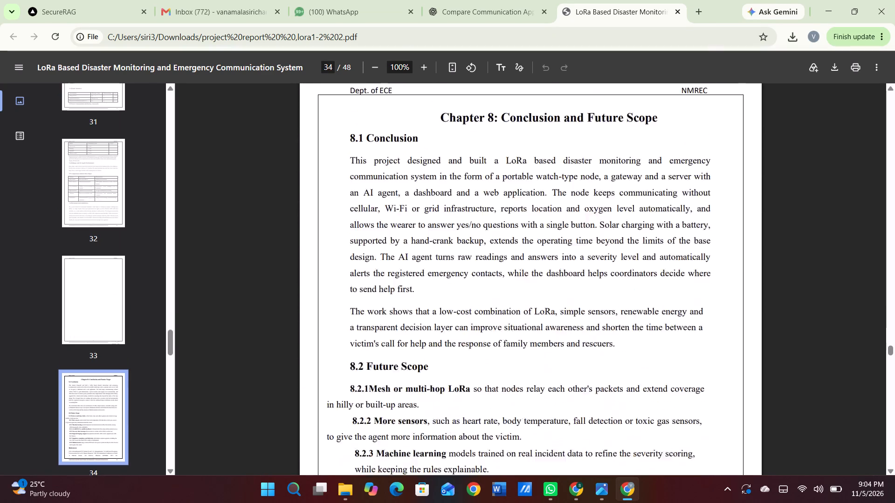
pyautogui.scroll(-11, 557, 196)
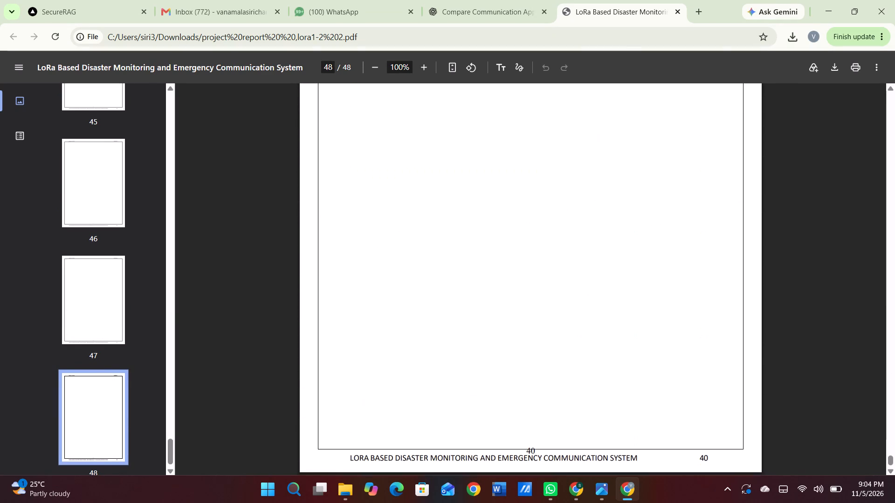
pyautogui.scroll(-1, 557, 196)
pyautogui.scroll(7, 557, 196)
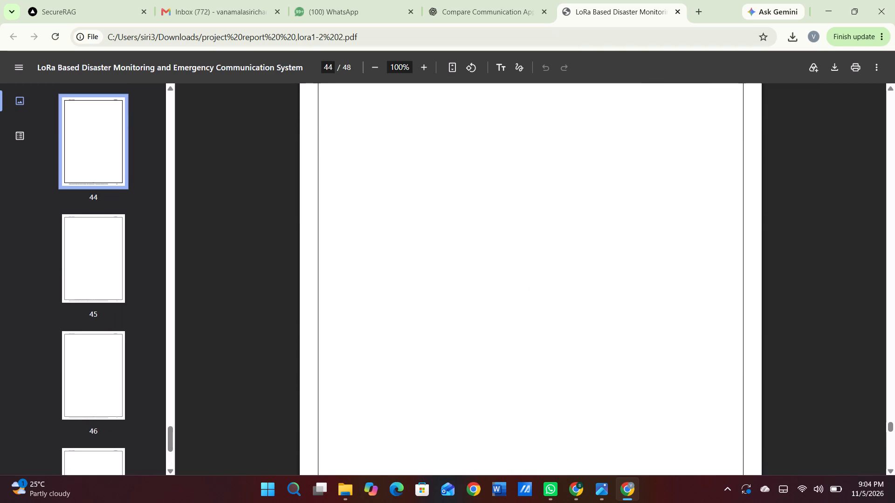
pyautogui.scroll(1, 557, 196)
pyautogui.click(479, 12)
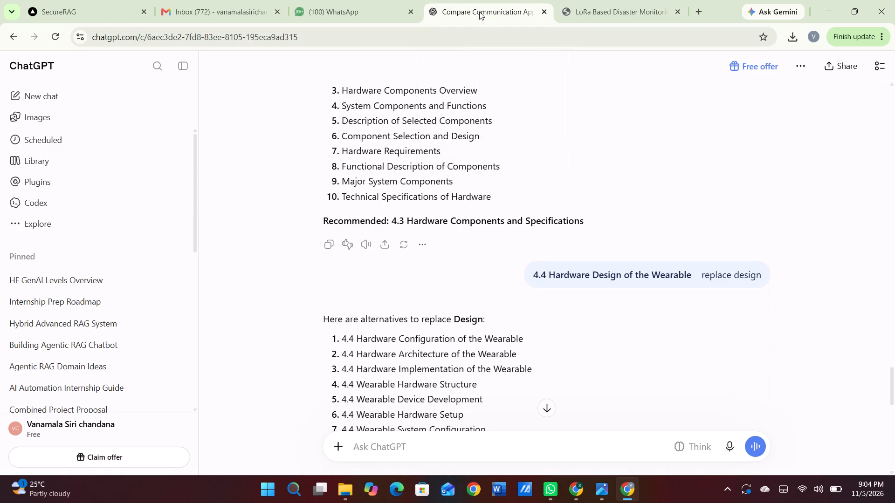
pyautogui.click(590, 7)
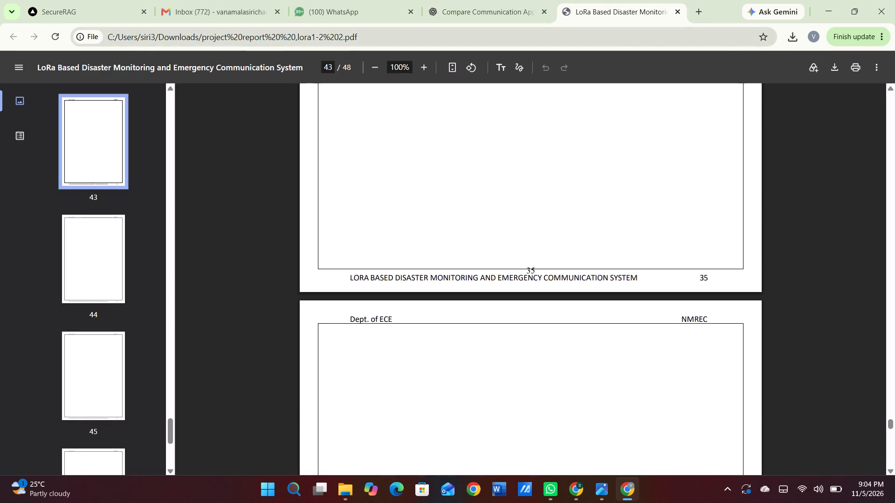
# Search Google for "microsoft word" in a new browser tab.
pyautogui.click(694, 10)
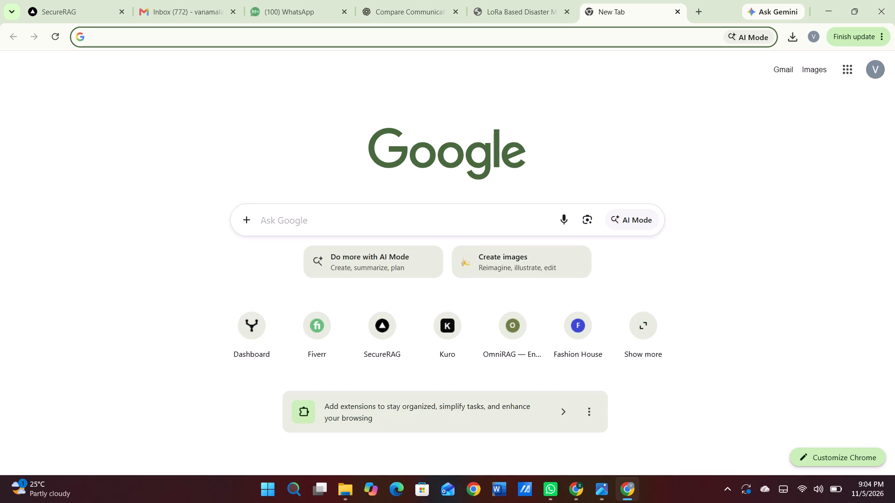
pyautogui.doubleClick(436, 225)
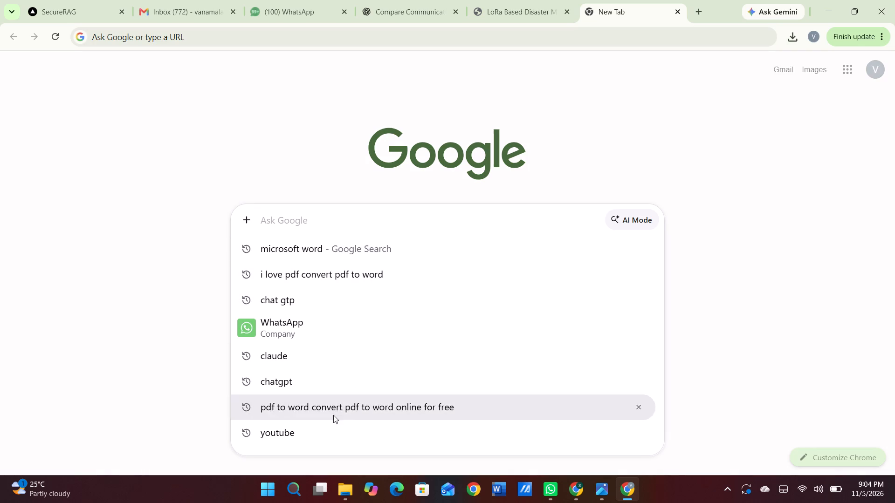
pyautogui.click(422, 254)
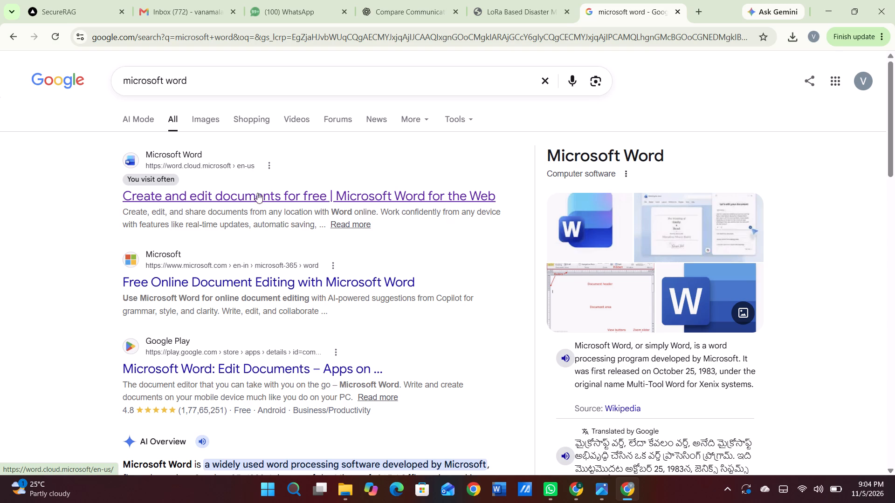
# Go to Microsoft Word for the Web and open the recent document "project report ,lora1-2 2".
pyautogui.click(256, 196)
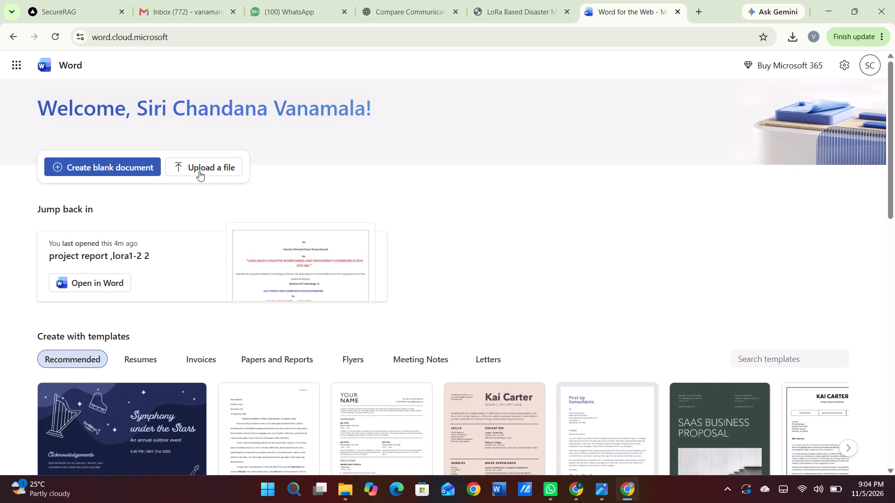
pyautogui.click(82, 280)
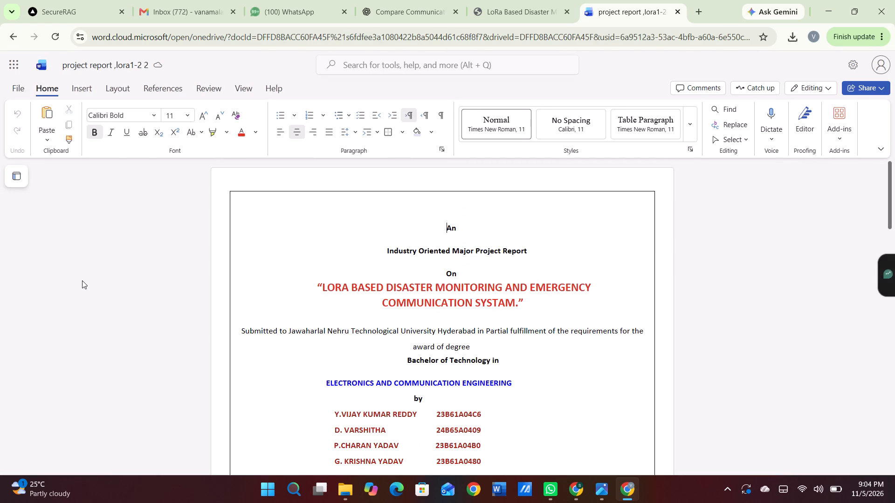
# Try to remove the blank page that follows the table of contents by deleting the empty lines at its top.
pyautogui.scroll(-5, 82, 280)
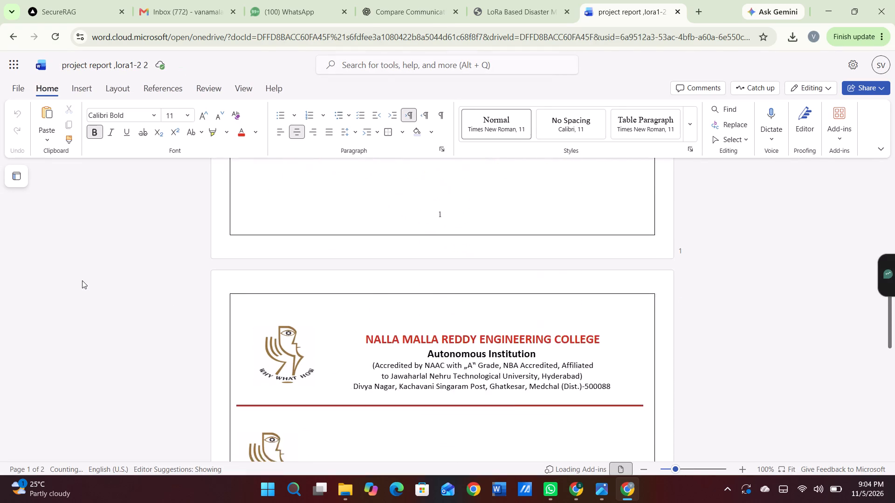
pyautogui.scroll(-7, 82, 280)
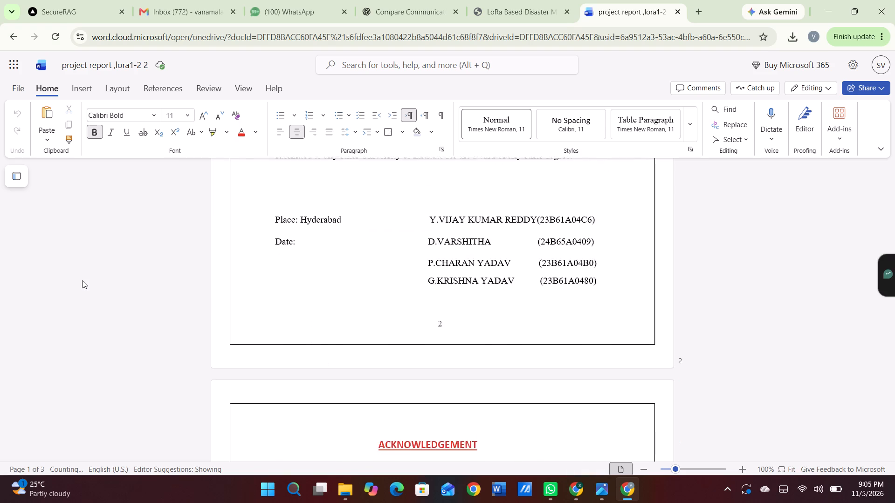
pyautogui.scroll(-1, 82, 280)
pyautogui.scroll(6, 82, 280)
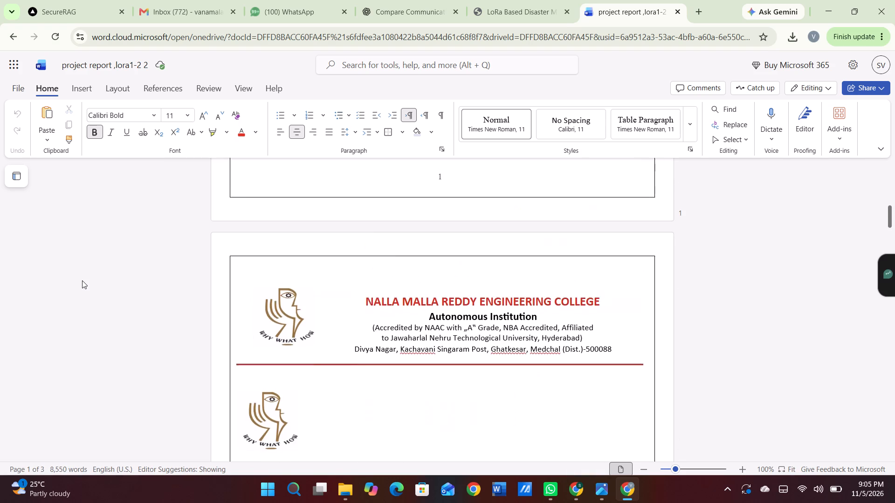
pyautogui.scroll(-2, 82, 280)
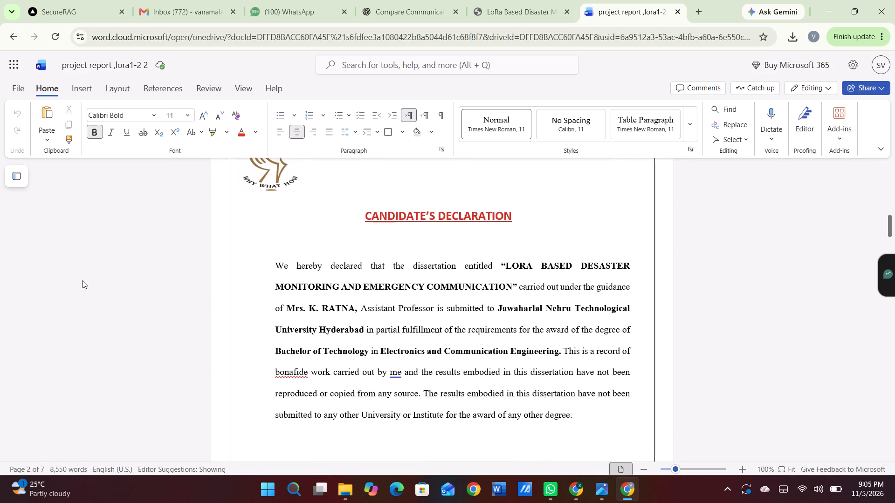
pyautogui.scroll(-4, 82, 280)
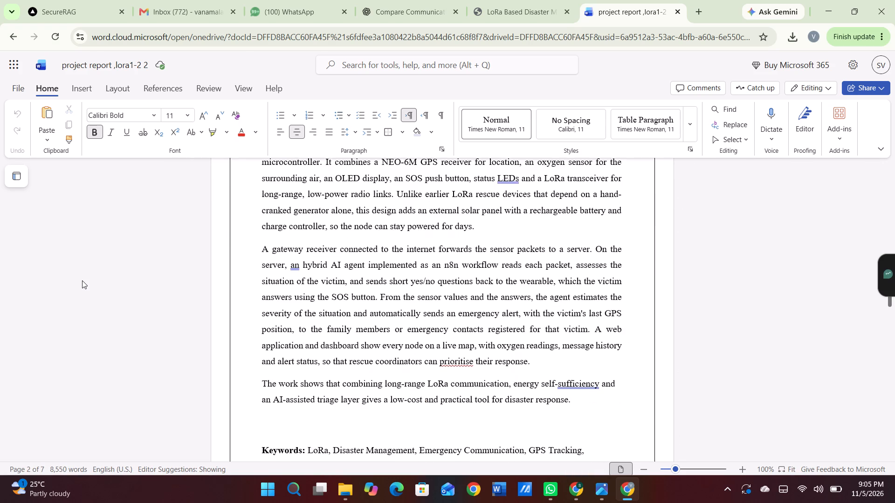
pyautogui.scroll(-6, 82, 280)
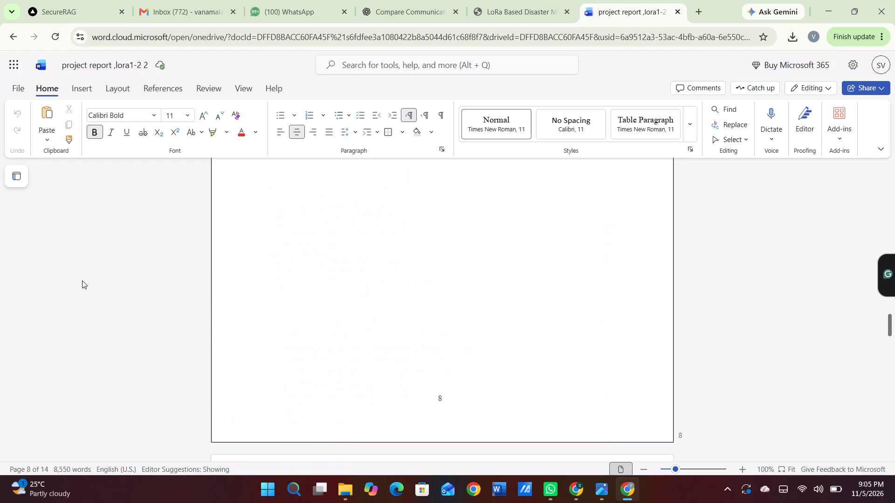
pyautogui.scroll(1, 82, 280)
pyautogui.scroll(-5, 82, 280)
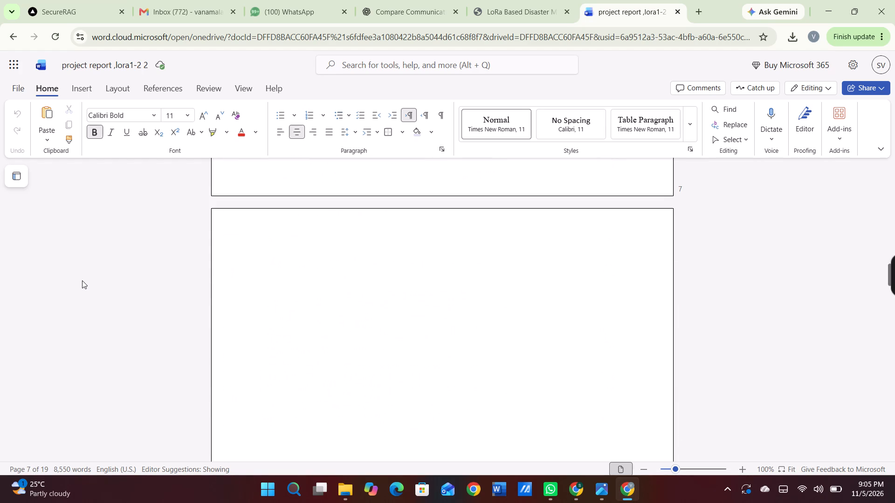
pyautogui.click(287, 284)
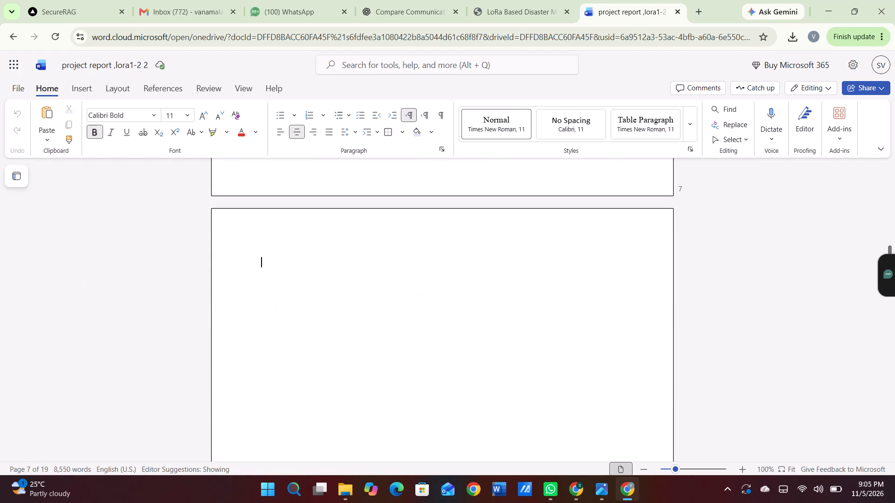
pyautogui.press('BackSpace')
pyautogui.press('BackSpace')
pyautogui.press('BackSpace')
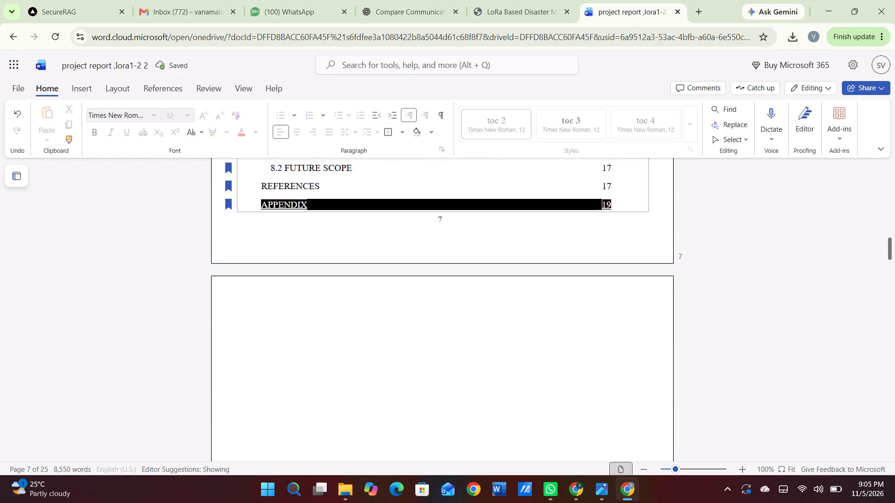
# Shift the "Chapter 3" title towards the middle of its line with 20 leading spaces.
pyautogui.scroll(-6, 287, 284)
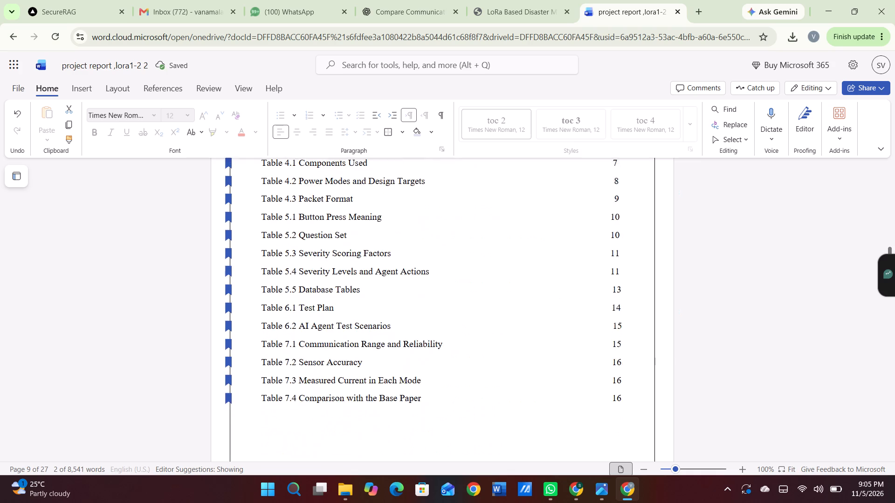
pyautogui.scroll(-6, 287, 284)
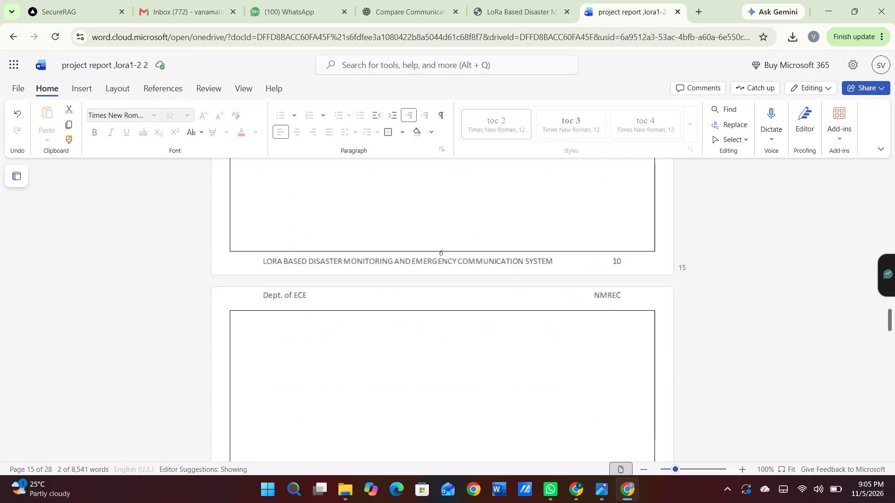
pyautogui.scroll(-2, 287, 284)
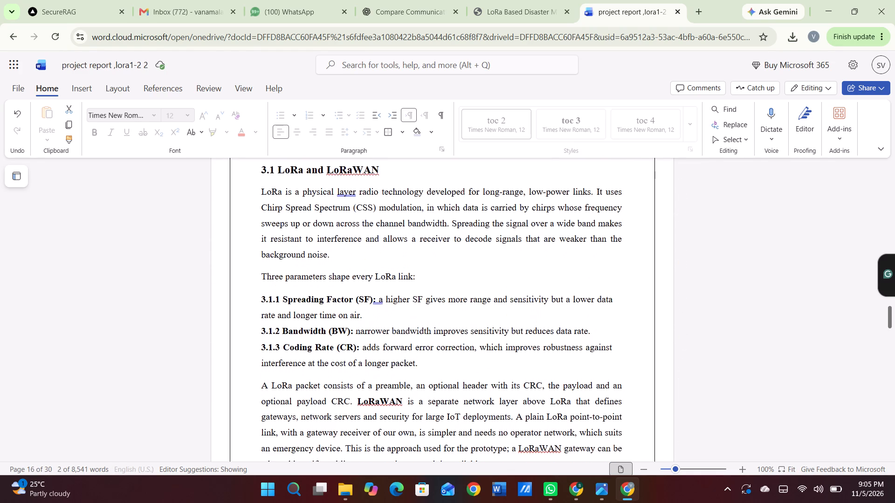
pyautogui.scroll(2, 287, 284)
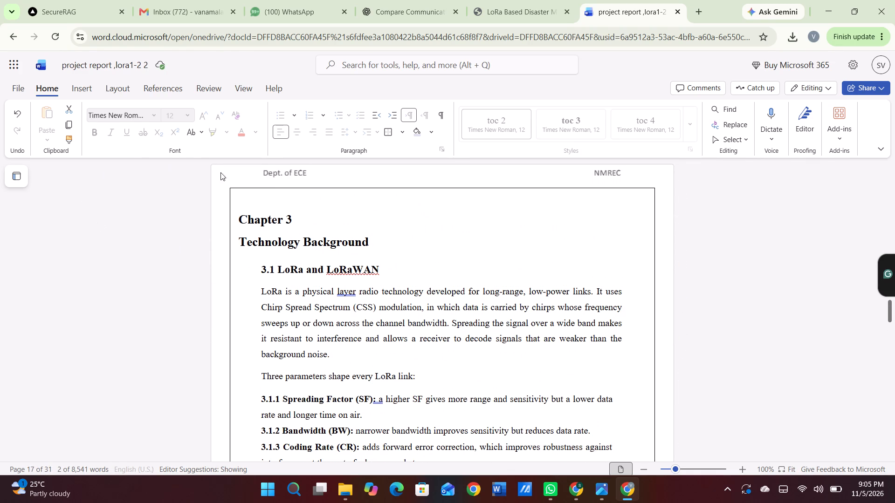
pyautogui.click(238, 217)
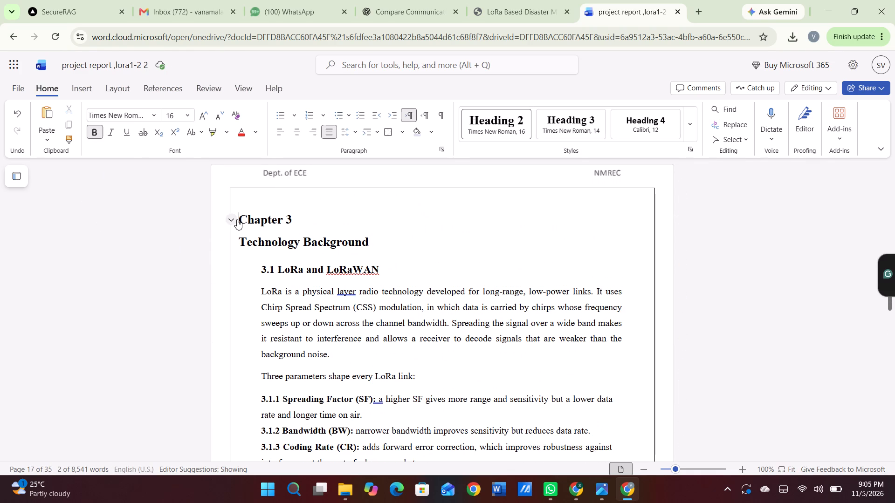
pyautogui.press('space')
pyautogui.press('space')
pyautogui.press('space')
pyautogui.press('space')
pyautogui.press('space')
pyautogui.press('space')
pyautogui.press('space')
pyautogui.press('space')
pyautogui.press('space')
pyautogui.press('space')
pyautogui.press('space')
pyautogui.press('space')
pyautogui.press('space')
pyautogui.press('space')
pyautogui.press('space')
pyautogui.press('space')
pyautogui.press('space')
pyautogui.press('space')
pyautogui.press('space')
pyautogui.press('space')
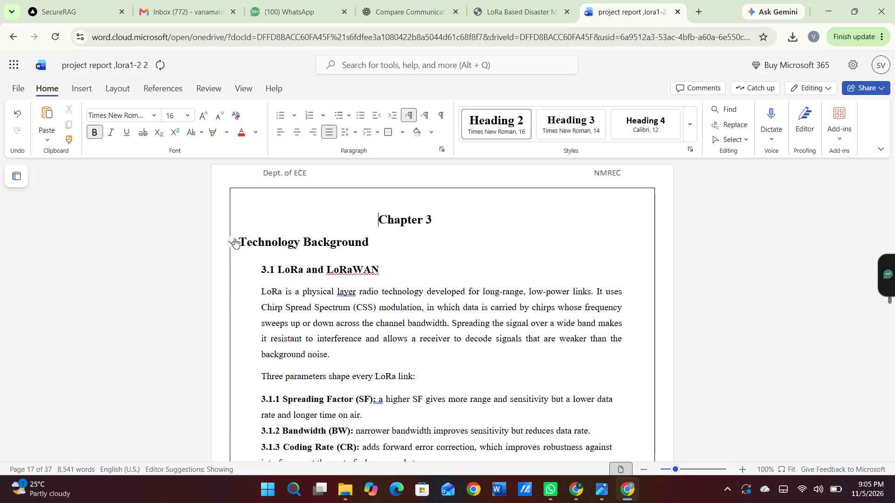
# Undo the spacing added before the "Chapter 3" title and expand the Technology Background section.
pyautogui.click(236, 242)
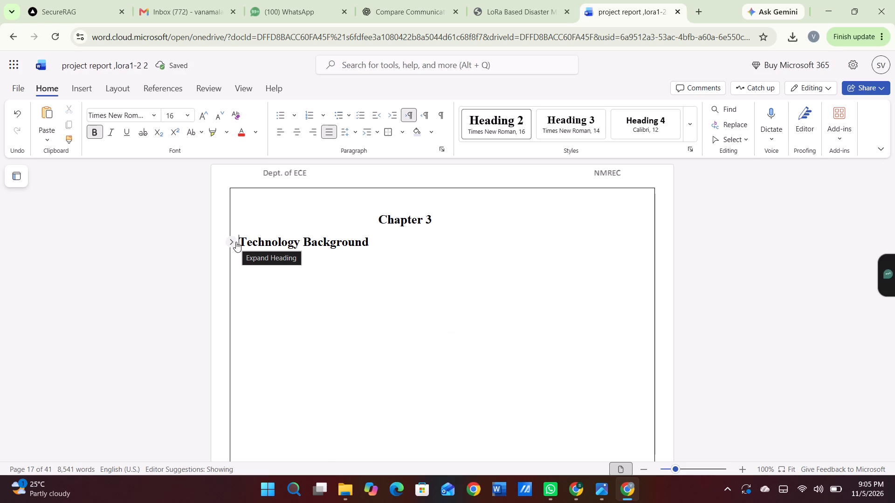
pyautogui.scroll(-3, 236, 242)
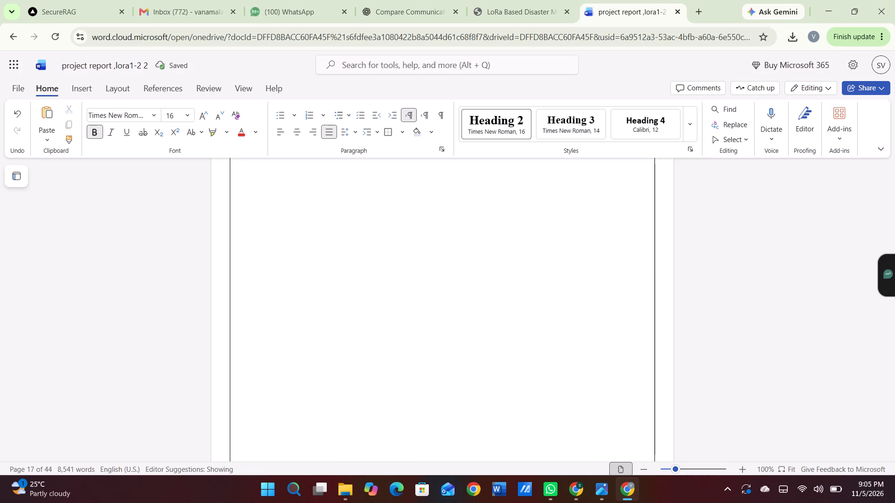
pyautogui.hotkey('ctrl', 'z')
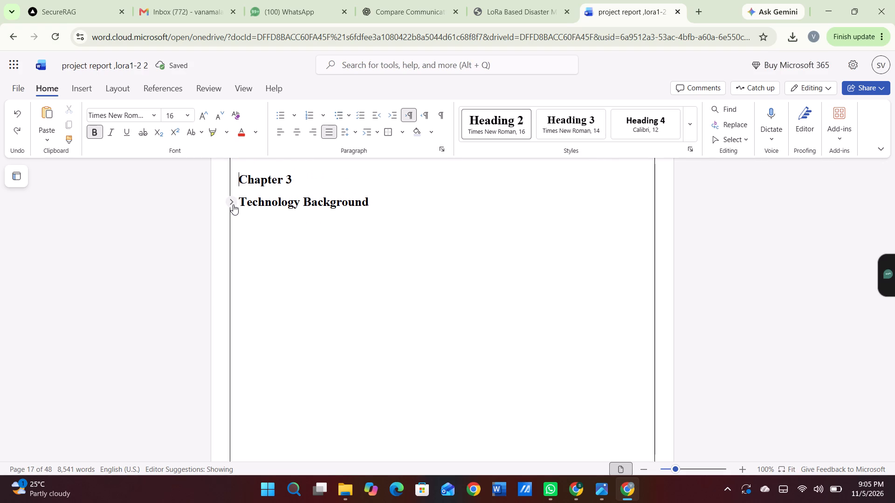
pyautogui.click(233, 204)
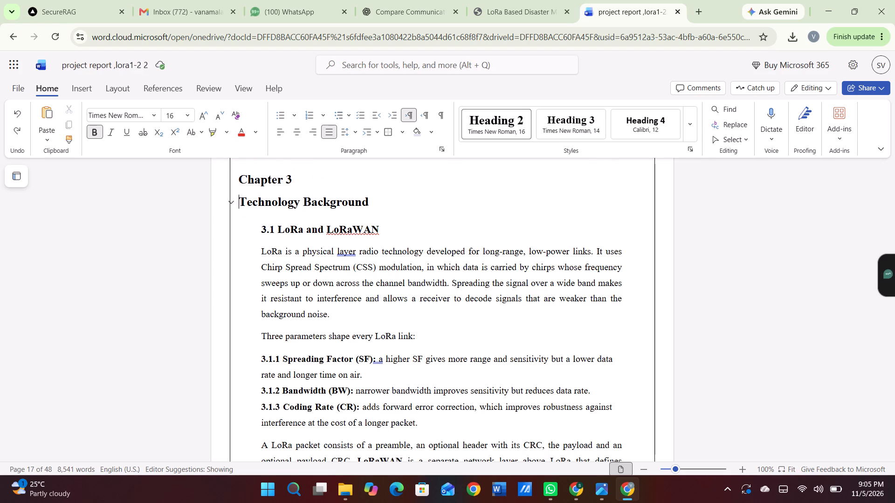
# Centre the "Chapter 3" title on its line by inserting 20 leading spaces.
pyautogui.click(235, 178)
pyautogui.press('space')
pyautogui.press('space')
pyautogui.press('space')
pyautogui.press('space')
pyautogui.press('space')
pyautogui.press('space')
pyautogui.press('space')
pyautogui.press('space')
pyautogui.press('space')
pyautogui.press('space')
pyautogui.press('space')
pyautogui.press('space')
pyautogui.press('space')
pyautogui.press('space')
pyautogui.press('space')
pyautogui.press('space')
pyautogui.press('space')
pyautogui.press('space')
pyautogui.press('space')
pyautogui.press('space')
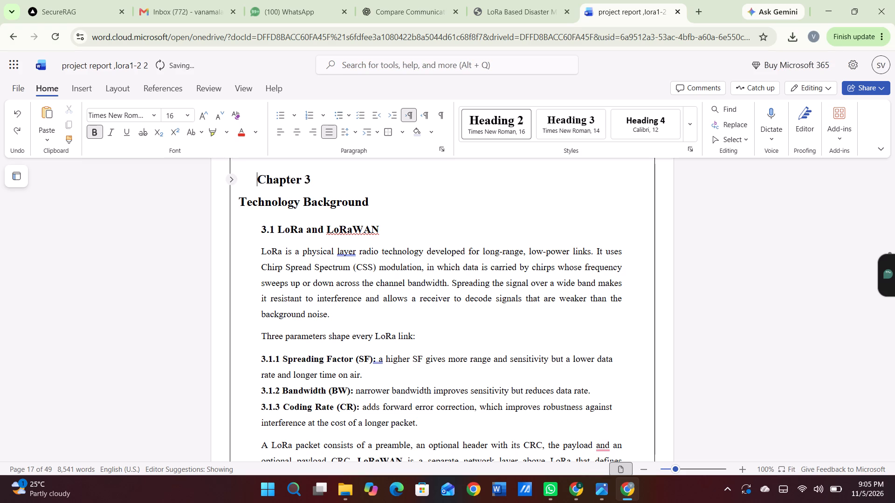
# Centre the "Technology Background" heading under the Chapter 3 title by inserting 20 leading spaces.
pyautogui.click(241, 204)
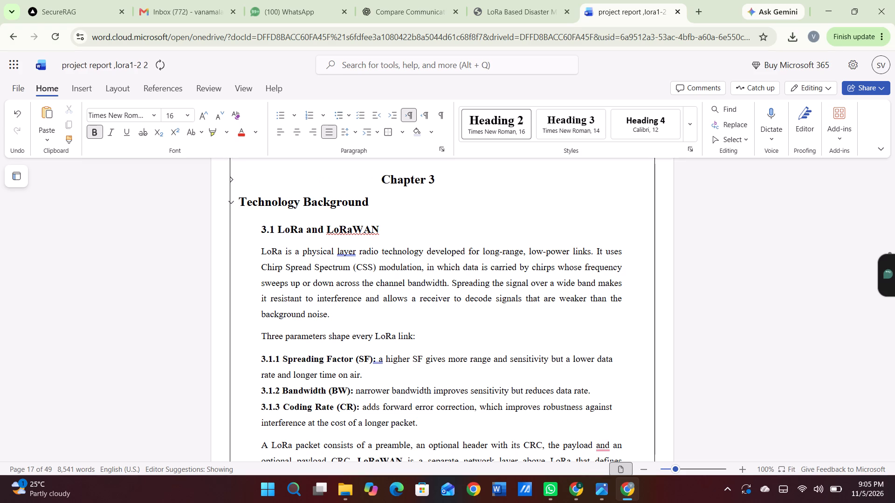
pyautogui.press('space')
pyautogui.press('space')
pyautogui.press('space')
pyautogui.press('space')
pyautogui.press('space')
pyautogui.press('space')
pyautogui.press('space')
pyautogui.press('space')
pyautogui.press('space')
pyautogui.press('space')
pyautogui.press('space')
pyautogui.press('space')
pyautogui.press('space')
pyautogui.press('space')
pyautogui.press('space')
pyautogui.press('space')
pyautogui.press('space')
pyautogui.press('space')
pyautogui.press('space')
pyautogui.press('space')
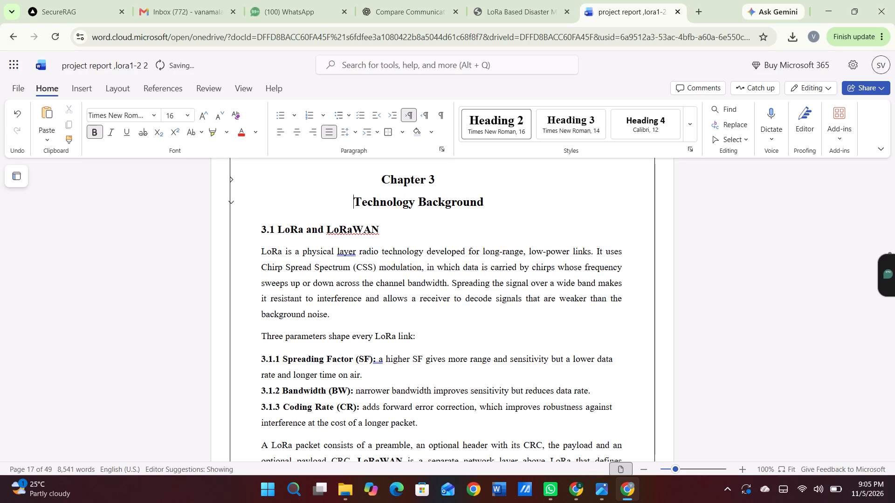
# Review the pages of Chapters 3 and 4 for heading placement and unwanted blank space.
pyautogui.scroll(-2, 308, 224)
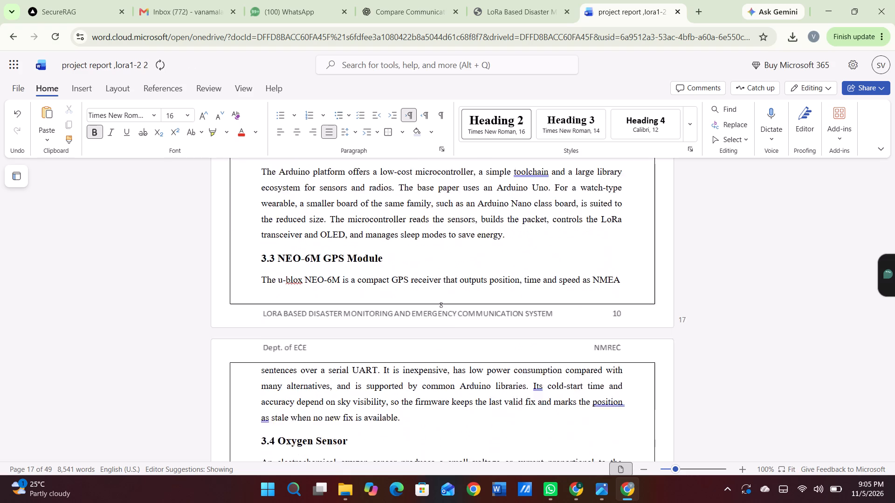
pyautogui.scroll(-5, 308, 224)
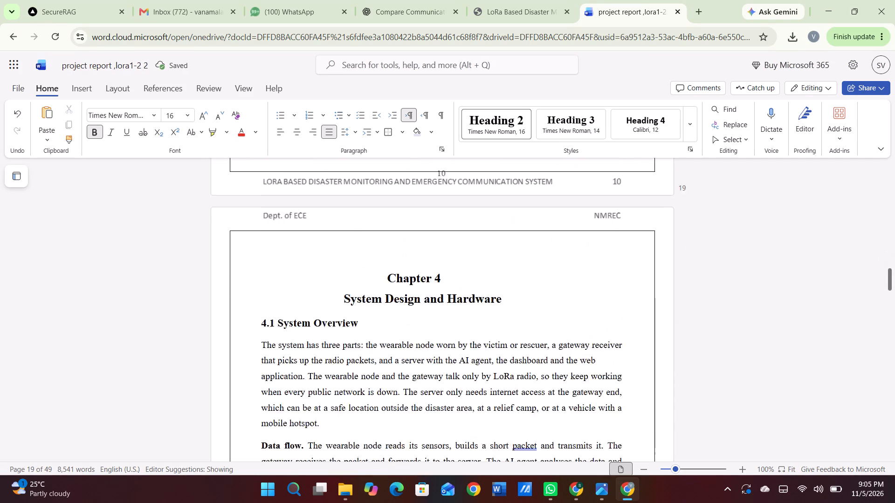
pyautogui.scroll(-1, 308, 224)
pyautogui.scroll(2, 308, 224)
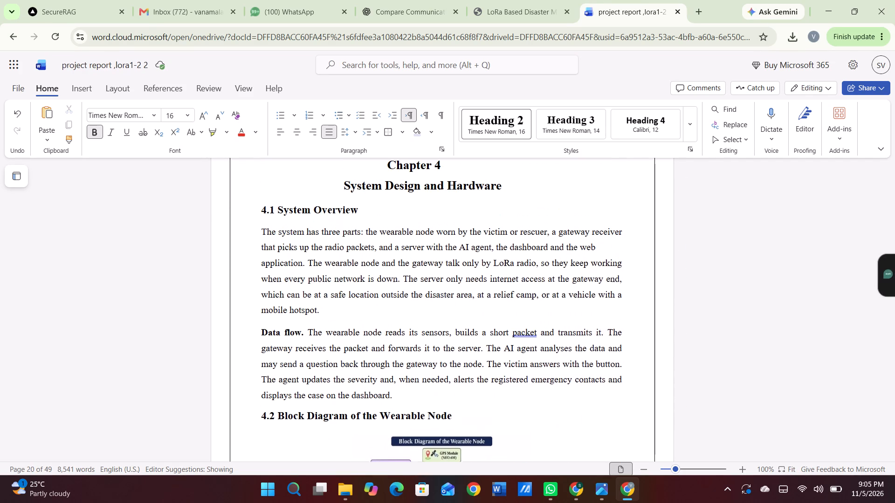
pyautogui.scroll(1, 308, 224)
pyautogui.scroll(-4, 308, 224)
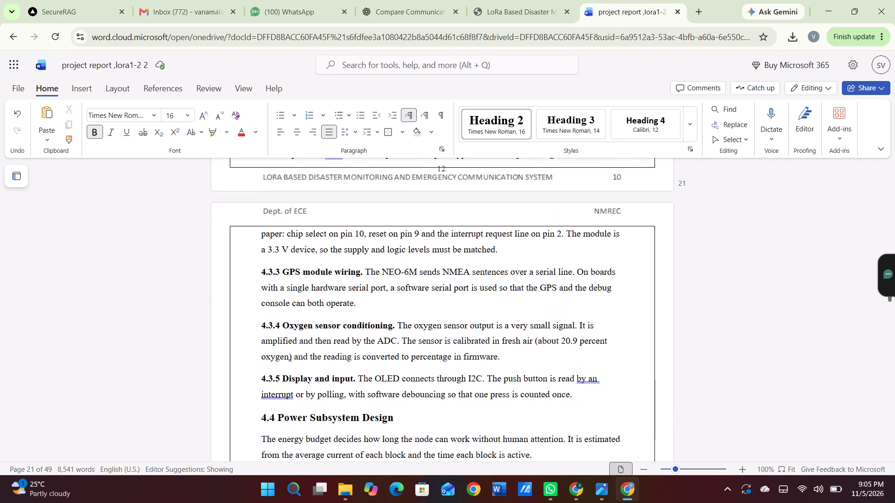
pyautogui.scroll(-4, 308, 224)
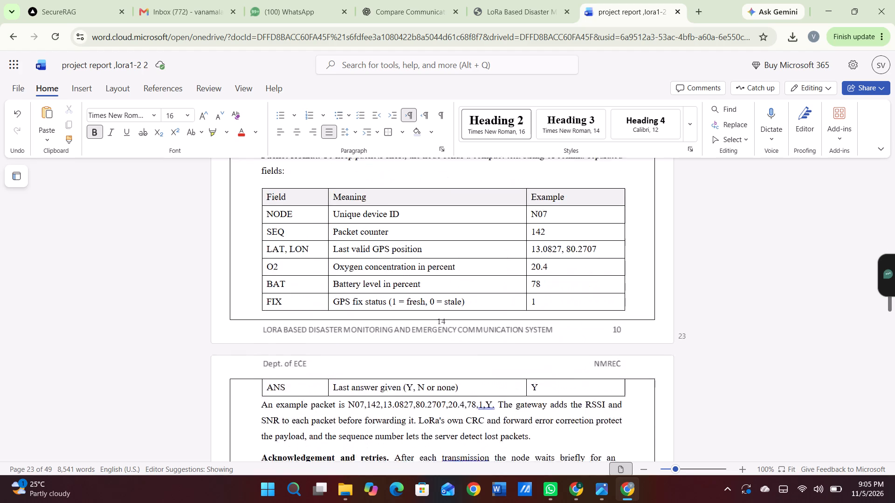
pyautogui.scroll(-5, 308, 224)
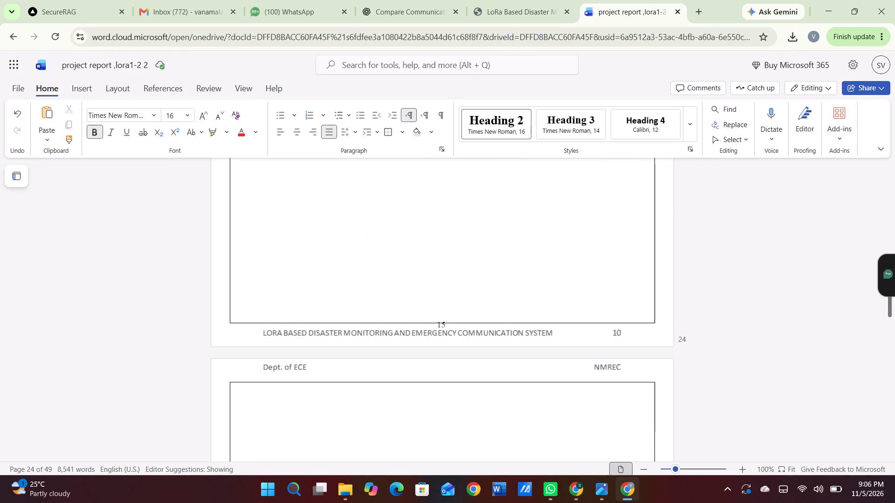
# Delete the blank lines and spaces above the "Chapter 5" title so it moves up its page.
pyautogui.scroll(-2, 308, 224)
pyautogui.scroll(3, 308, 224)
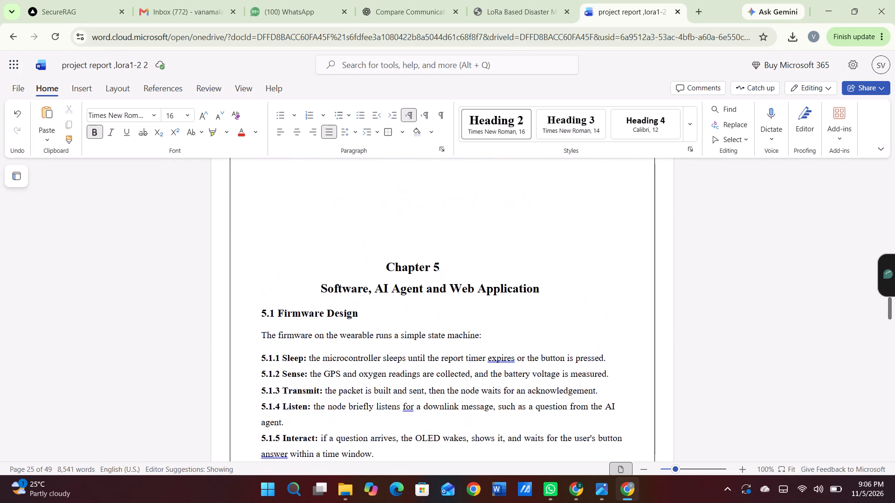
pyautogui.scroll(2, 308, 224)
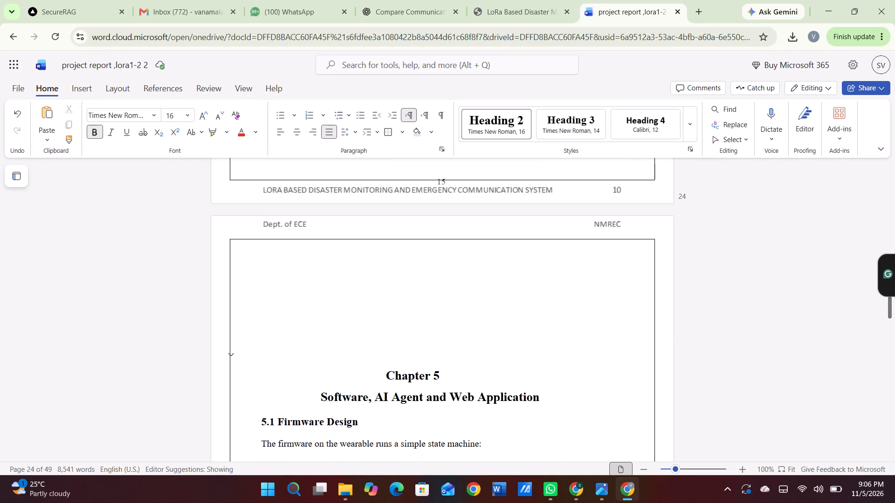
pyautogui.click(366, 361)
pyautogui.press('BackSpace')
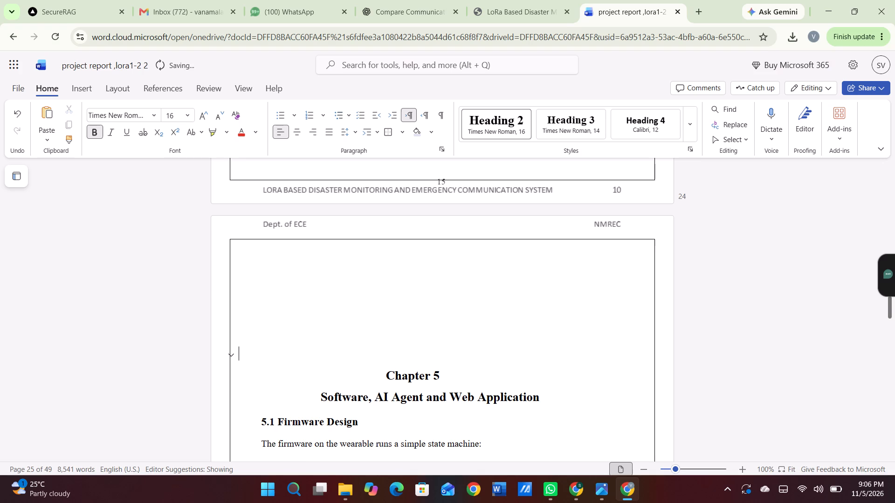
pyautogui.press('BackSpace')
pyautogui.press('BackSpace')
pyautogui.press('BackSpace')
pyautogui.press('BackSpace')
pyautogui.press('BackSpace')
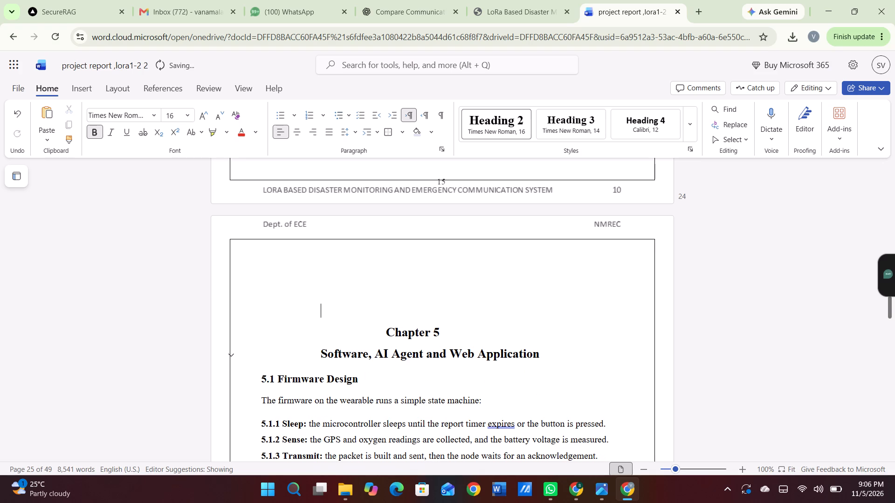
pyautogui.press('BackSpace')
pyautogui.press('BackSpace')
pyautogui.press('BackSpace')
pyautogui.press('BackSpace')
pyautogui.press('BackSpace')
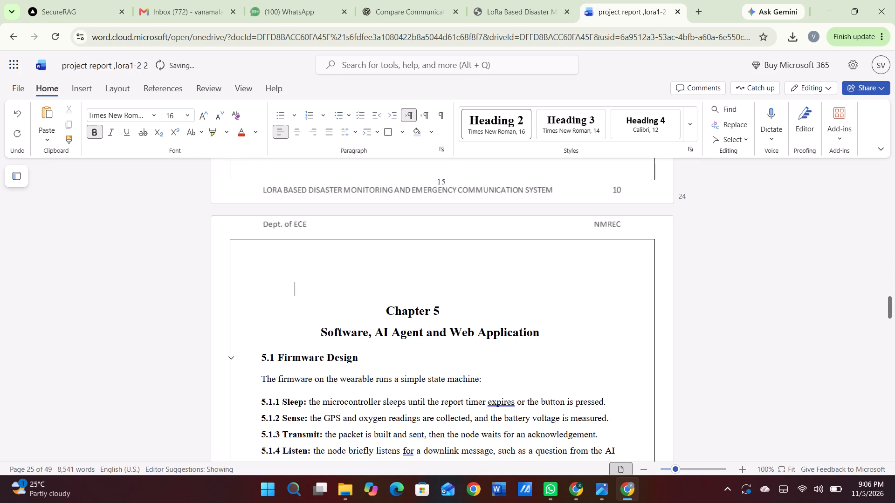
pyautogui.press('BackSpace')
pyautogui.press('BackSpace')
pyautogui.press('BackSpace')
pyautogui.press('BackSpace')
pyautogui.press('BackSpace')
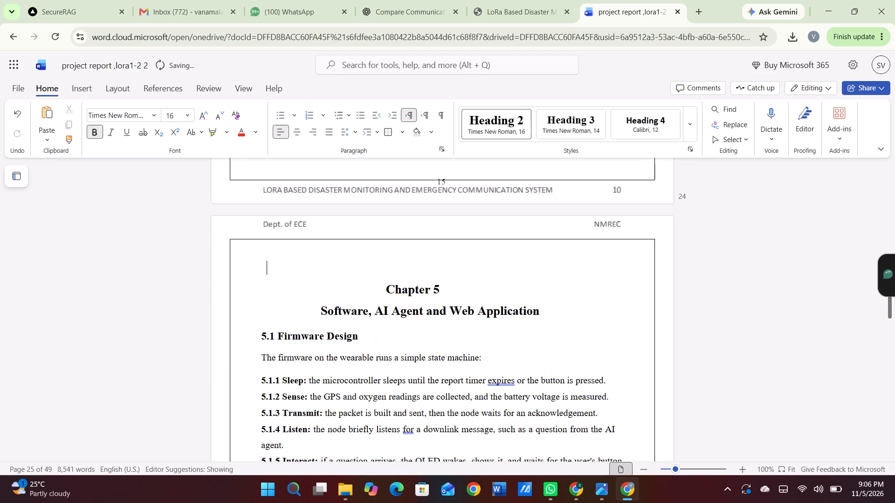
pyautogui.press('BackSpace')
pyautogui.press('BackSpace')
# Check the rest of the report from Chapter 5 to the last page, including the references and appendix, for layout and blank pages.
pyautogui.scroll(-2, 366, 361)
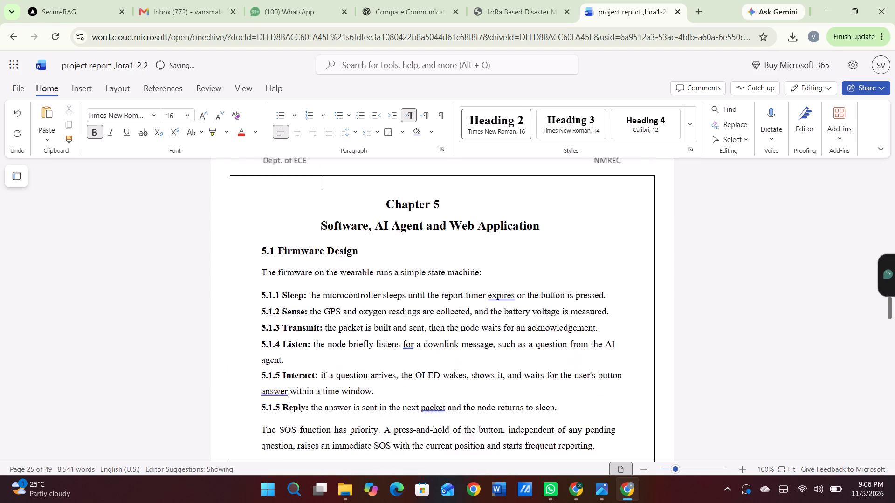
pyautogui.scroll(-11, 366, 361)
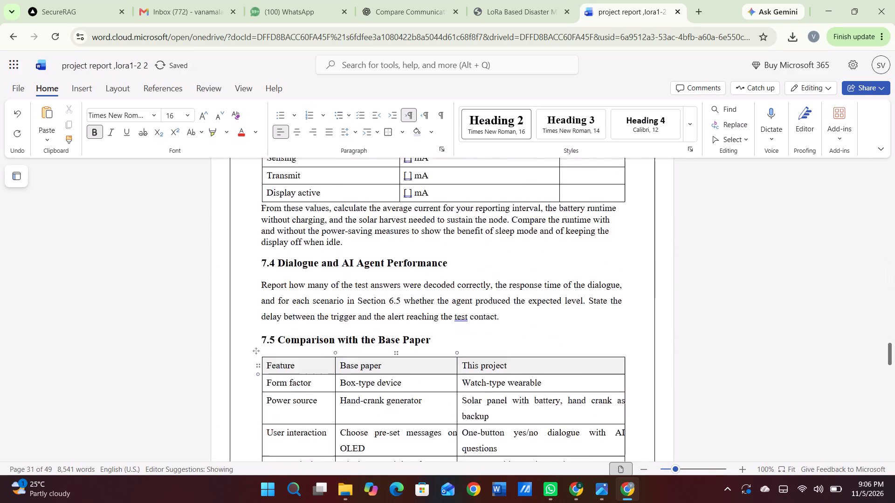
pyautogui.scroll(-10, 366, 361)
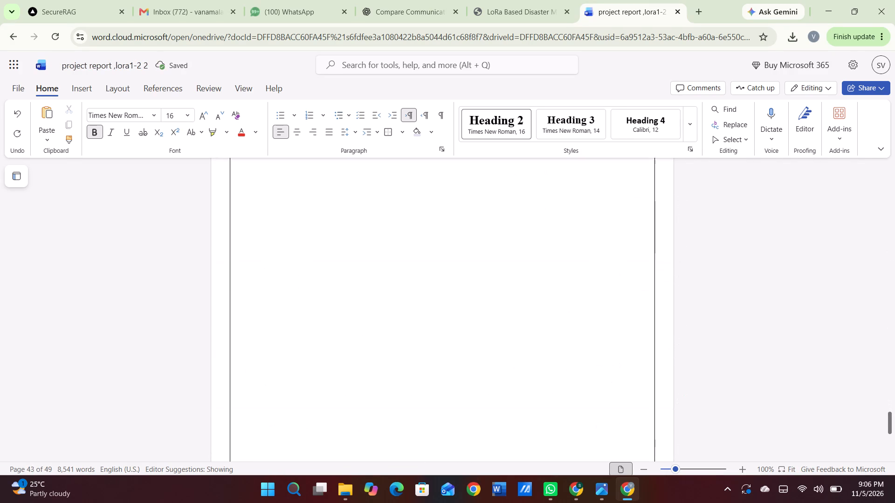
pyautogui.scroll(-5, 366, 361)
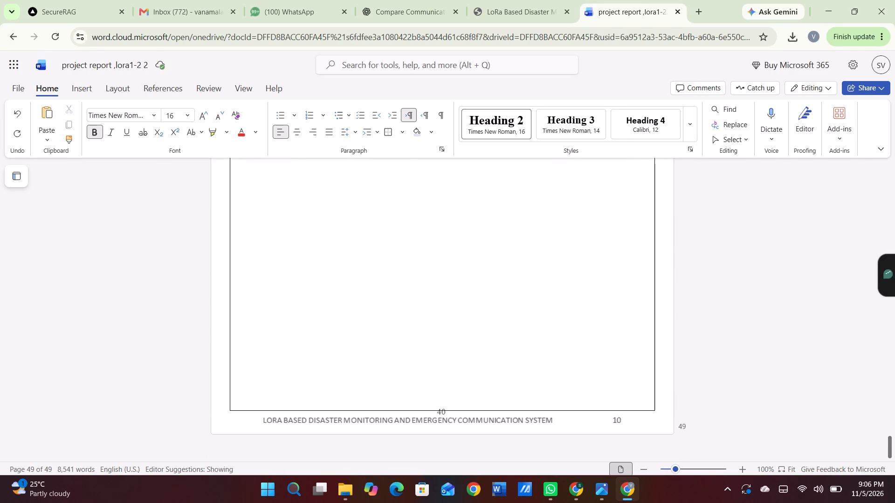
pyautogui.scroll(14, 303, 240)
pyautogui.scroll(7, 303, 240)
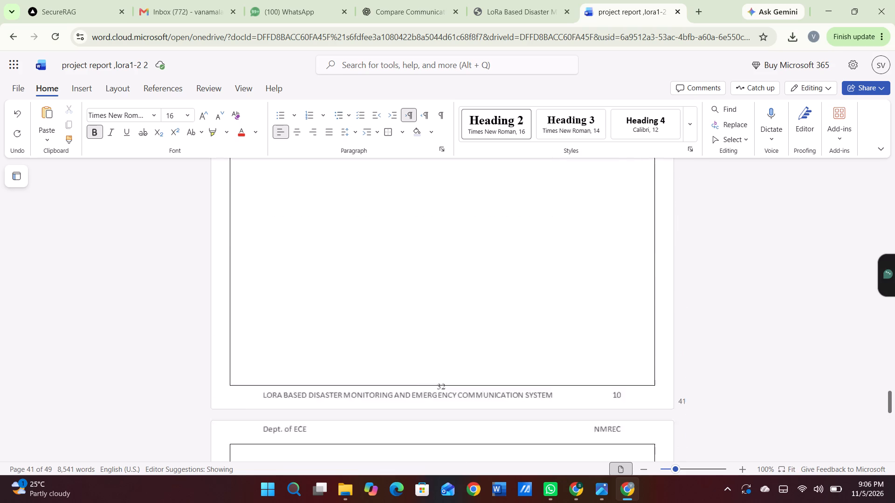
pyautogui.scroll(2, 303, 240)
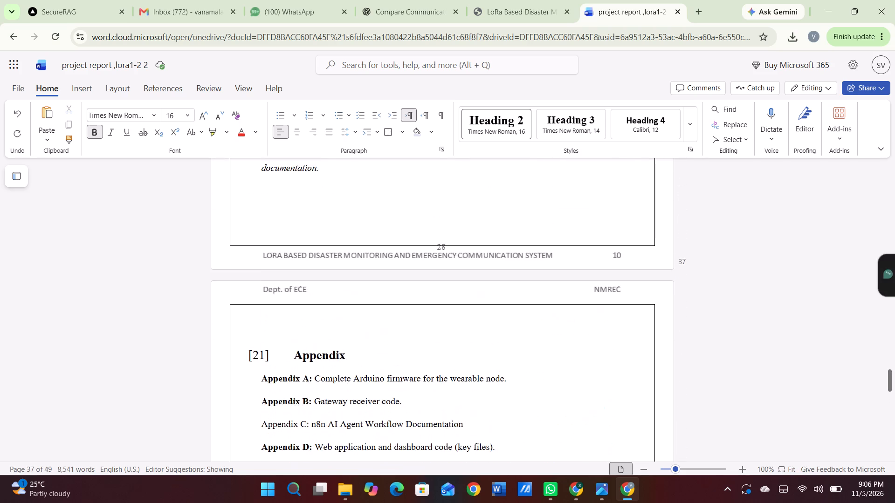
pyautogui.scroll(2, 303, 240)
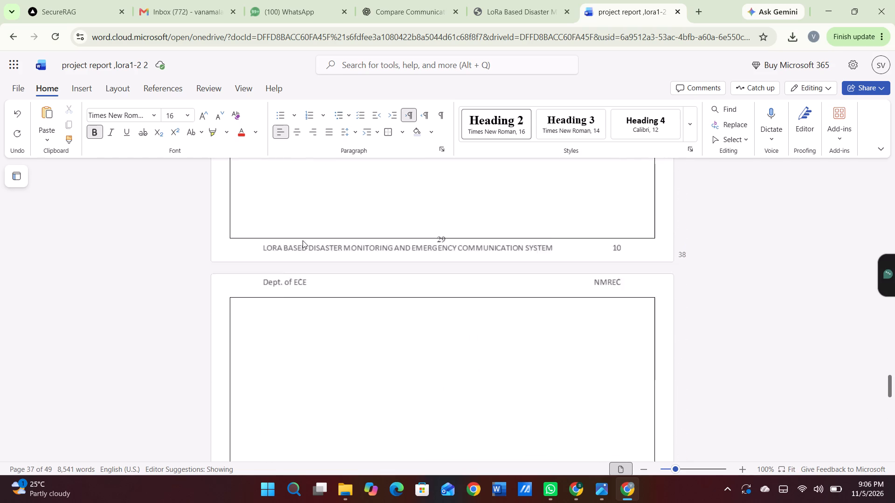
pyautogui.scroll(5, 303, 240)
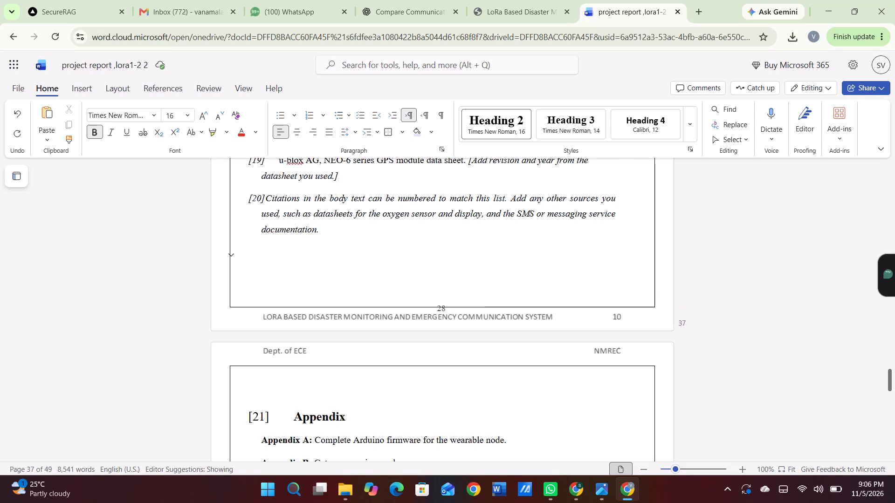
pyautogui.scroll(3, 303, 241)
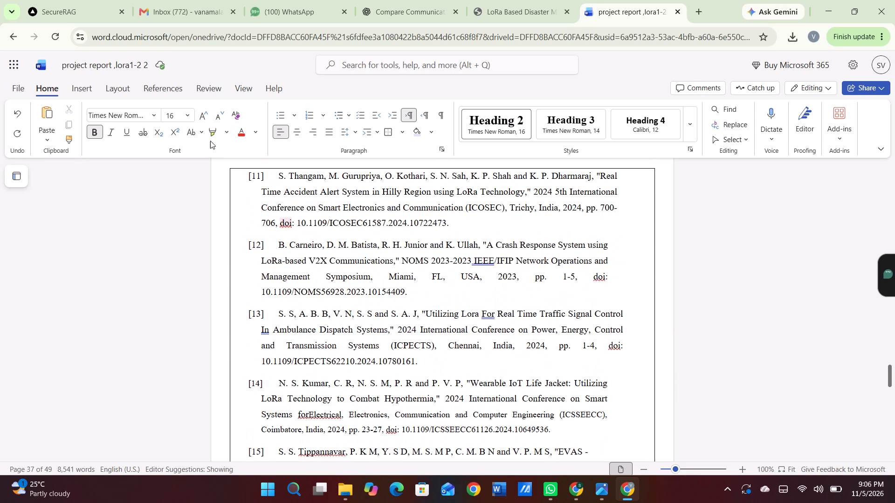
# Export the report as a PDF and download it.
pyautogui.click(16, 89)
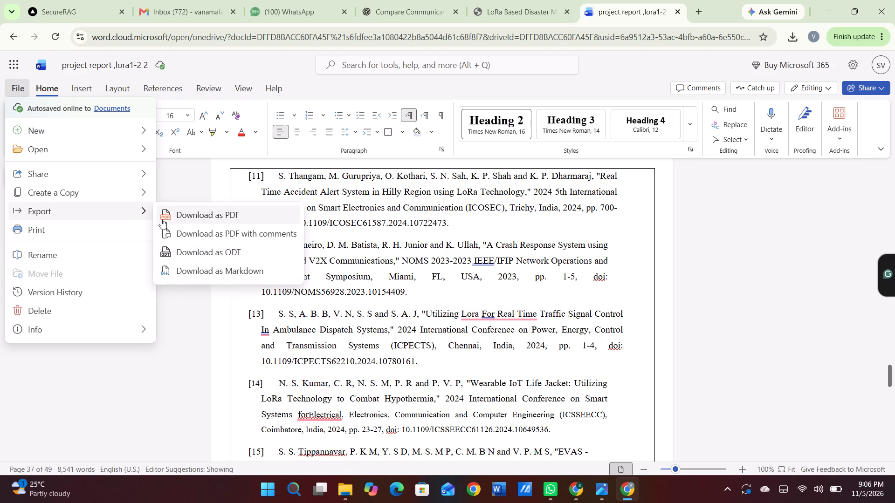
pyautogui.click(185, 220)
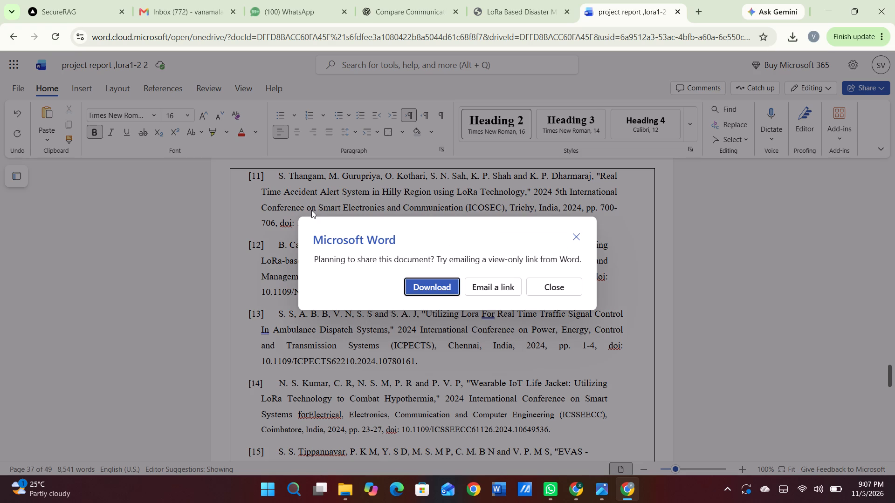
pyautogui.click(436, 285)
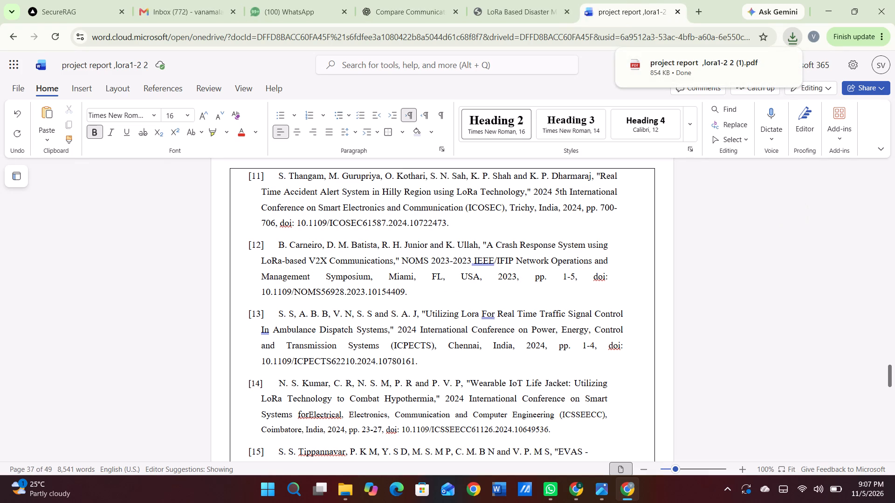
# Open the newly downloaded report PDF and check its page layout from the cover page through section 5.8.
pyautogui.click(700, 64)
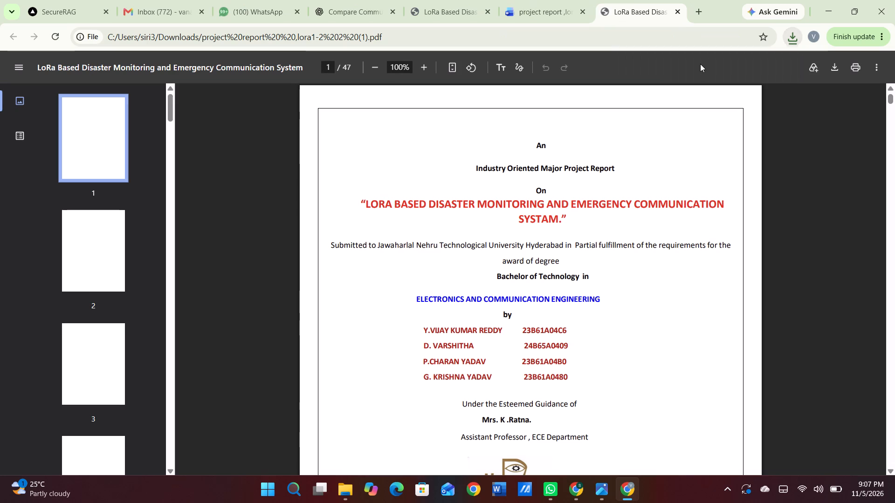
pyautogui.scroll(-3, 570, 194)
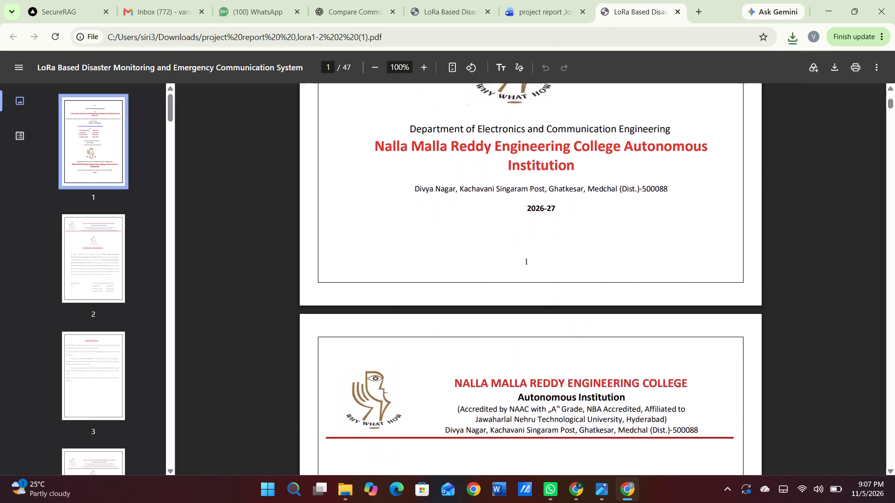
pyautogui.scroll(-3, 570, 194)
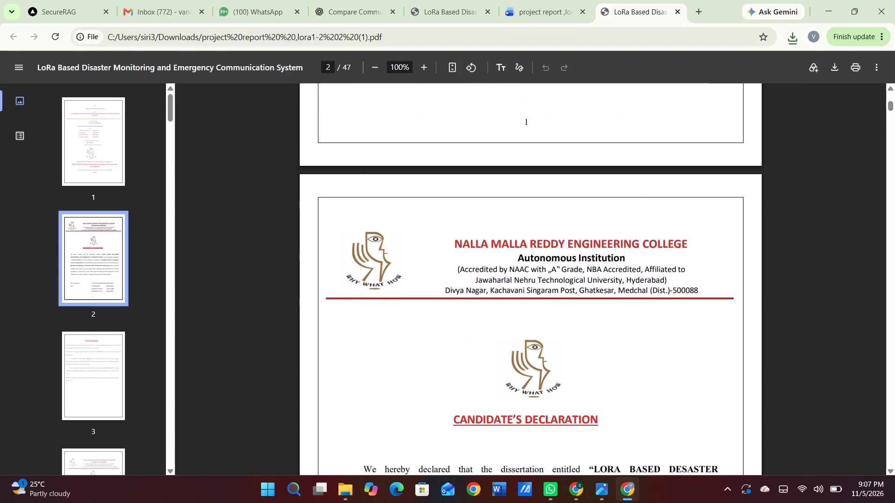
pyautogui.scroll(-3, 570, 194)
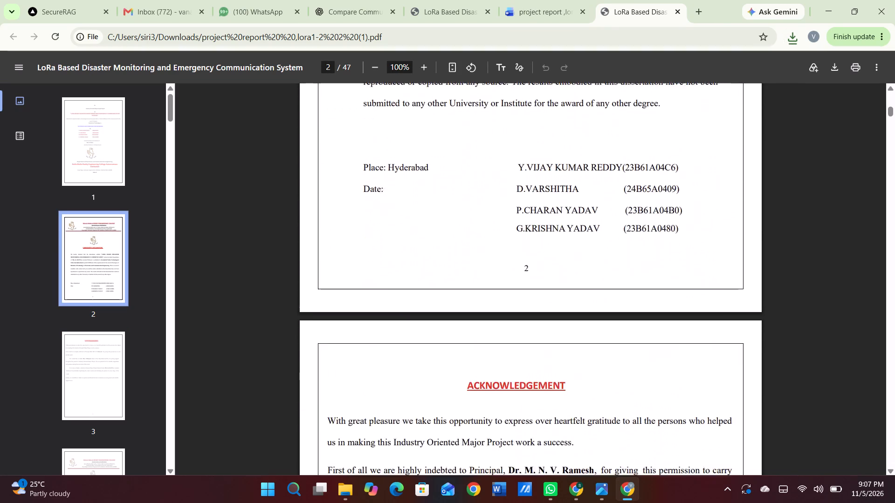
pyautogui.scroll(-4, 570, 194)
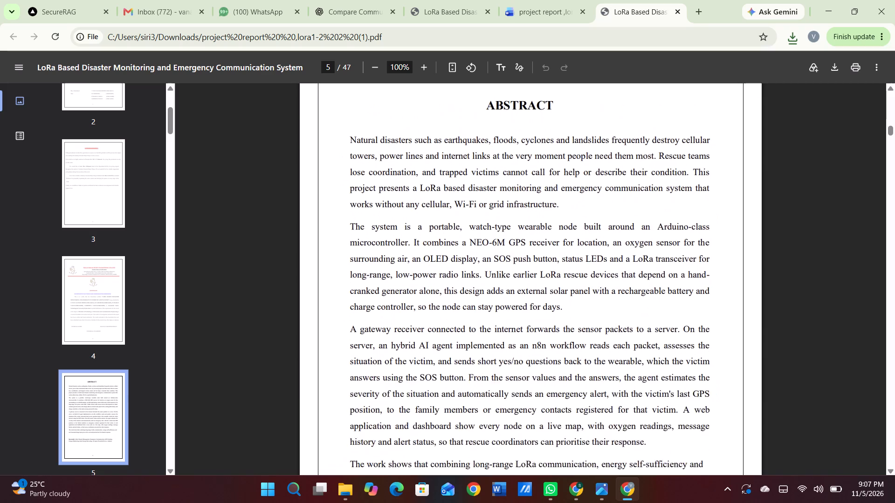
pyautogui.scroll(-5, 570, 194)
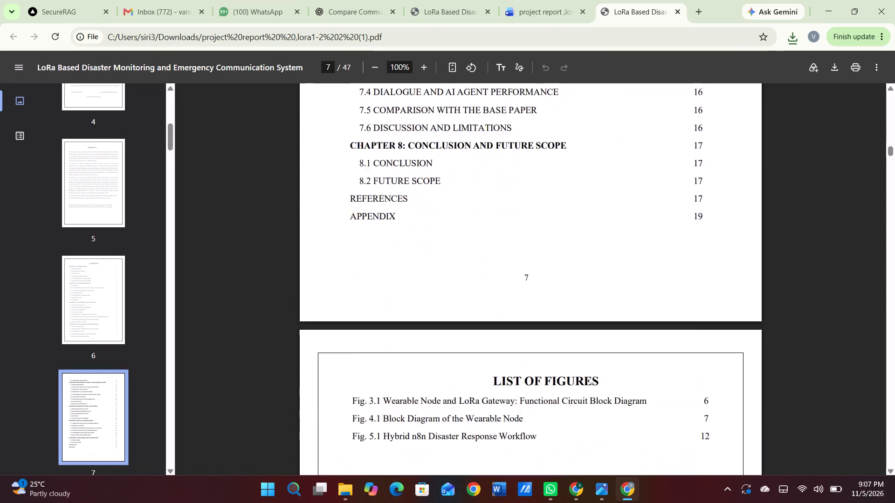
pyautogui.scroll(-3, 570, 194)
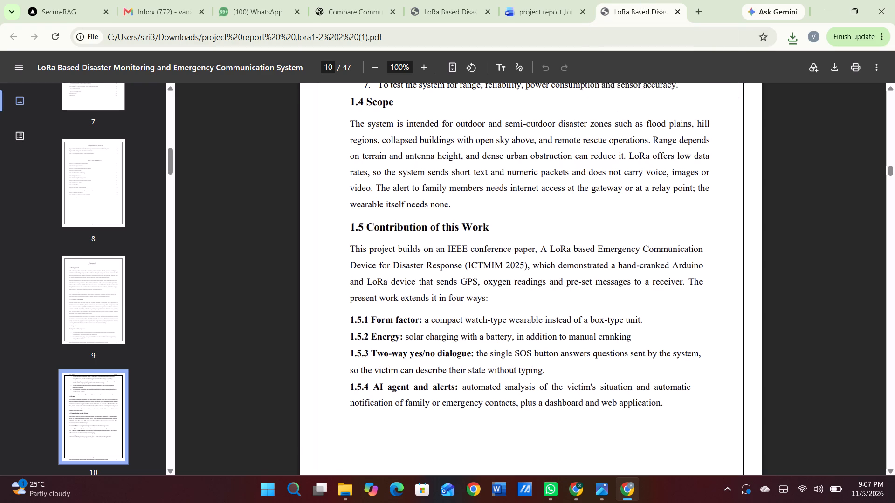
pyautogui.scroll(-6, 585, 176)
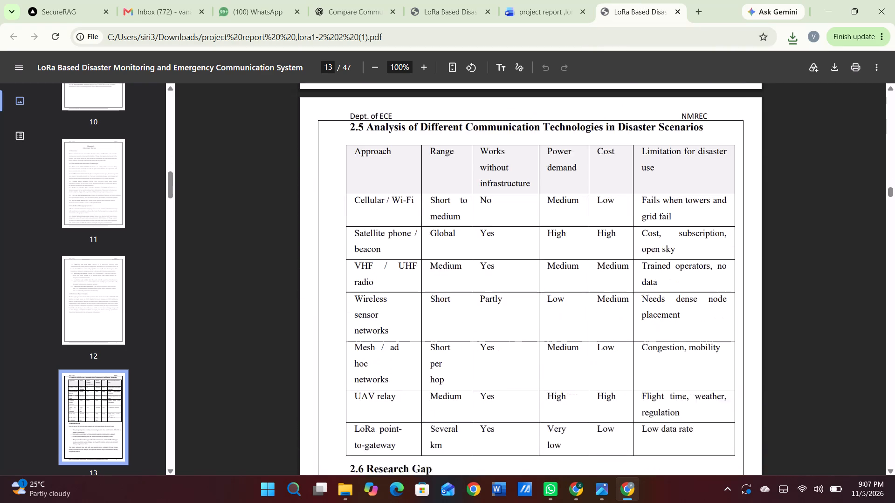
pyautogui.scroll(-5, 585, 176)
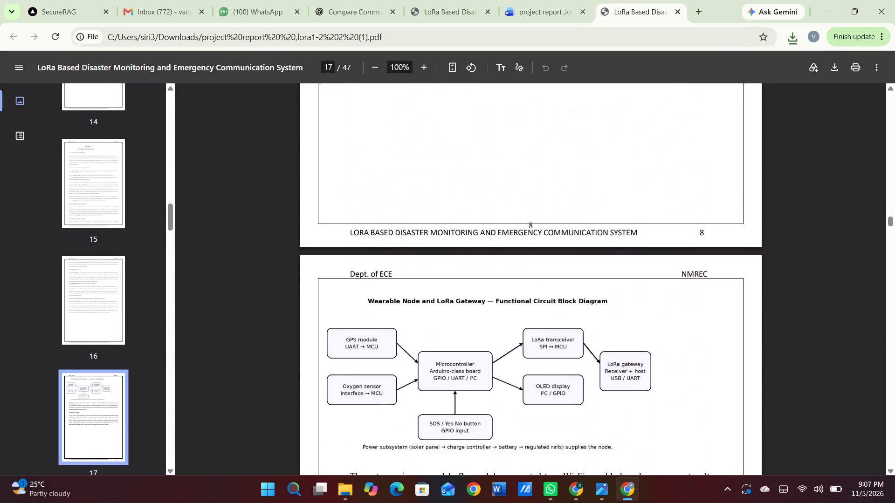
pyautogui.scroll(-6, 585, 176)
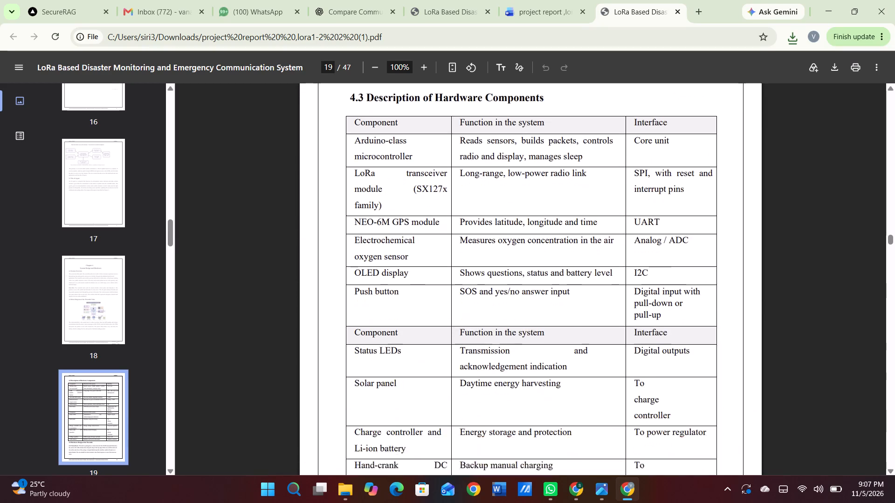
pyautogui.scroll(-4, 585, 176)
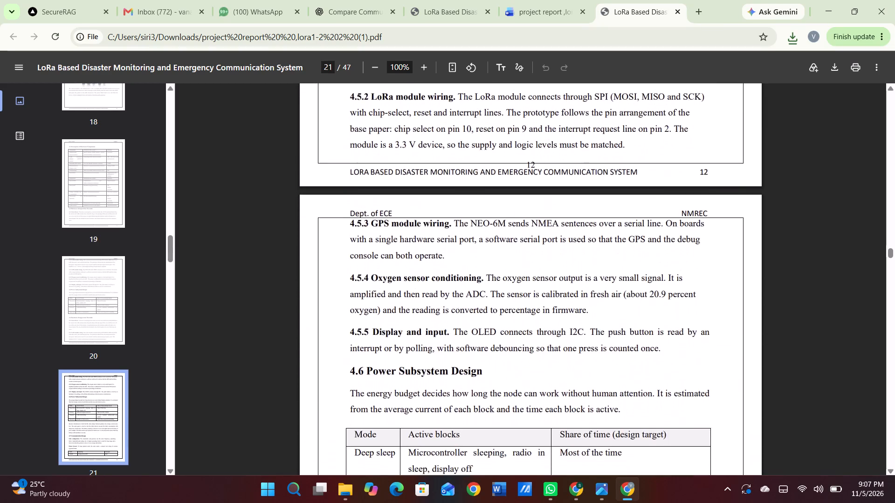
pyautogui.scroll(-3, 585, 176)
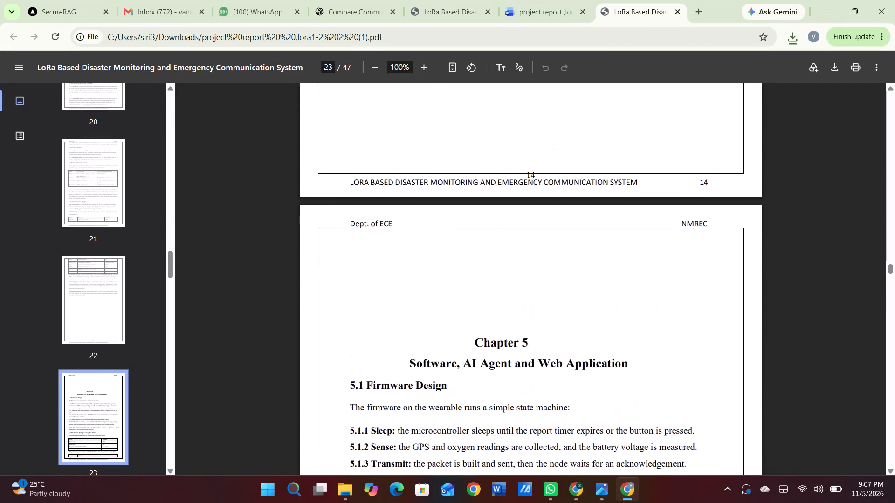
pyautogui.scroll(-3, 585, 176)
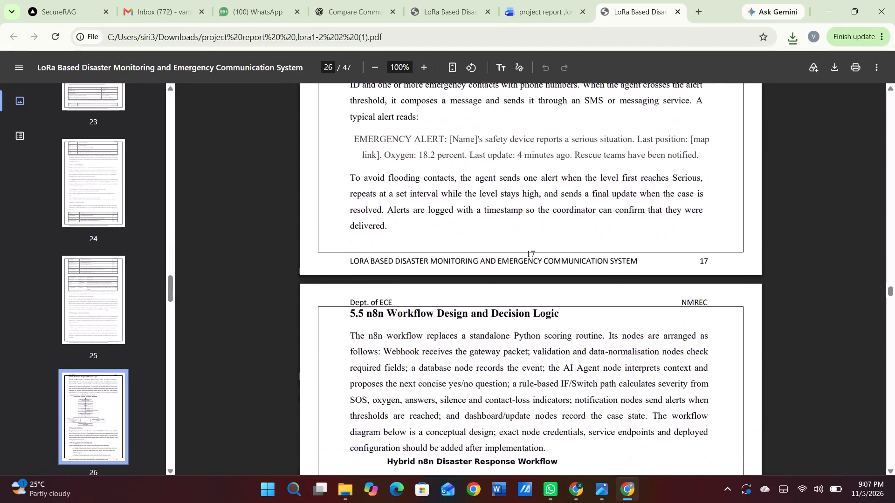
pyautogui.scroll(-2, 585, 176)
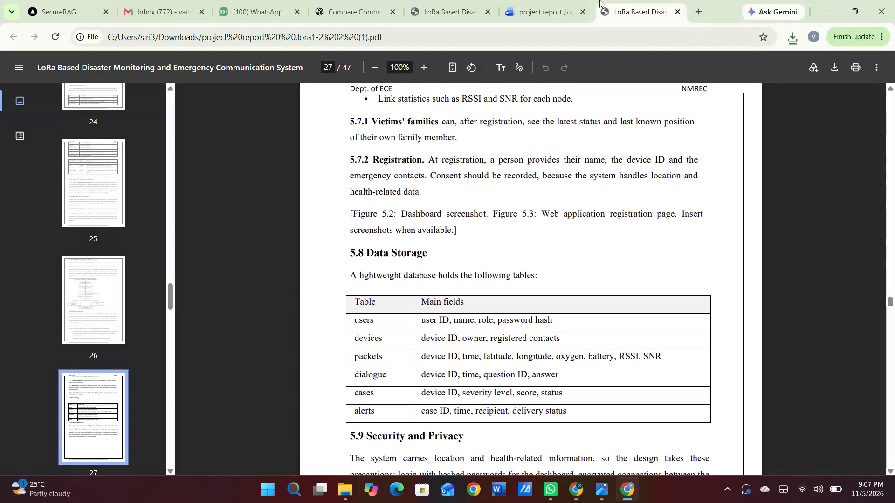
# Close the browser tab holding the earlier PDF version of the report.
pyautogui.click(487, 15)
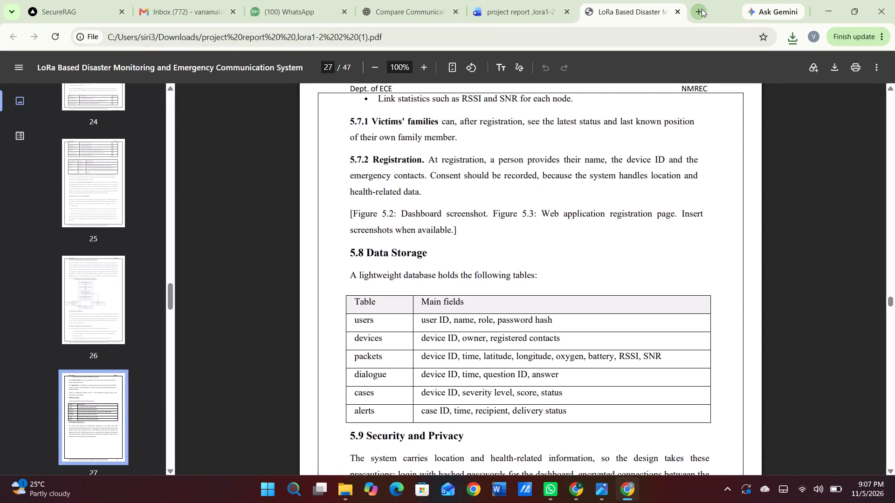
# Search Google for "i love pdf convert pdf to word" in a new tab and open iLovePDF's PDF to Word converter.
pyautogui.click(702, 8)
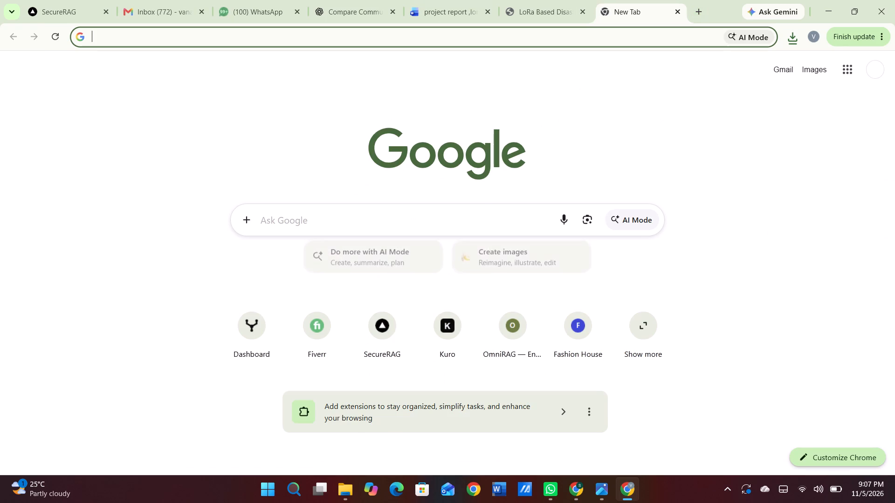
pyautogui.click(465, 221)
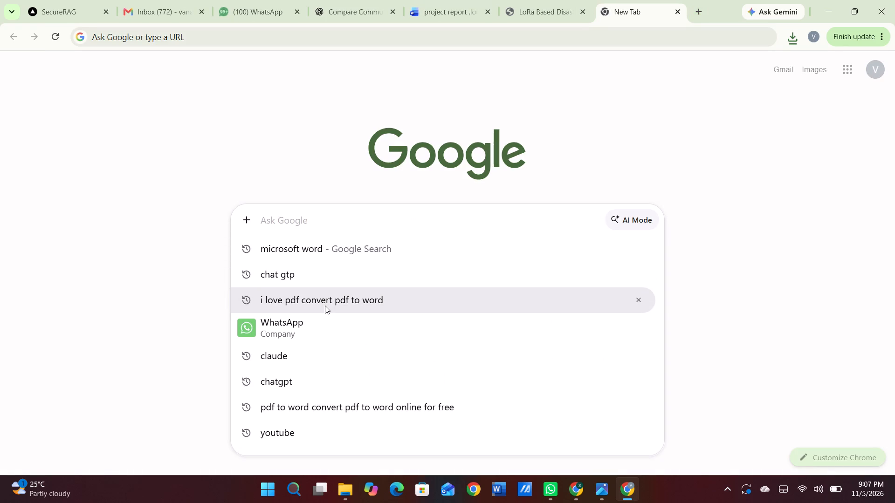
pyautogui.click(325, 306)
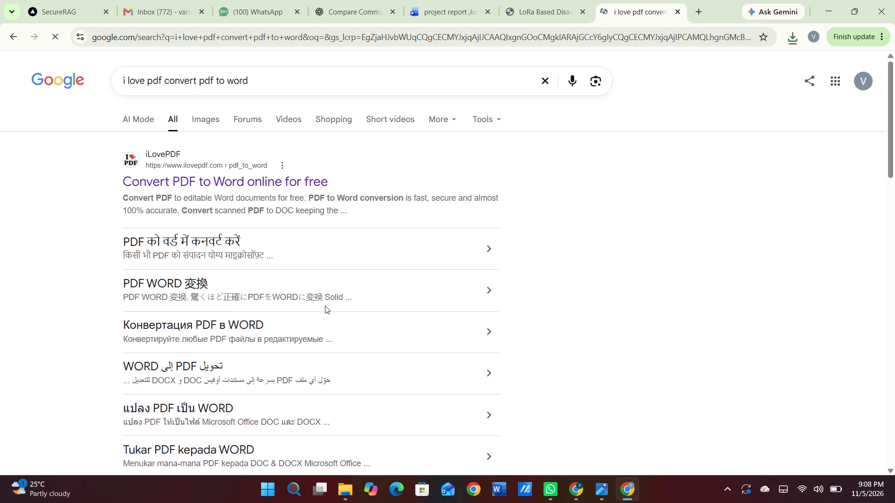
pyautogui.click(287, 177)
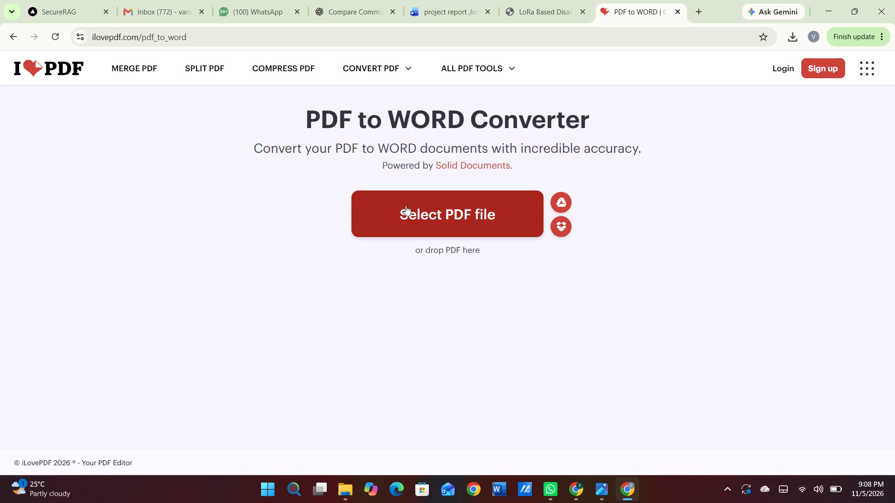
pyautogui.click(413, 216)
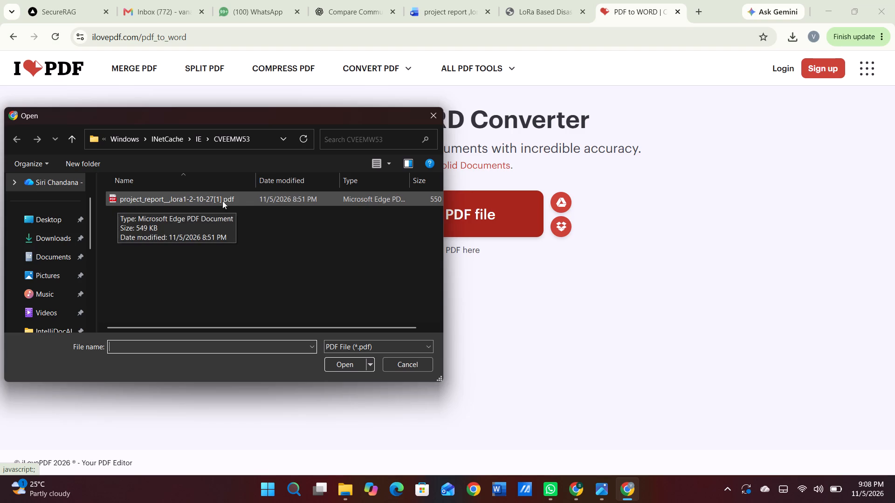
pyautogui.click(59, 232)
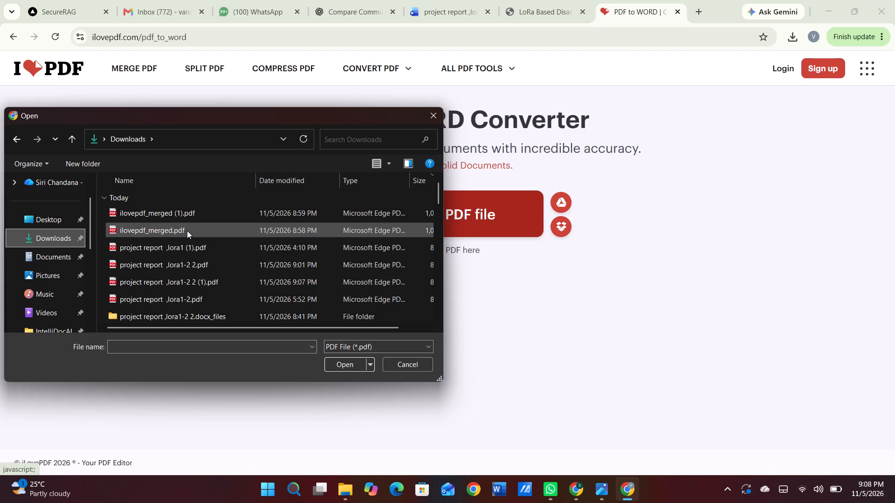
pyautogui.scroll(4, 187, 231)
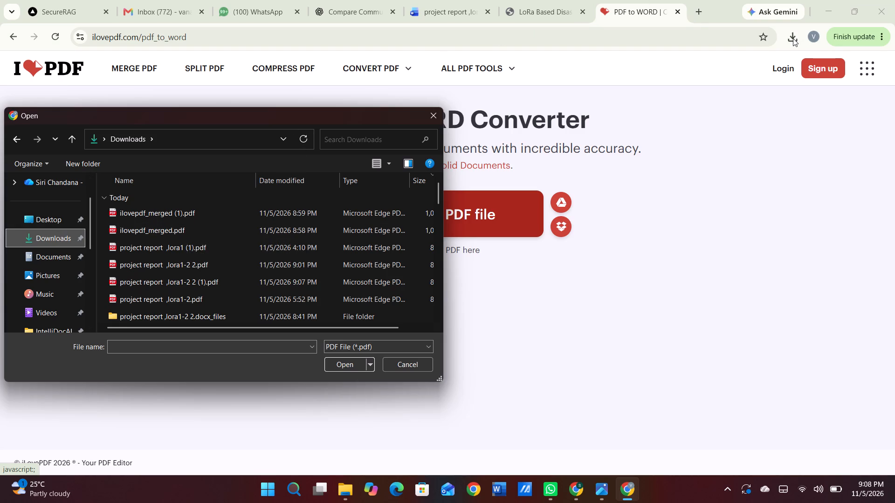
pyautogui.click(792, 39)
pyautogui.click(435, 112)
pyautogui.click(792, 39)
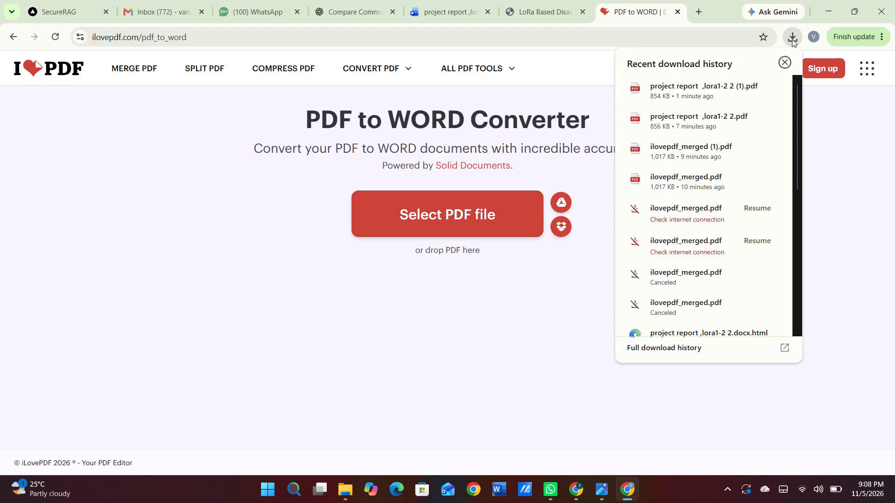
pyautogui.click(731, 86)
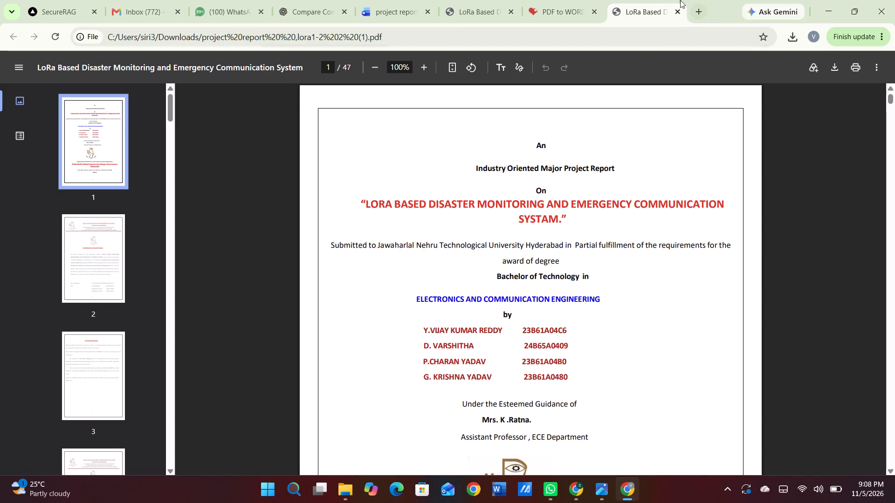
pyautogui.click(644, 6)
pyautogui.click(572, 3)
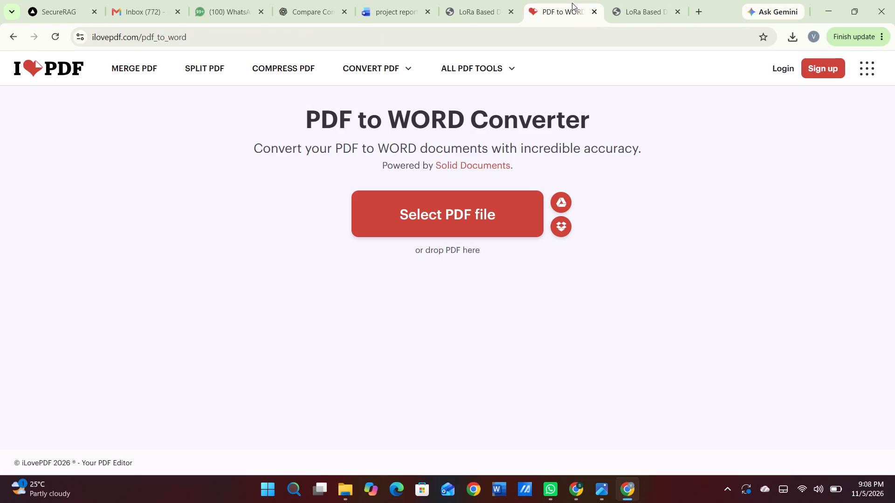
# Show the latest downloaded report PDF in its folder and copy the file "project report ,lora1-2 2 (1).pdf".
pyautogui.click(796, 39)
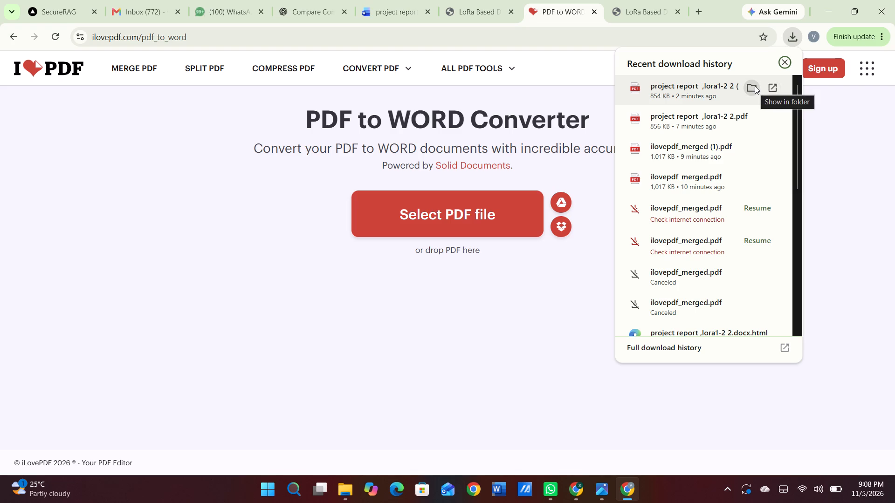
pyautogui.click(755, 86)
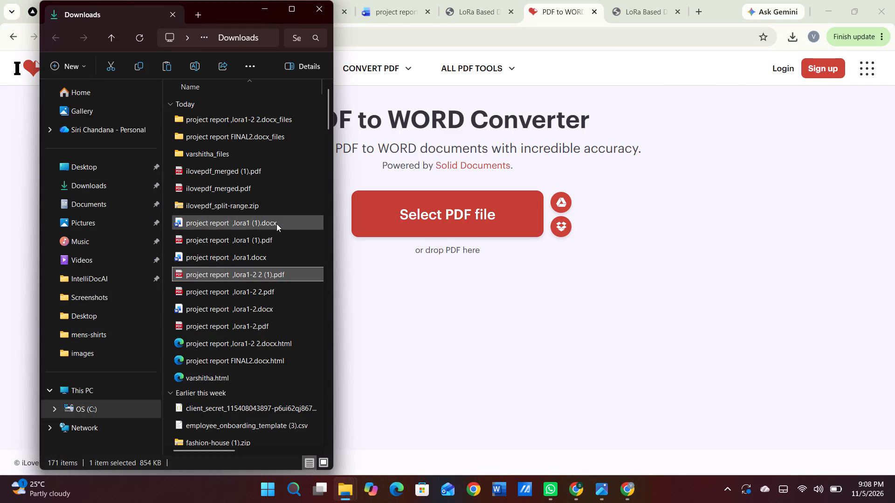
pyautogui.rightClick(262, 274)
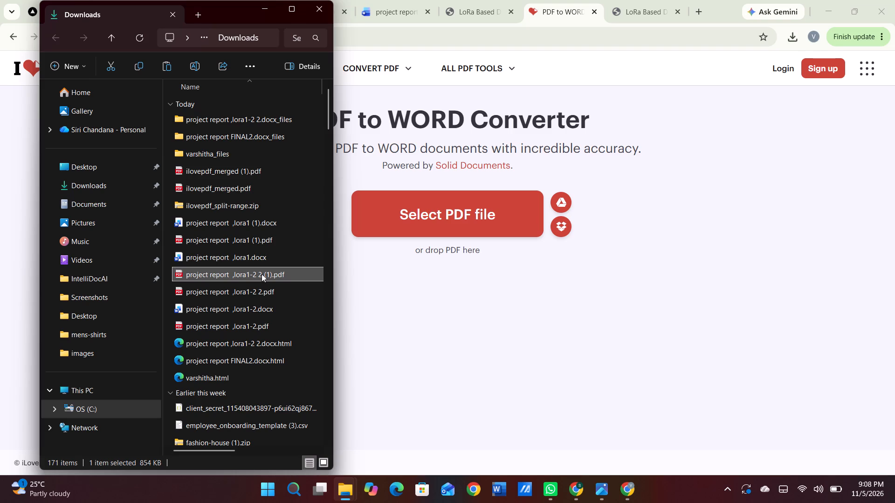
pyautogui.click(323, 146)
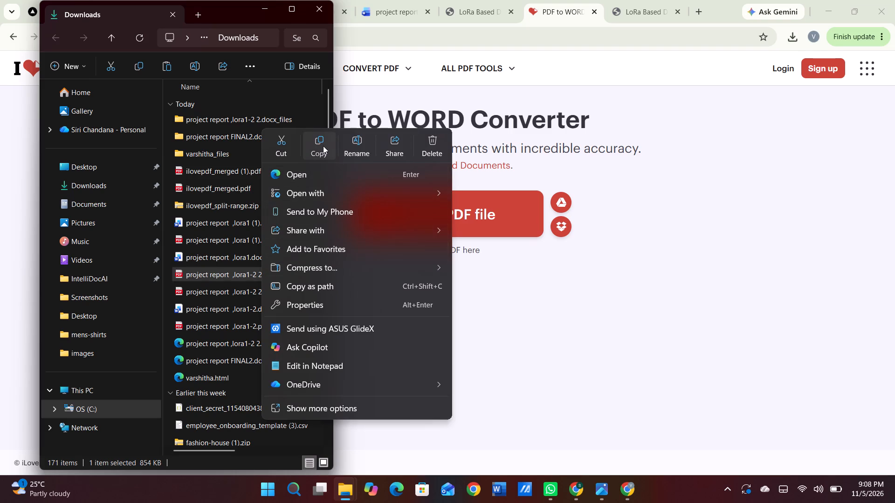
# Paste the copied PDF into the CVEEMW53 folder while choosing a file, and load it into the PDF to Word converter.
pyautogui.click(389, 224)
pyautogui.click(389, 224)
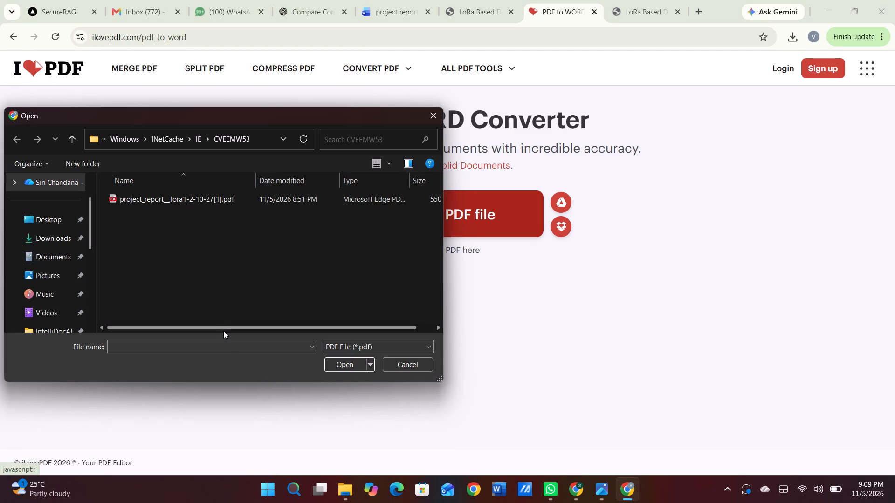
pyautogui.hotkey('ctrl', 'v')
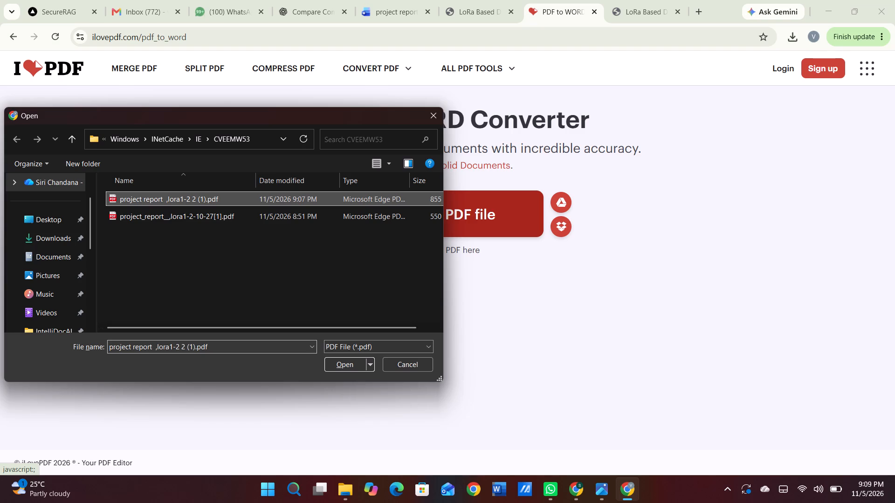
pyautogui.click(347, 367)
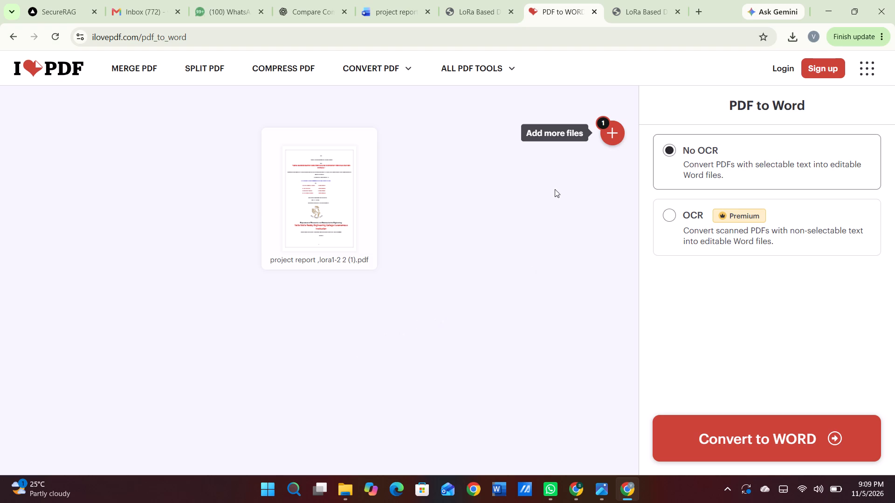
# Switch to iLovePDF's Split PDF tool and load the copied report file "project report ,lora1-2 2 (1).pdf".
pyautogui.click(211, 76)
pyautogui.click(208, 67)
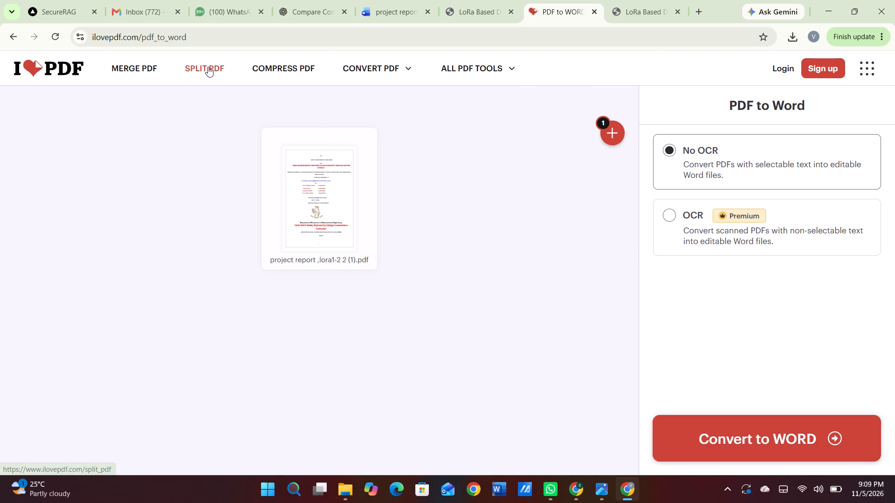
pyautogui.click(432, 216)
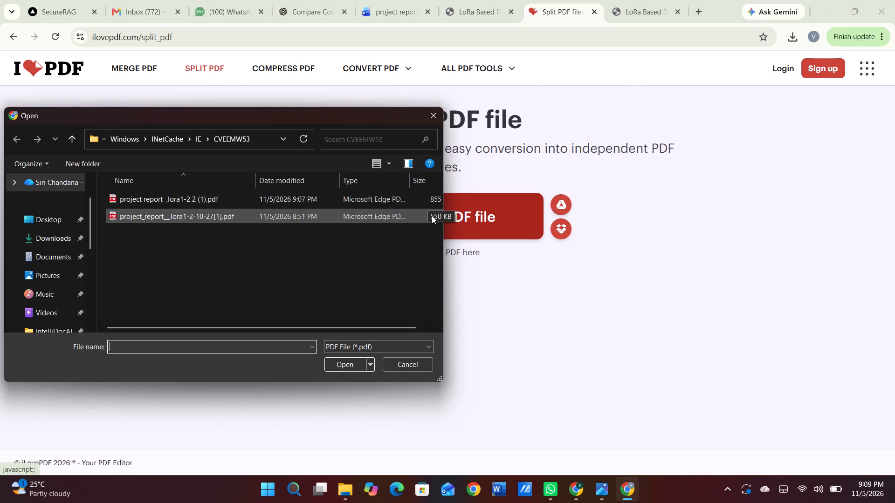
pyautogui.hotkey('ctrl', 'v')
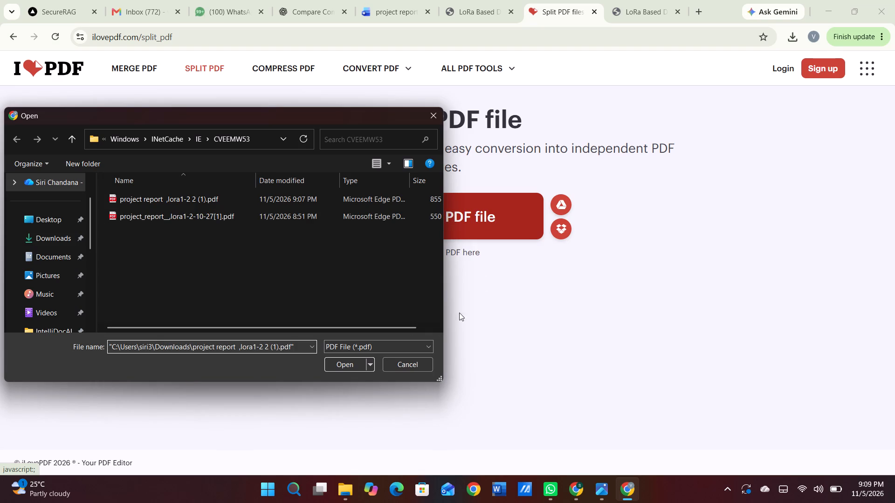
pyautogui.click(342, 362)
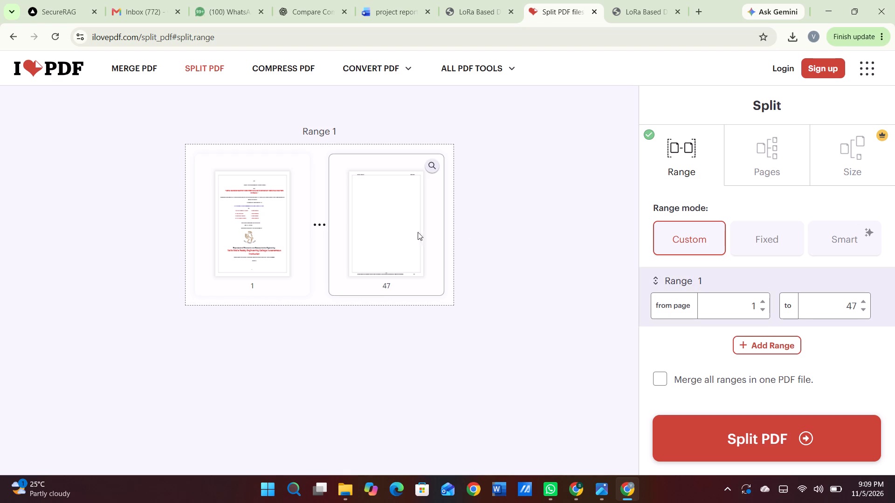
# Set the first custom split range to cover pages 1 to 8, ending with the lists of figures and tables.
pyautogui.tripleClick(864, 311)
pyautogui.tripleClick(864, 311)
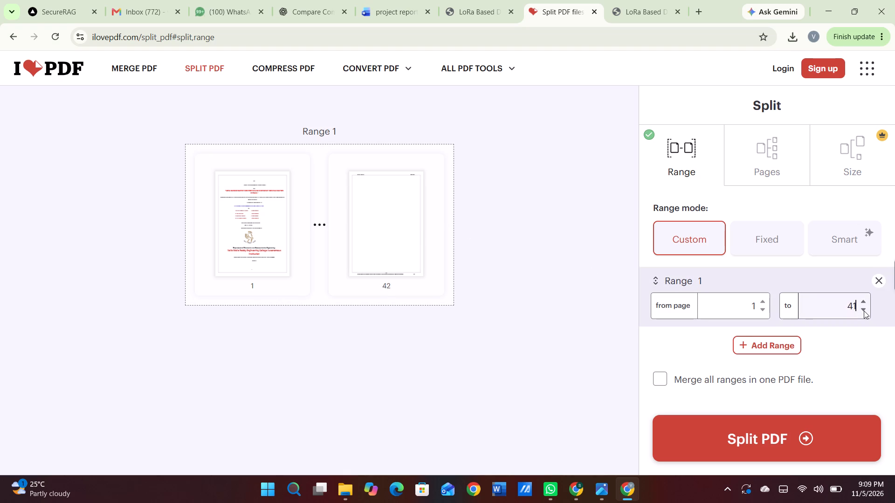
pyautogui.doubleClick(864, 311)
pyautogui.tripleClick(864, 311)
pyautogui.tripleClick(864, 311)
pyautogui.tripleClick(864, 311)
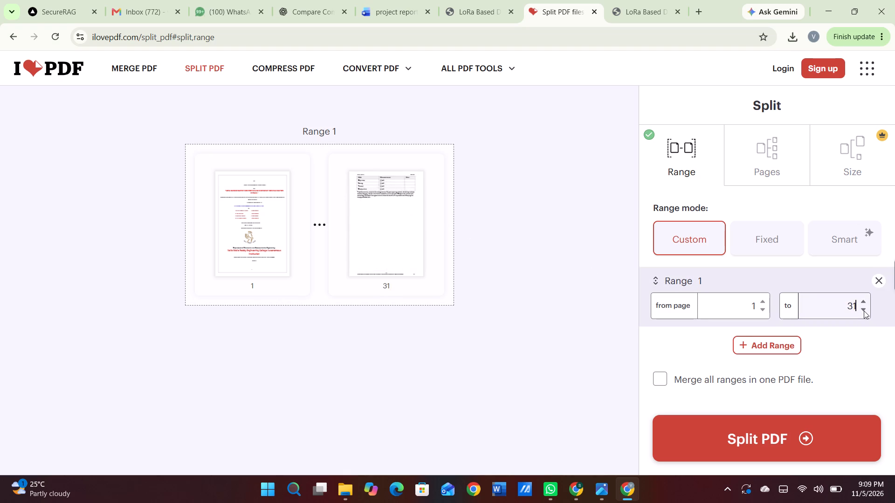
pyautogui.tripleClick(864, 311)
pyautogui.tripleClick(864, 311)
pyautogui.tripleClick(864, 311)
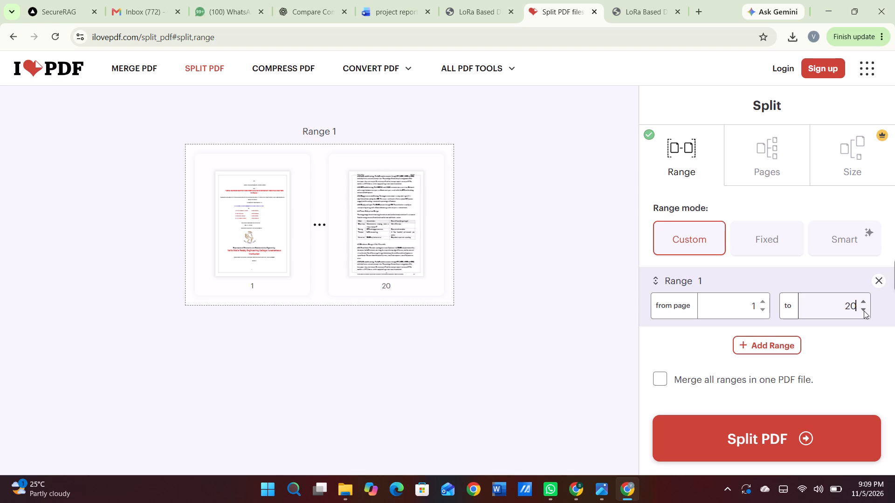
pyautogui.tripleClick(864, 311)
pyautogui.tripleClick(864, 311)
pyautogui.tripleClick(864, 311)
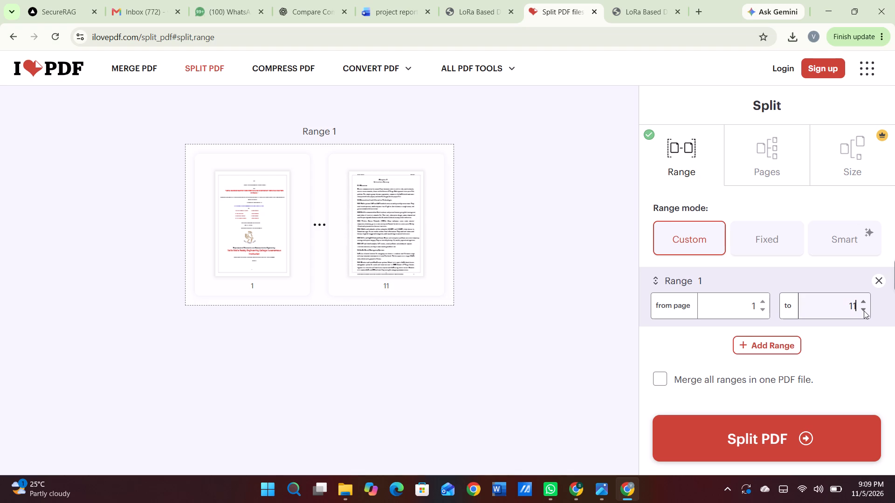
pyautogui.tripleClick(864, 311)
pyautogui.doubleClick(864, 311)
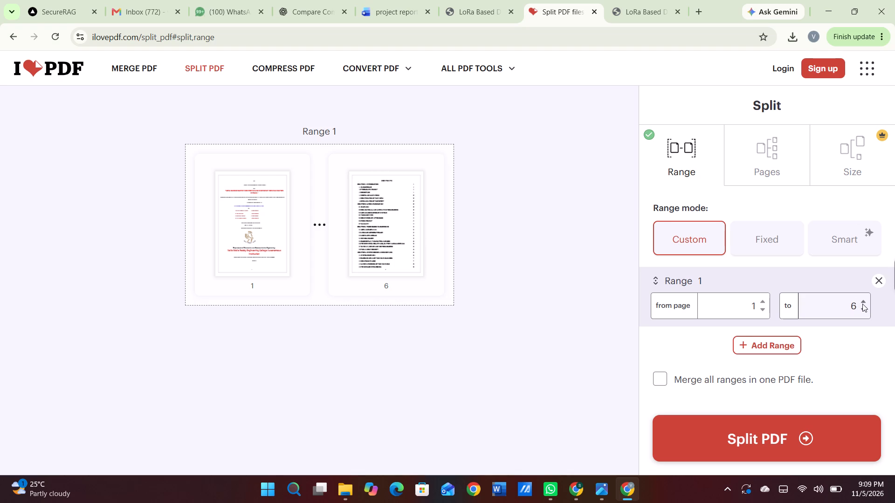
pyautogui.click(862, 302)
pyautogui.click(862, 302)
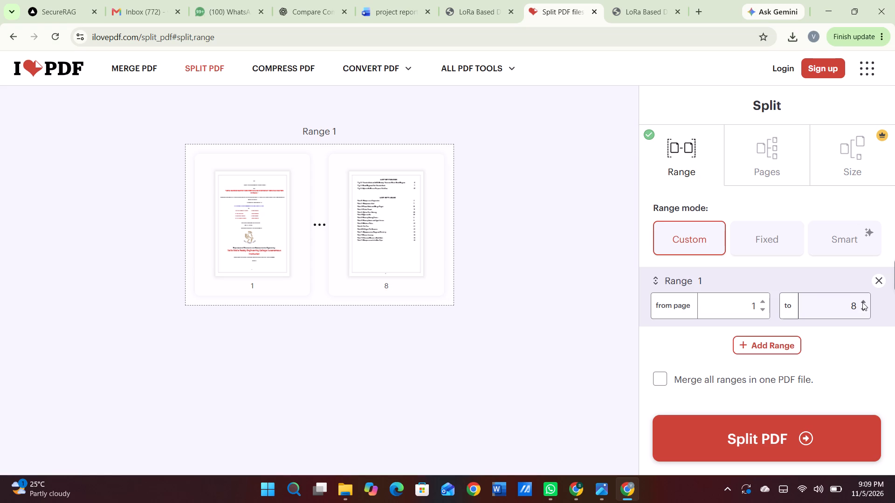
pyautogui.click(862, 302)
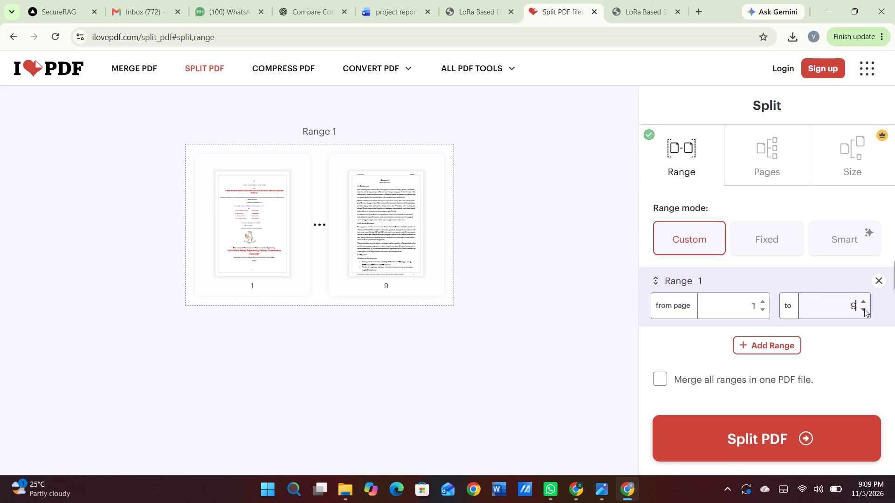
pyautogui.click(865, 309)
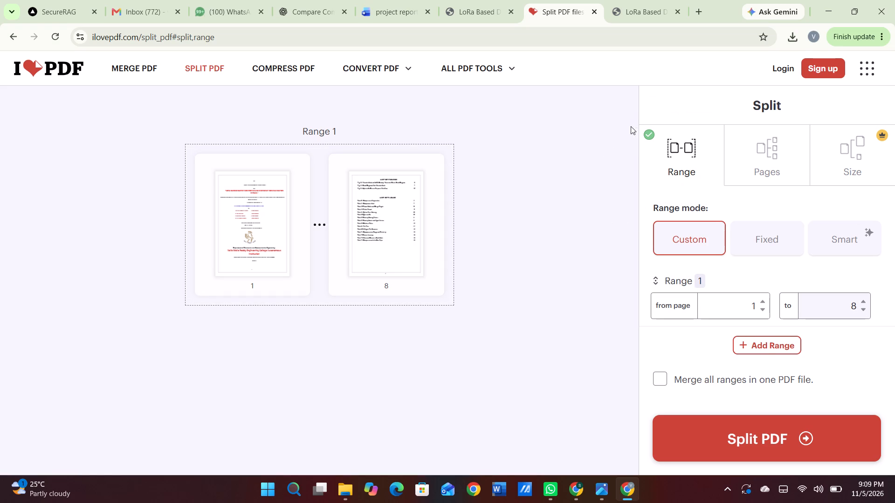
# Add a second split range covering pages 9 to 13, leaving out the blank page 14.
pyautogui.click(741, 343)
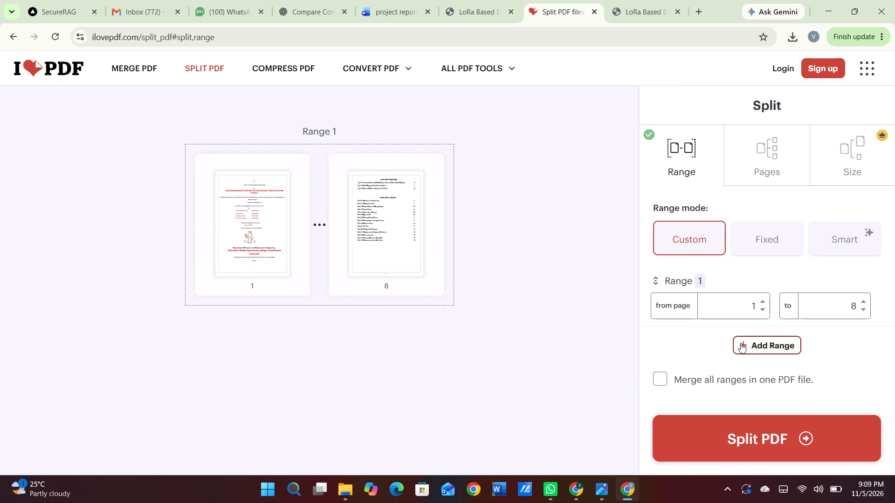
pyautogui.click(865, 314)
pyautogui.click(865, 314)
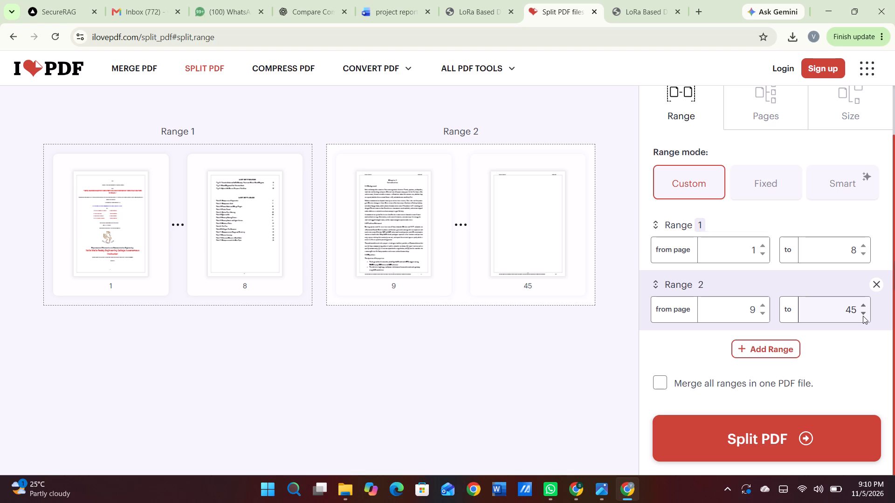
pyautogui.tripleClick(863, 316)
pyautogui.tripleClick(863, 316)
pyautogui.tripleClick(863, 316)
pyautogui.tripleClick(863, 316)
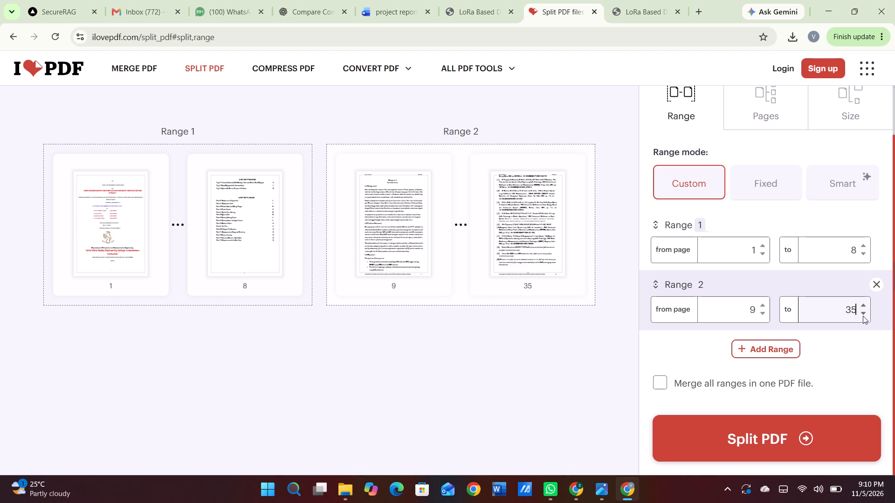
pyautogui.tripleClick(863, 316)
pyautogui.tripleClick(863, 316)
pyautogui.tripleClick(863, 316)
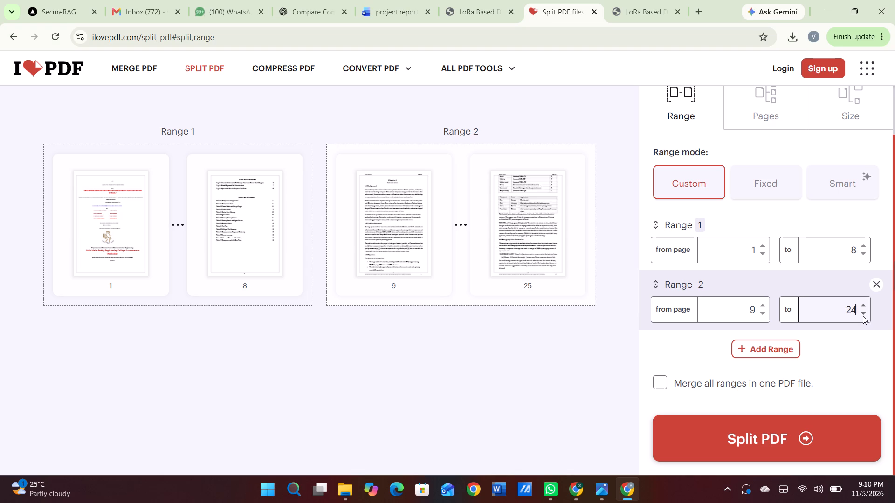
pyautogui.tripleClick(863, 316)
pyautogui.tripleClick(863, 316)
pyautogui.tripleClick(863, 316)
pyautogui.tripleClick(863, 316)
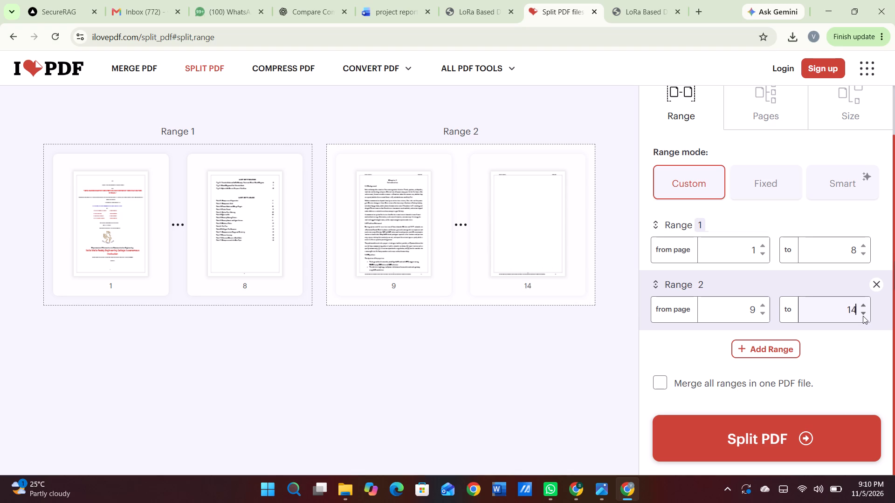
pyautogui.tripleClick(863, 316)
pyautogui.doubleClick(863, 316)
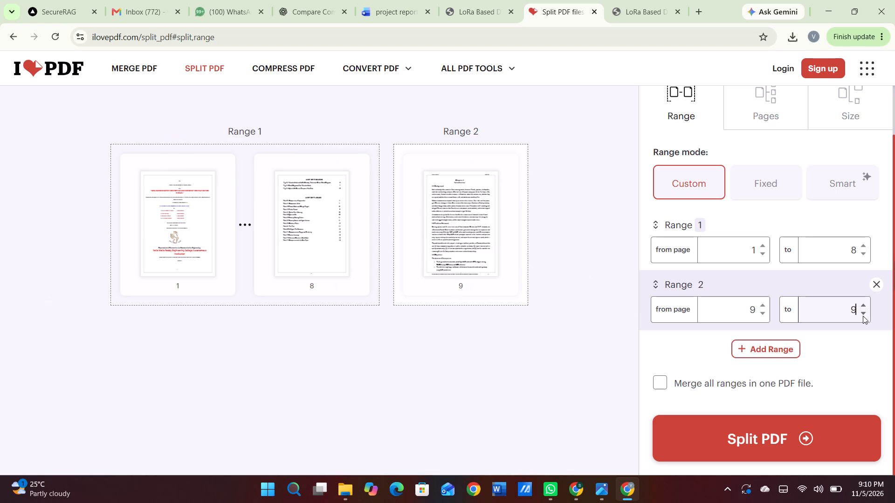
pyautogui.click(864, 306)
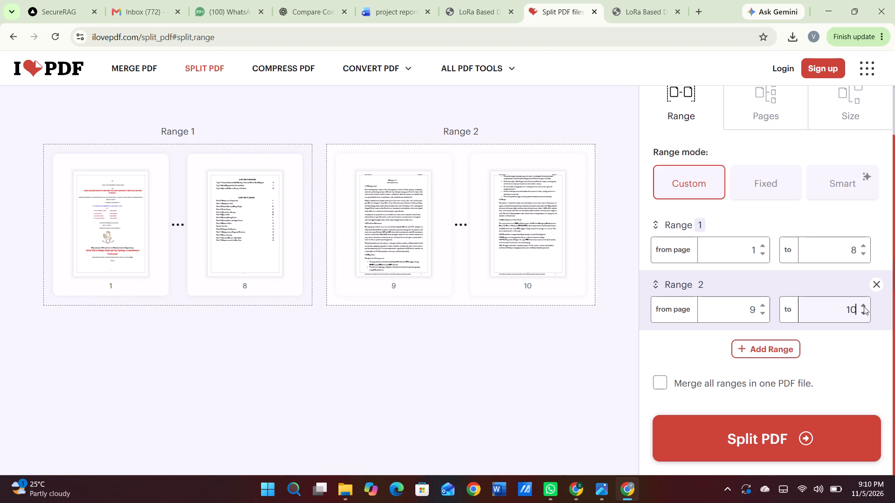
pyautogui.click(864, 306)
pyautogui.click(864, 306)
pyautogui.click(864, 306)
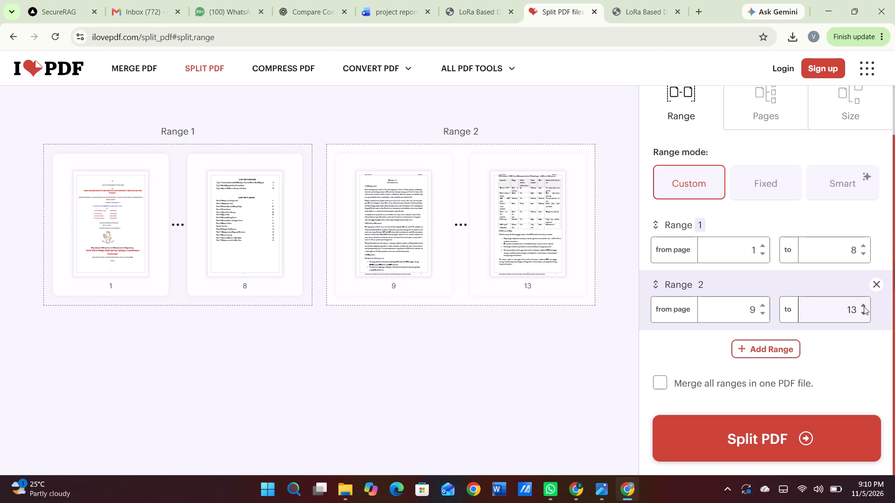
pyautogui.click(864, 306)
pyautogui.click(864, 306)
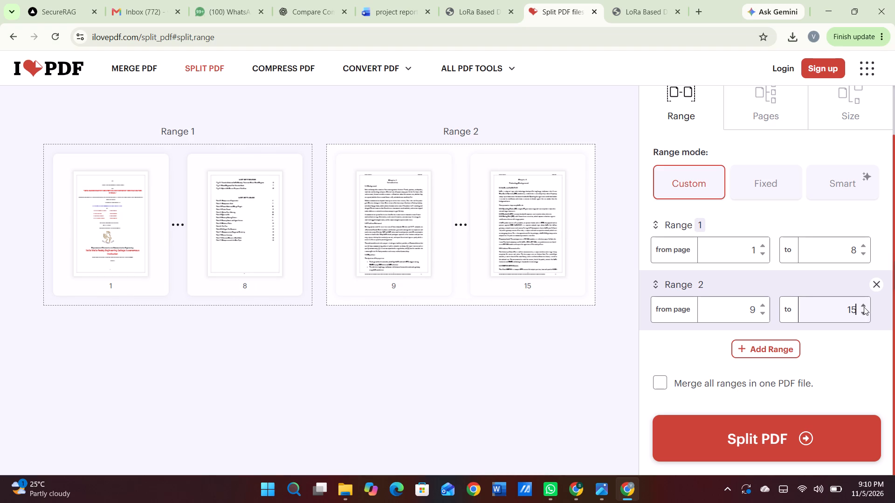
pyautogui.click(863, 311)
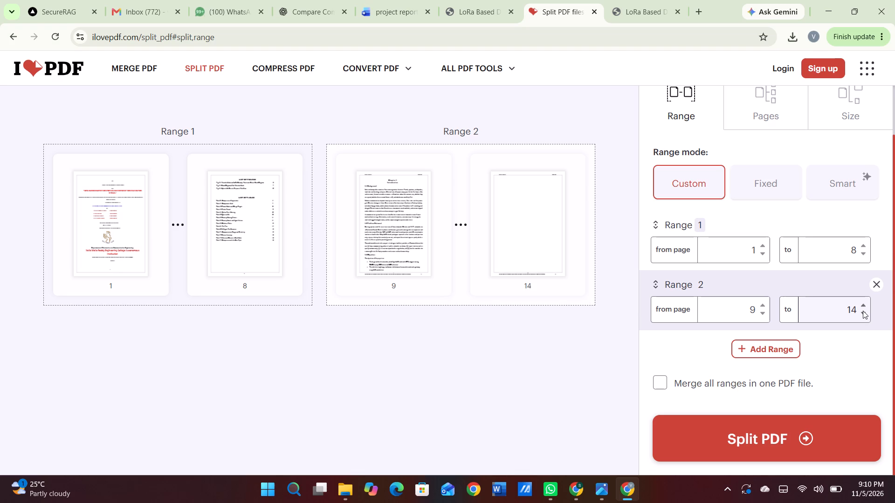
pyautogui.click(864, 313)
# Add a third split range covering pages 15 to 31, leaving out the blank pages 14 and 32.
pyautogui.click(764, 347)
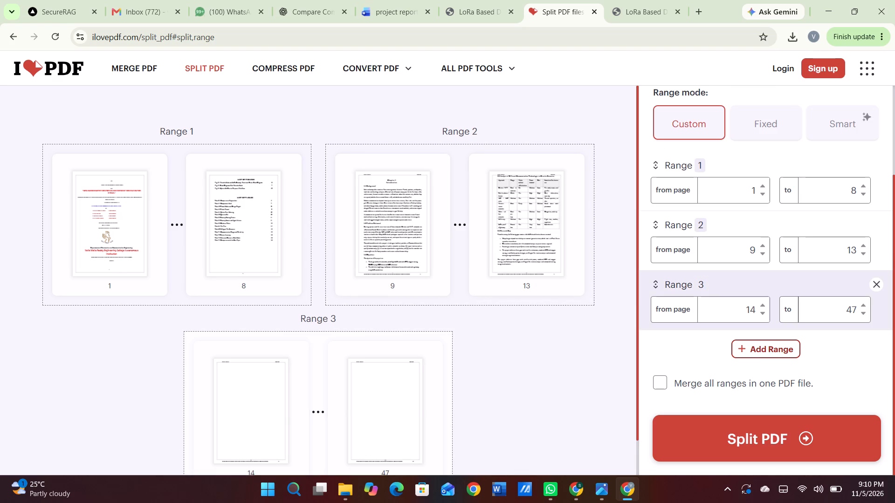
pyautogui.click(761, 306)
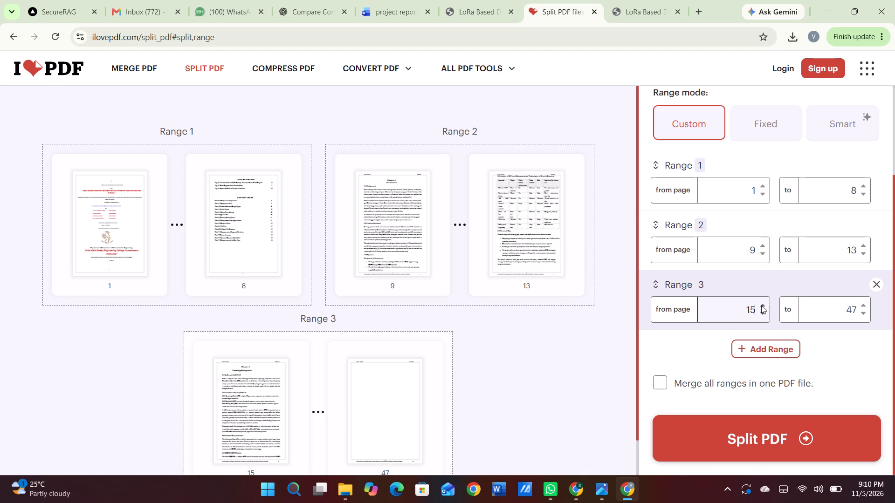
pyautogui.doubleClick(861, 313)
pyautogui.click(861, 313)
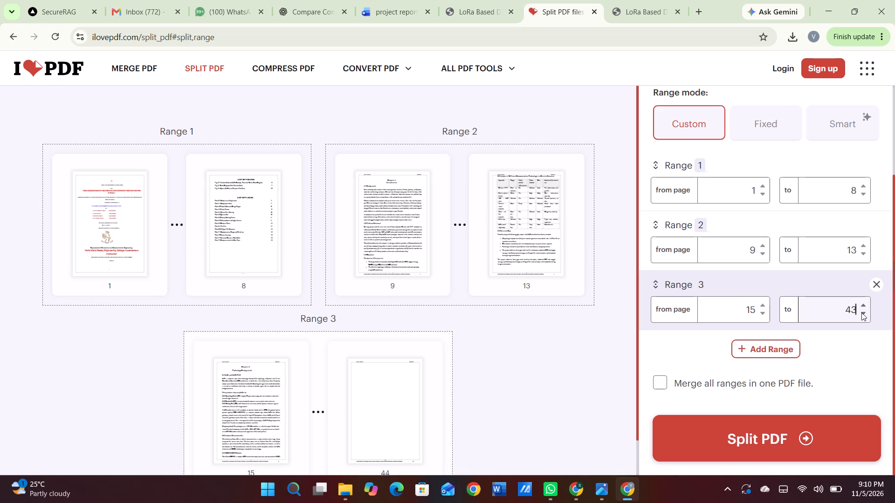
pyautogui.tripleClick(861, 313)
pyautogui.tripleClick(861, 313)
pyautogui.doubleClick(861, 313)
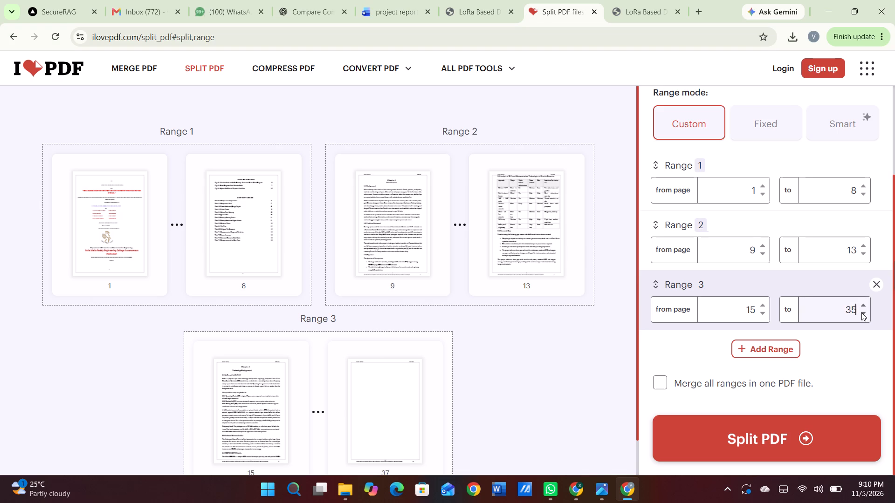
pyautogui.tripleClick(861, 313)
pyautogui.click(861, 313)
pyautogui.doubleClick(861, 313)
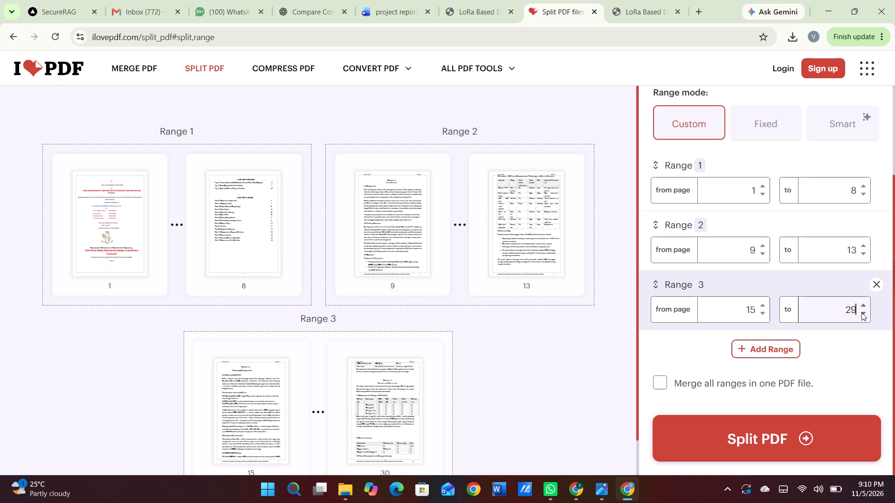
pyautogui.click(861, 313)
pyautogui.click(861, 313)
pyautogui.click(861, 313)
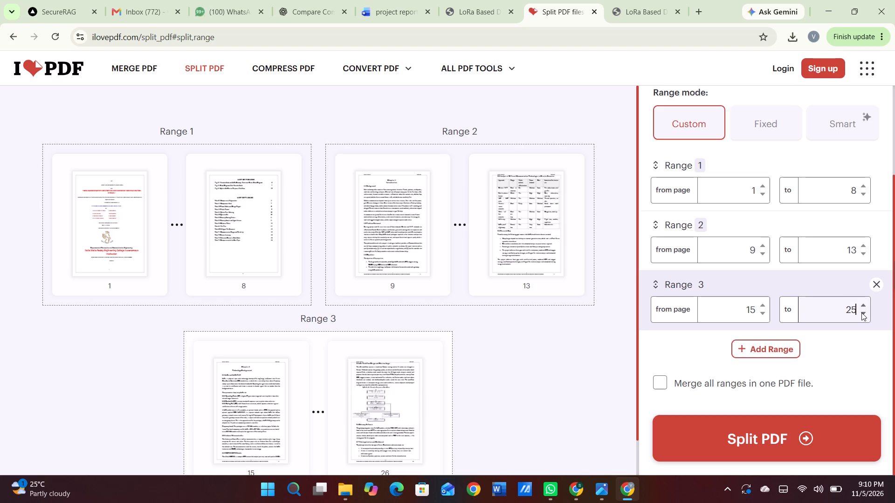
pyautogui.click(861, 313)
pyautogui.click(861, 313)
pyautogui.click(861, 313)
pyautogui.click(861, 313)
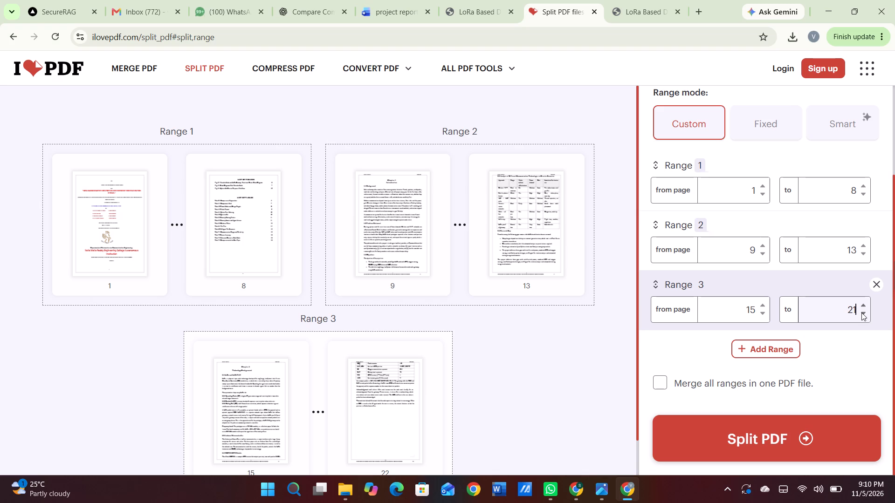
pyautogui.click(861, 313)
pyautogui.doubleClick(861, 313)
pyautogui.click(861, 313)
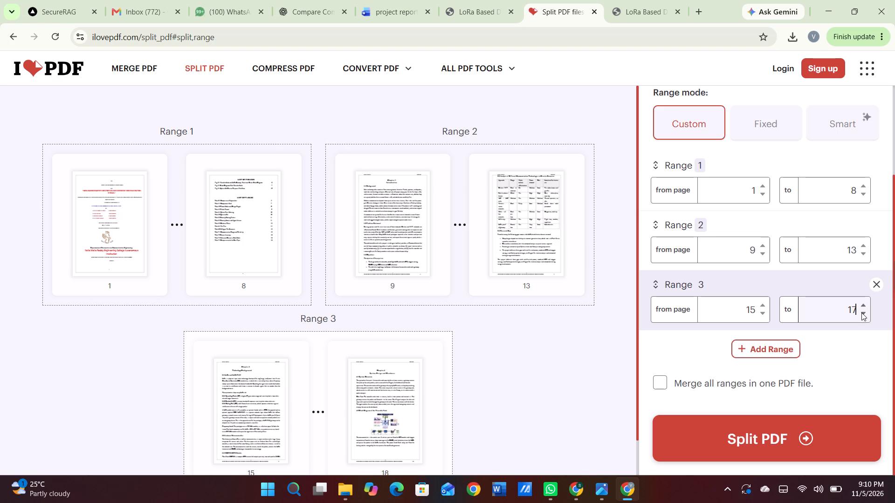
pyautogui.click(861, 313)
pyautogui.click(861, 313)
pyautogui.click(861, 313)
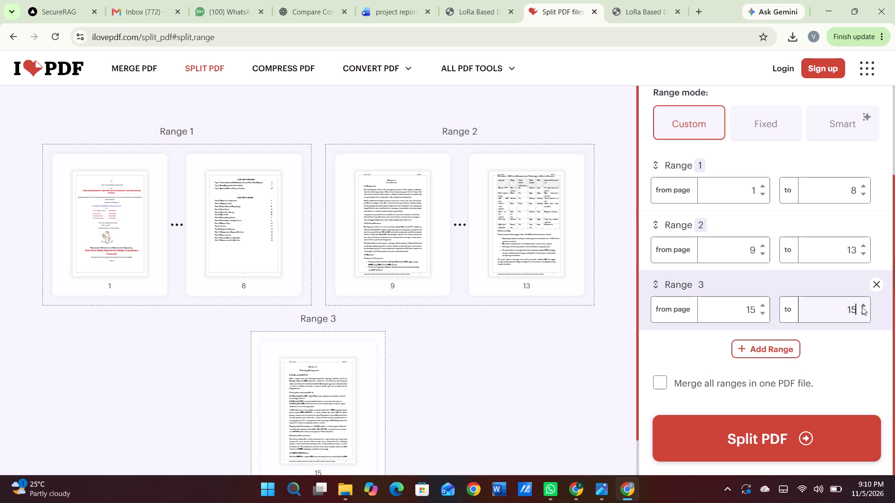
pyautogui.tripleClick(863, 304)
pyautogui.tripleClick(863, 304)
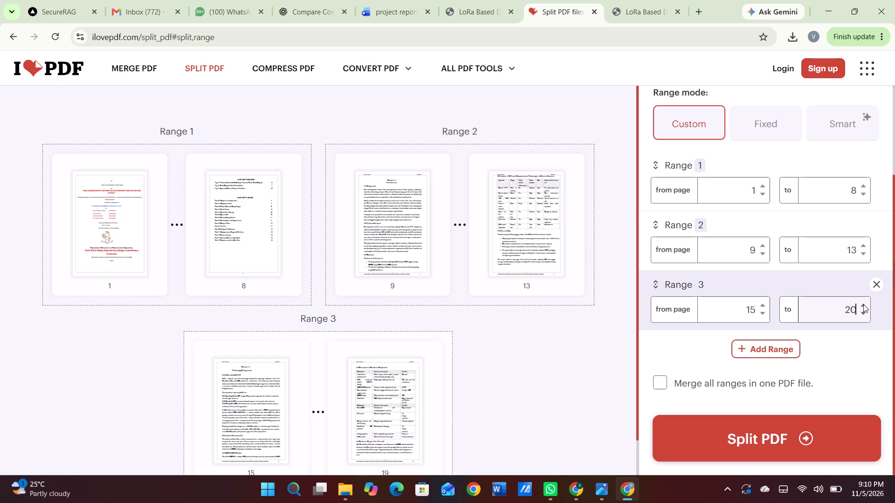
pyautogui.tripleClick(863, 304)
pyautogui.tripleClick(863, 304)
pyautogui.tripleClick(863, 304)
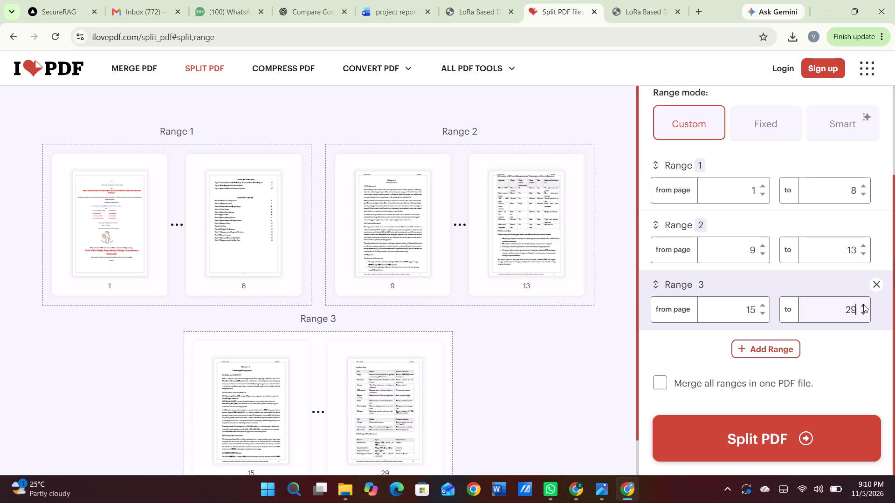
pyautogui.tripleClick(863, 304)
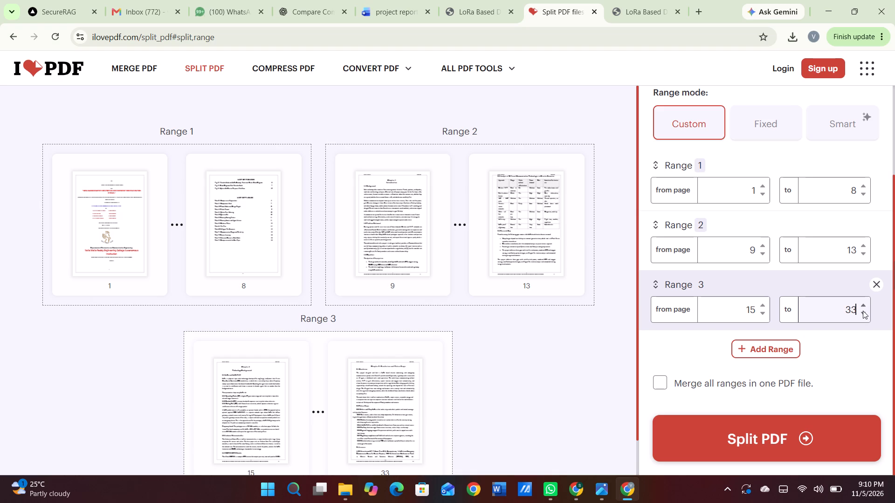
pyautogui.click(863, 312)
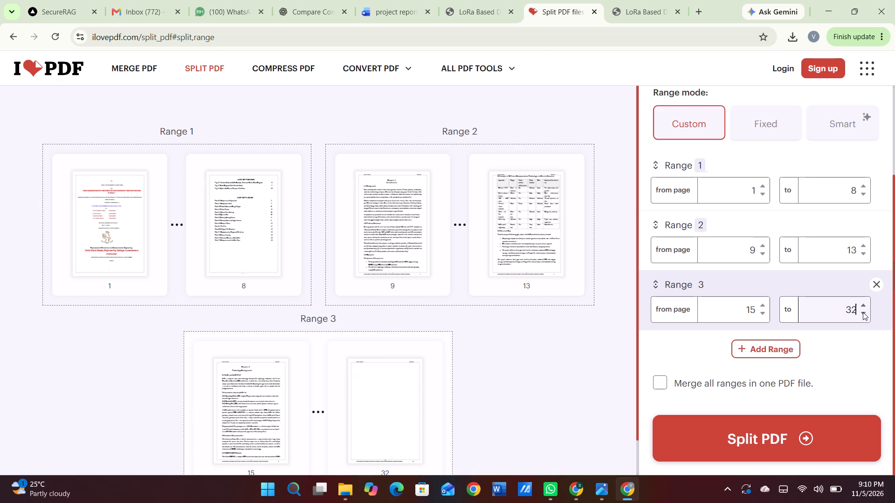
pyautogui.click(863, 312)
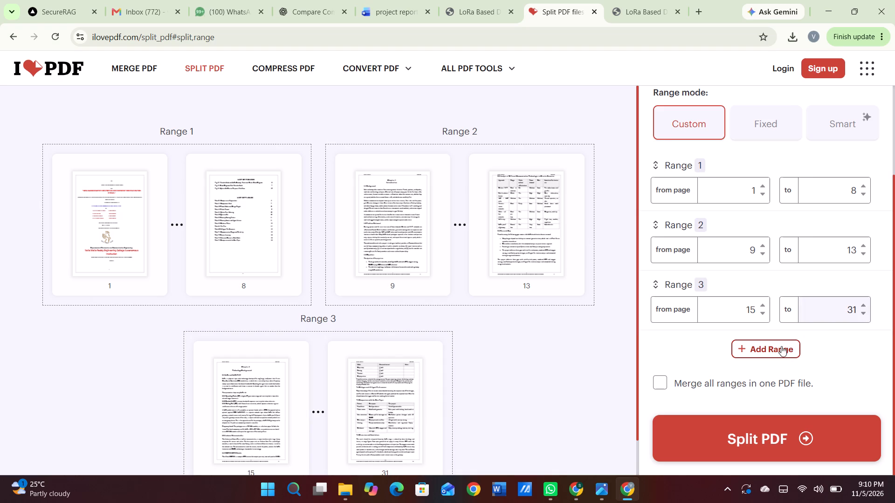
# Add a fourth split range starting at page 33, skipping the blank page 32.
pyautogui.click(781, 346)
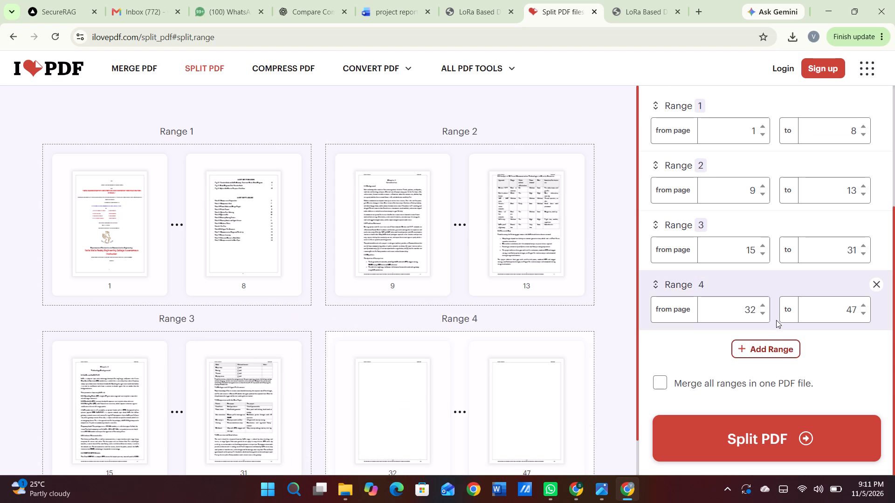
pyautogui.click(762, 305)
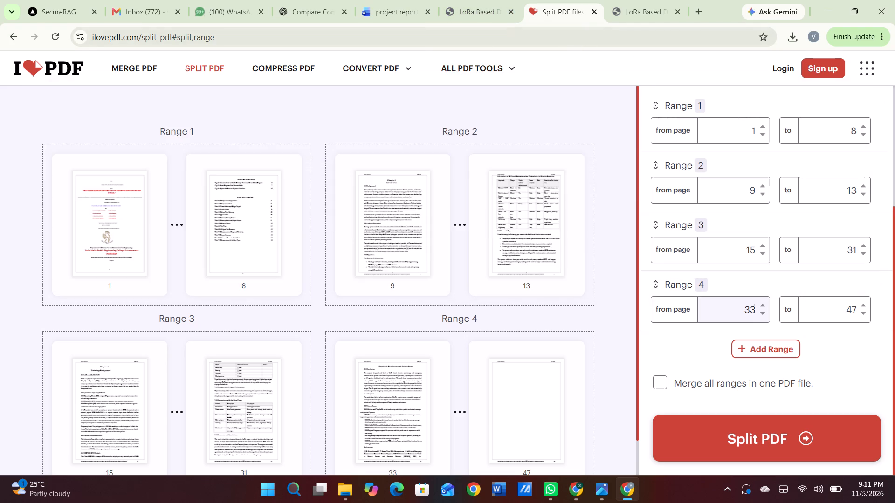
# Check the pages around the blank page 32 and the start of the references in the original report PDF.
pyautogui.click(486, 13)
pyautogui.scroll(-2, 532, 250)
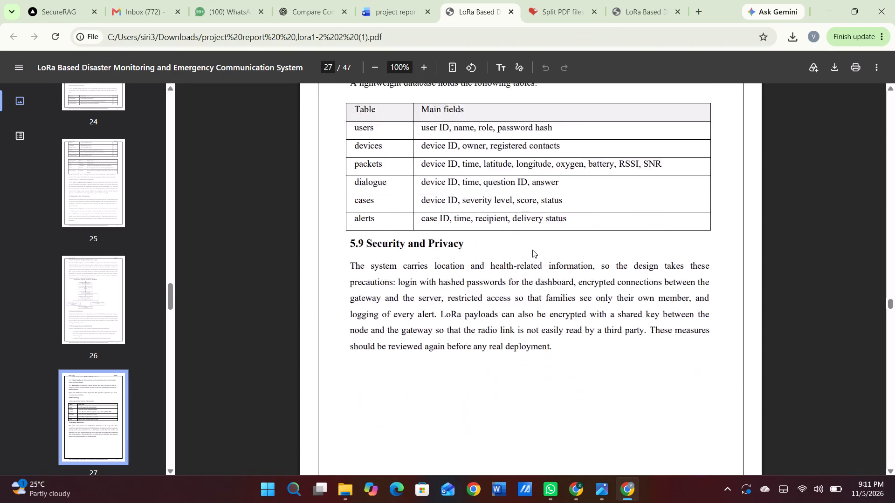
pyautogui.scroll(-6, 532, 250)
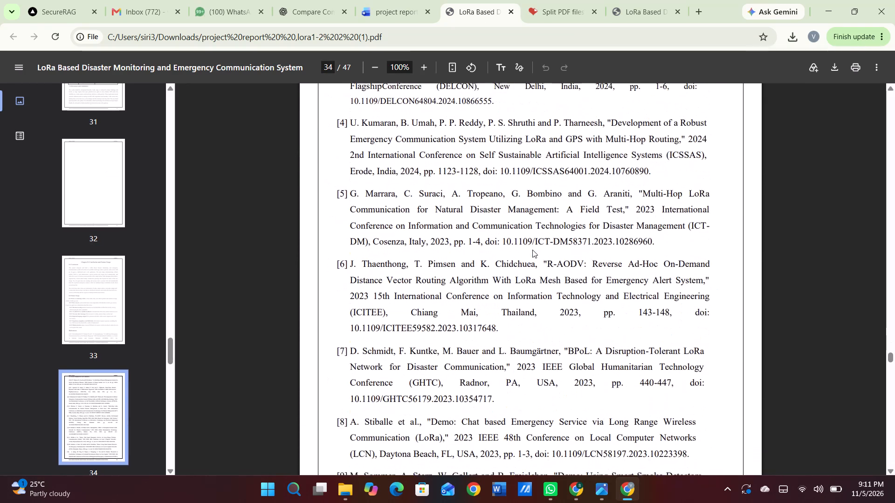
pyautogui.scroll(3, 532, 250)
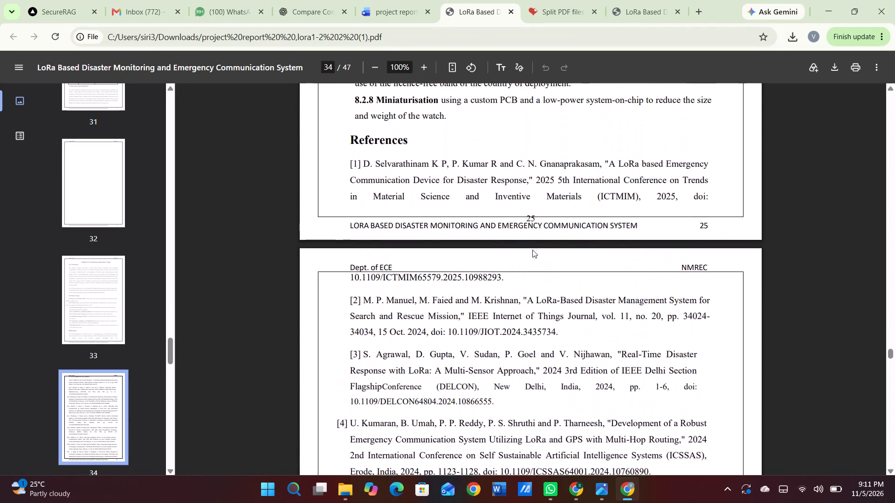
pyautogui.scroll(8, 532, 250)
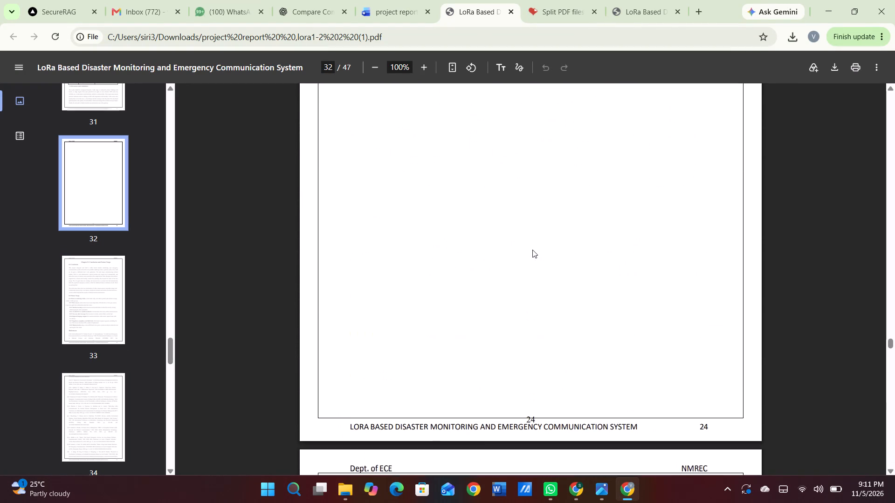
# Return to the Split PDF tool and set the fourth range to end at page 36, leaving out the blank pages after it.
pyautogui.click(578, 10)
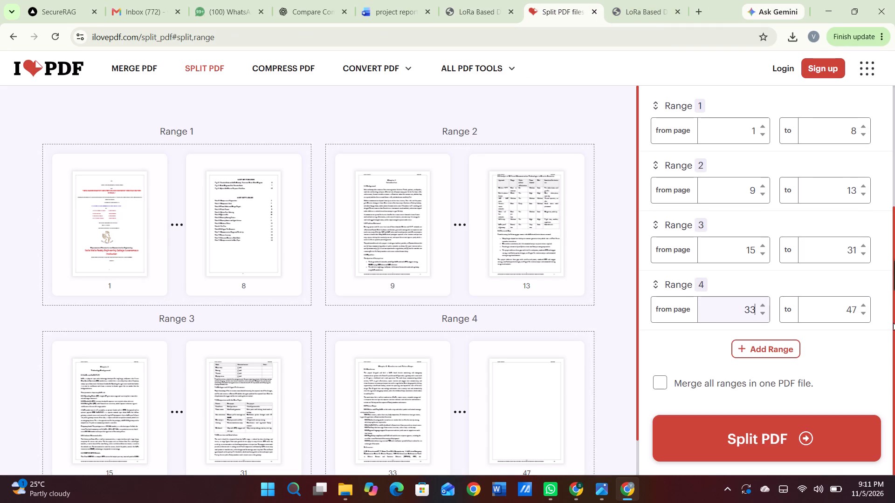
pyautogui.click(864, 306)
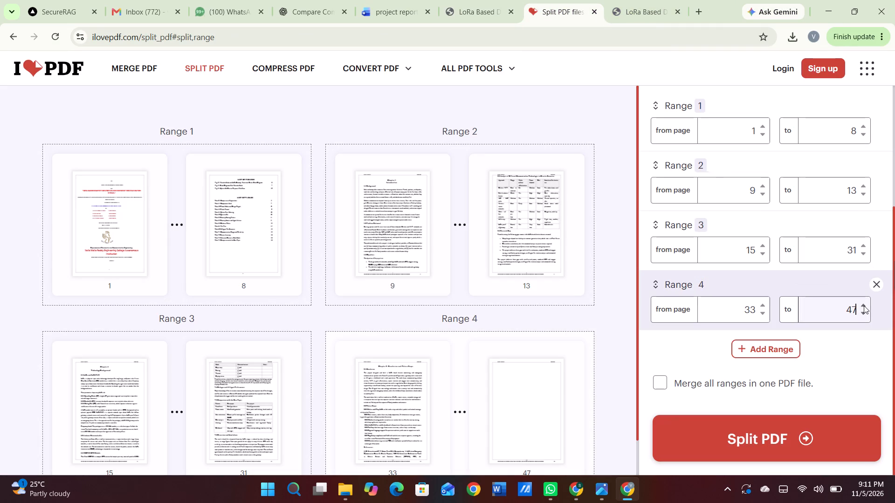
pyautogui.click(864, 306)
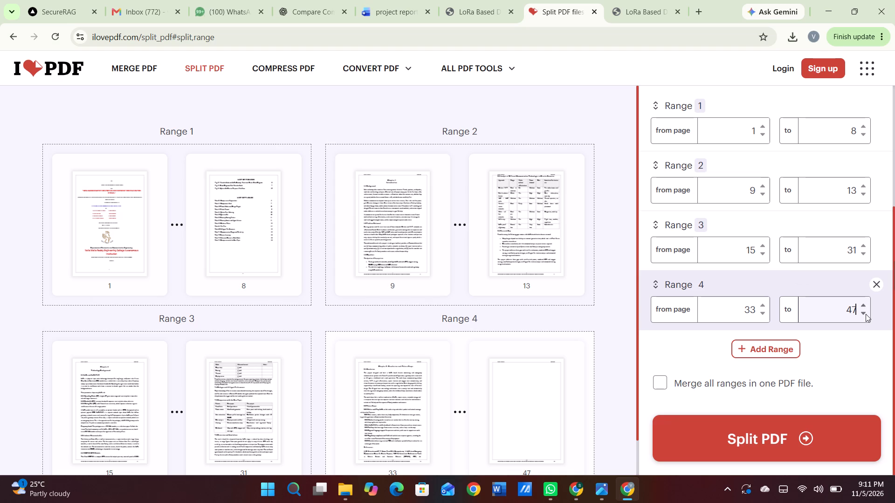
pyautogui.tripleClick(866, 314)
pyautogui.tripleClick(866, 314)
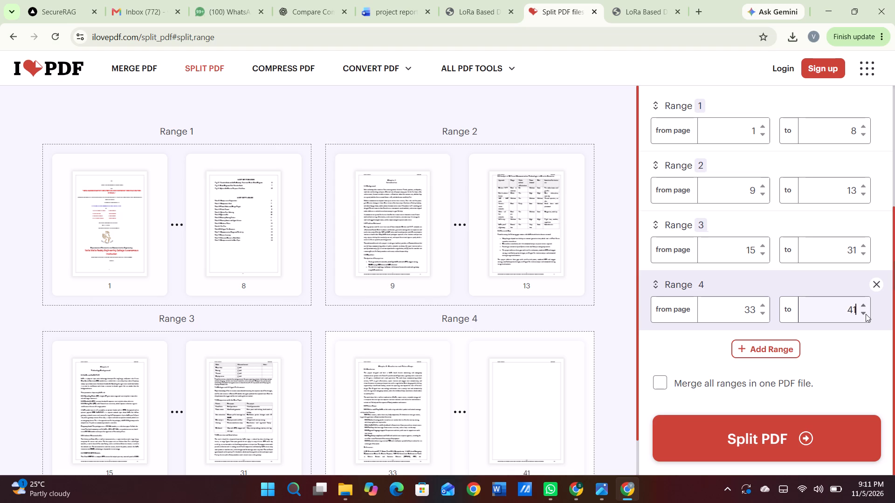
pyautogui.tripleClick(866, 314)
pyautogui.doubleClick(866, 314)
pyautogui.click(866, 314)
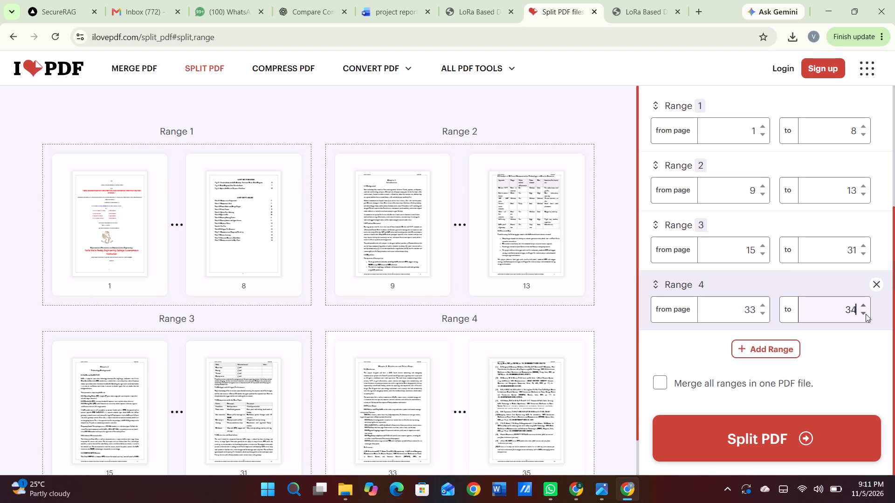
pyautogui.doubleClick(866, 314)
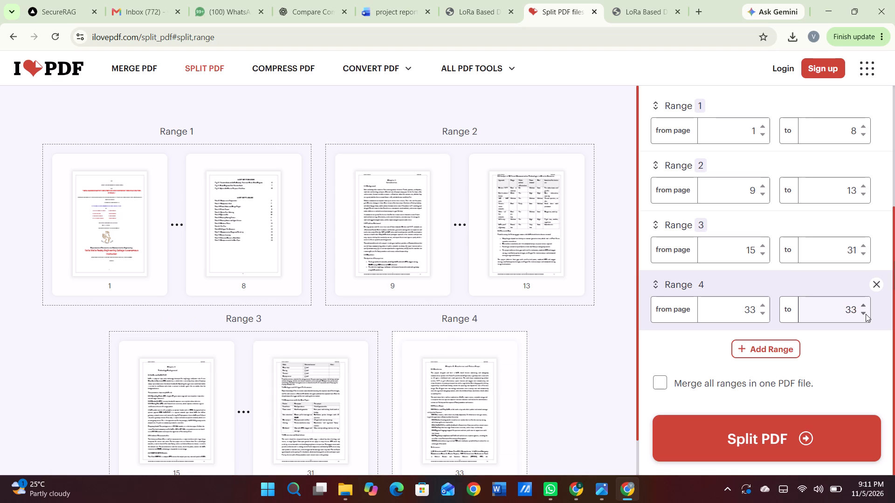
pyautogui.click(864, 306)
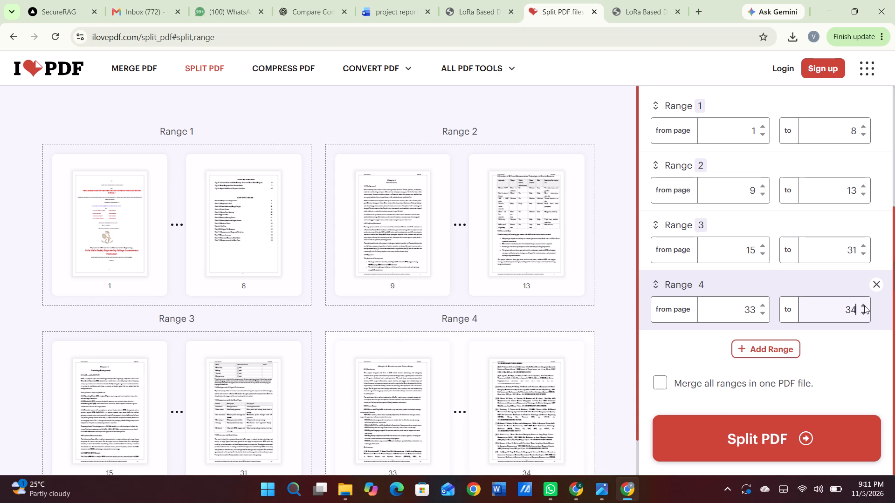
pyautogui.click(864, 306)
pyautogui.click(864, 306)
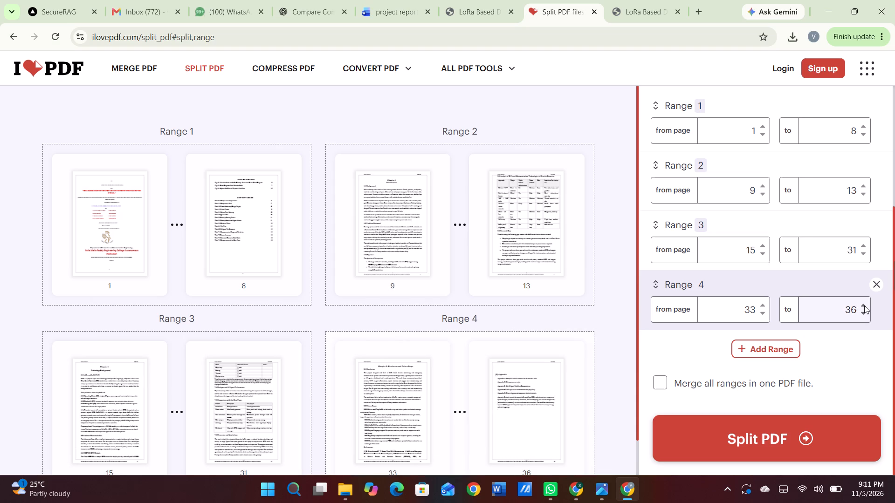
pyautogui.click(864, 306)
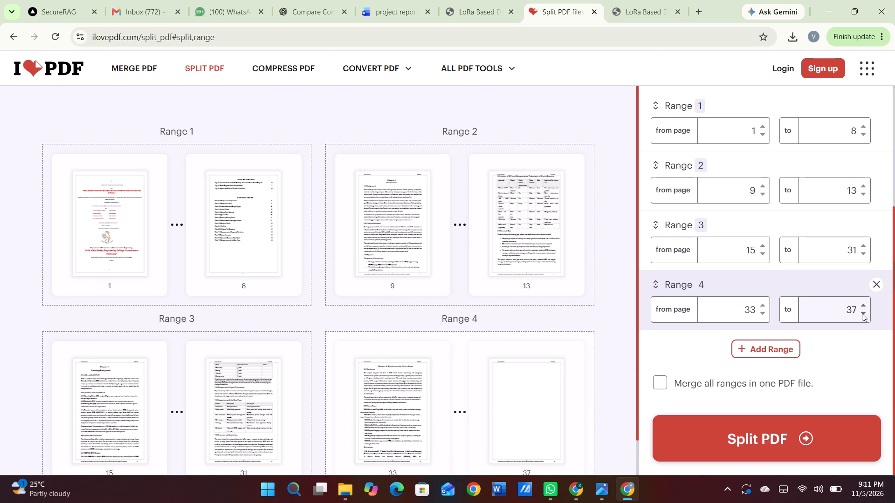
pyautogui.click(862, 313)
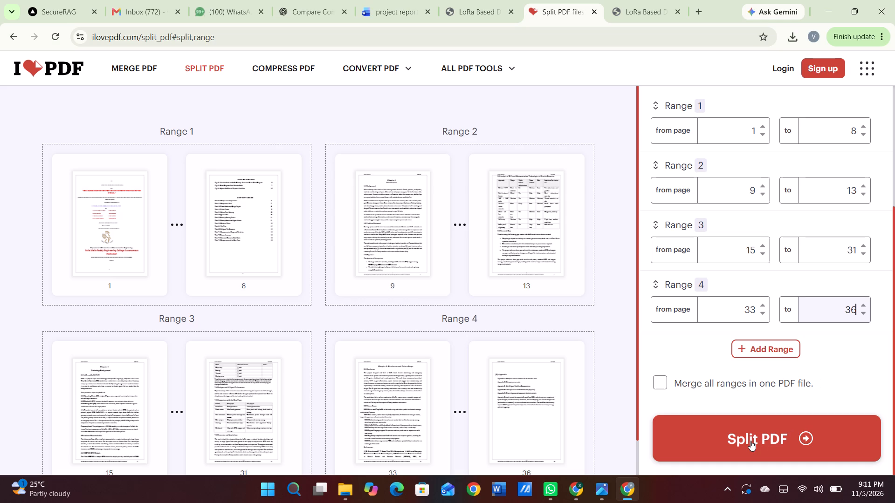
# Set all ranges to merge in one PDF file and split the report.
pyautogui.click(664, 380)
pyautogui.click(716, 434)
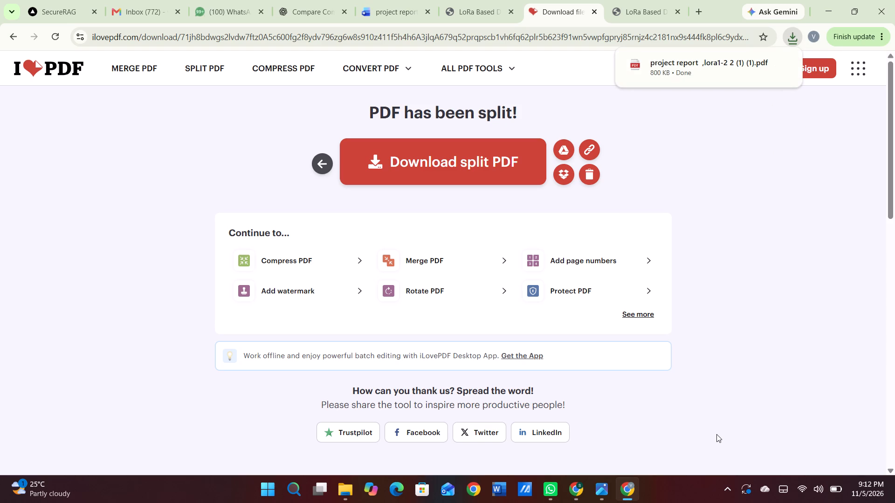
# Open the downloaded split report PDF and check its front matter, from the title page to the lists of figures and tables.
pyautogui.doubleClick(686, 72)
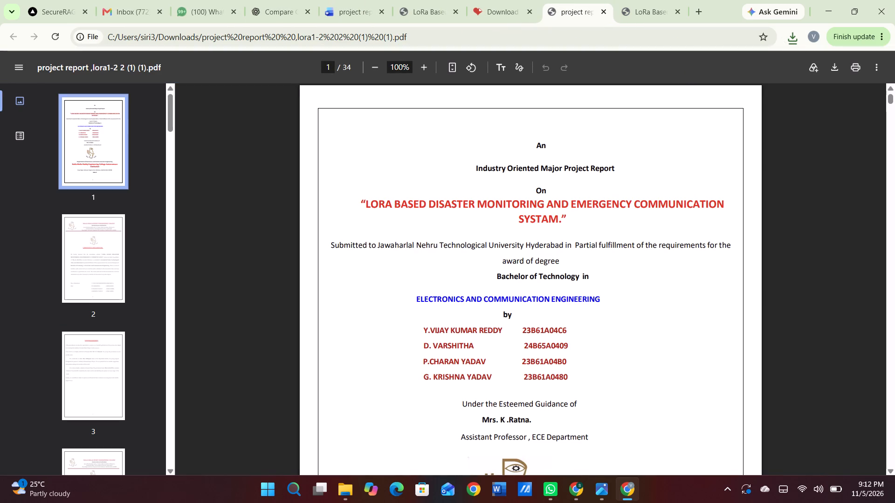
pyautogui.scroll(-4, 605, 177)
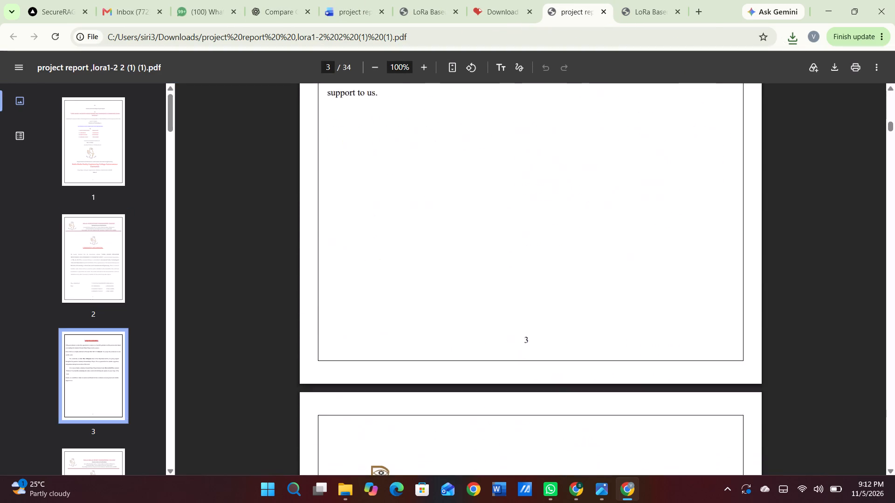
pyautogui.scroll(-5, 605, 177)
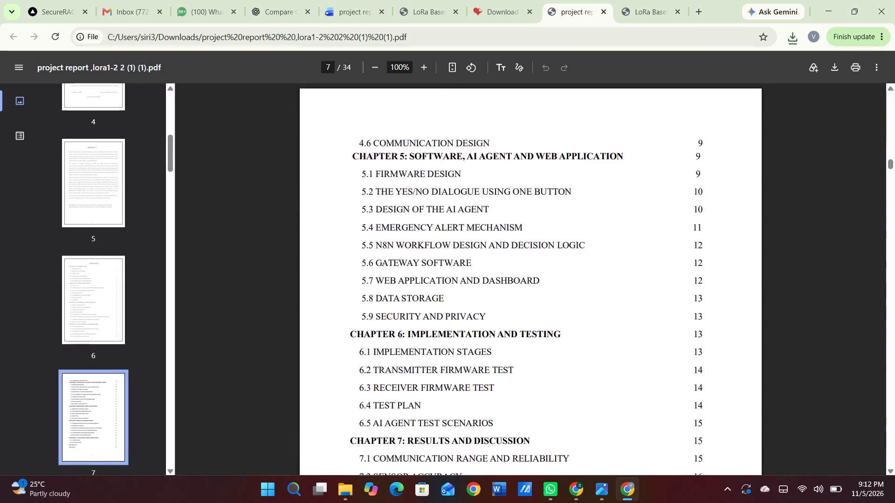
pyautogui.scroll(-3, 605, 177)
pyautogui.scroll(1, 605, 177)
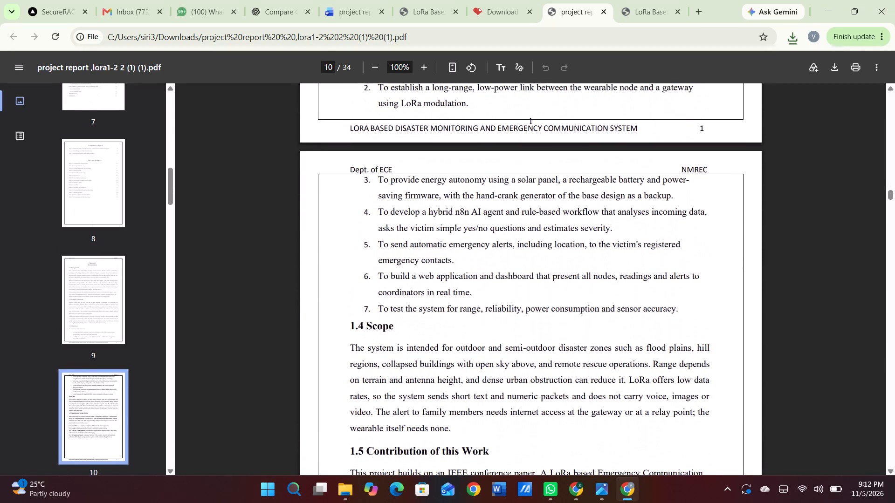
pyautogui.scroll(2, 605, 177)
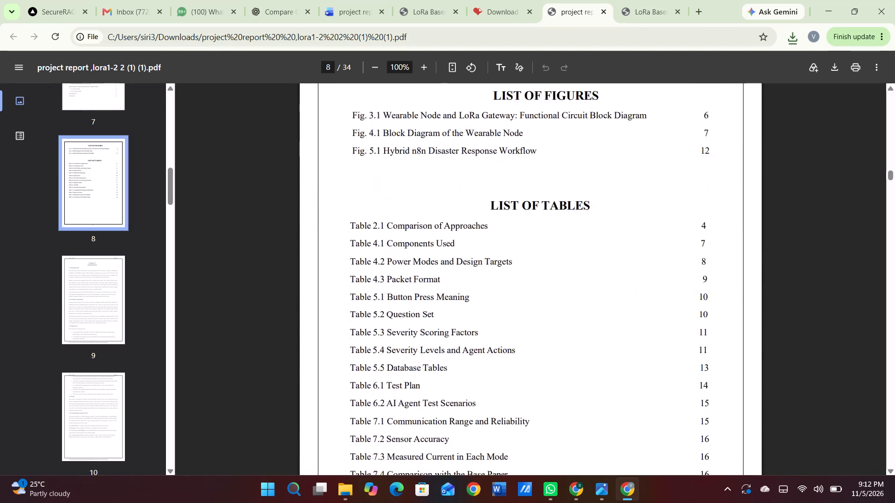
pyautogui.scroll(1, 605, 177)
# Check the split report from Chapter 1 through the references and appendix for leftover blank pages and correct page order.
pyautogui.scroll(-2, 605, 177)
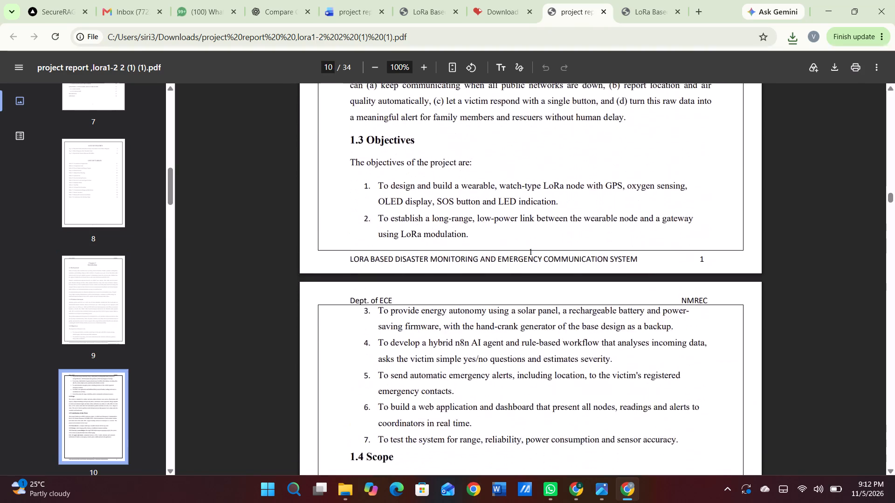
pyautogui.scroll(-4, 605, 177)
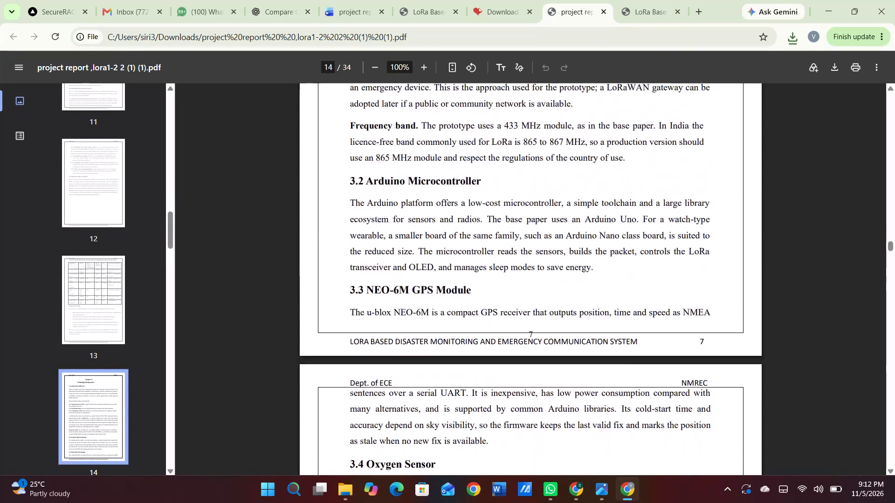
pyautogui.scroll(-4, 605, 177)
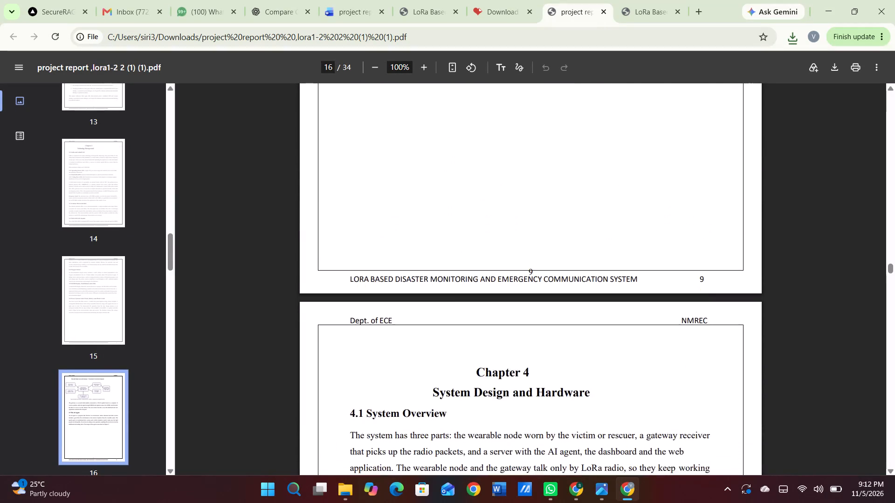
pyautogui.scroll(-4, 605, 177)
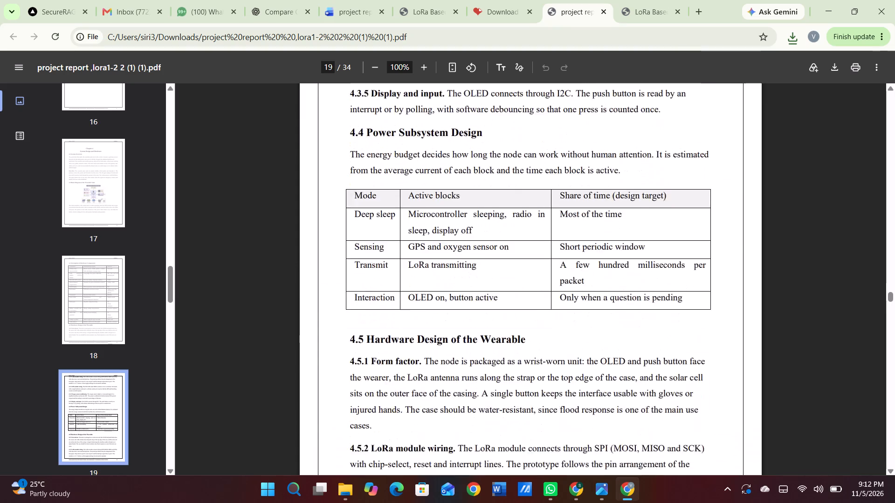
pyautogui.scroll(-4, 605, 177)
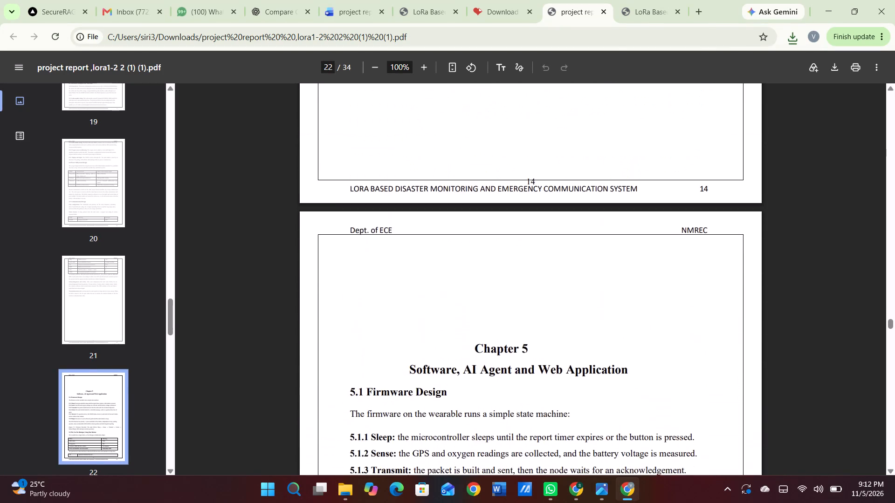
pyautogui.scroll(-4, 605, 177)
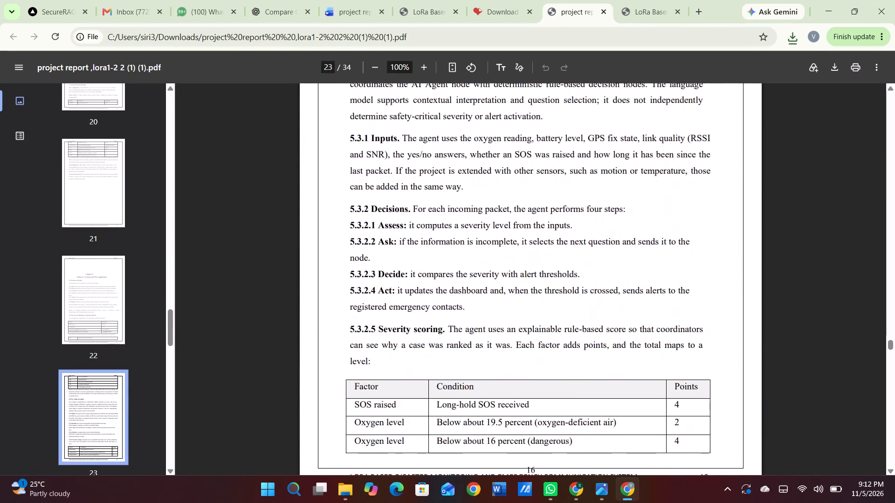
pyautogui.scroll(-5, 605, 177)
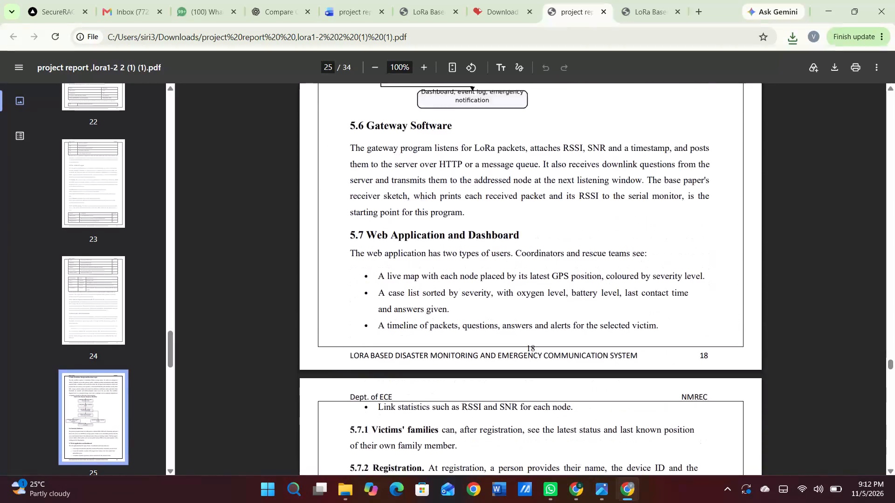
pyautogui.scroll(-6, 605, 177)
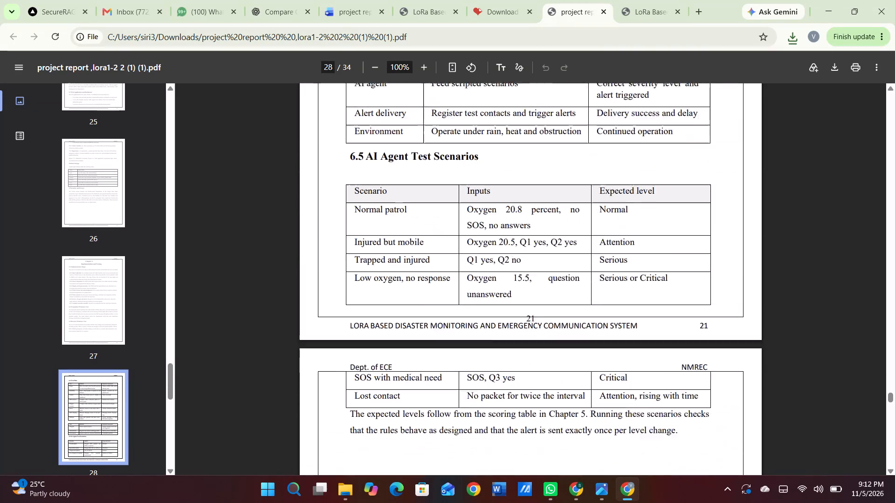
pyautogui.scroll(-2, 605, 177)
pyautogui.scroll(1, 605, 177)
pyautogui.scroll(-2, 605, 177)
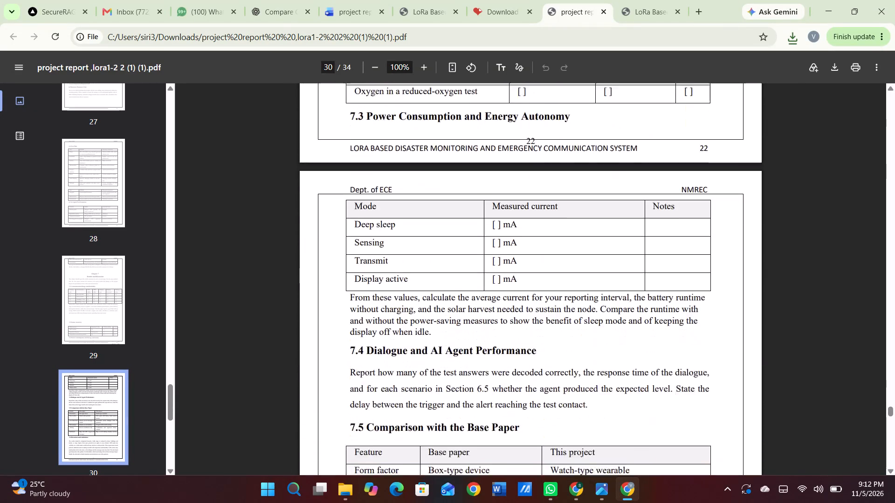
pyautogui.scroll(-5, 605, 177)
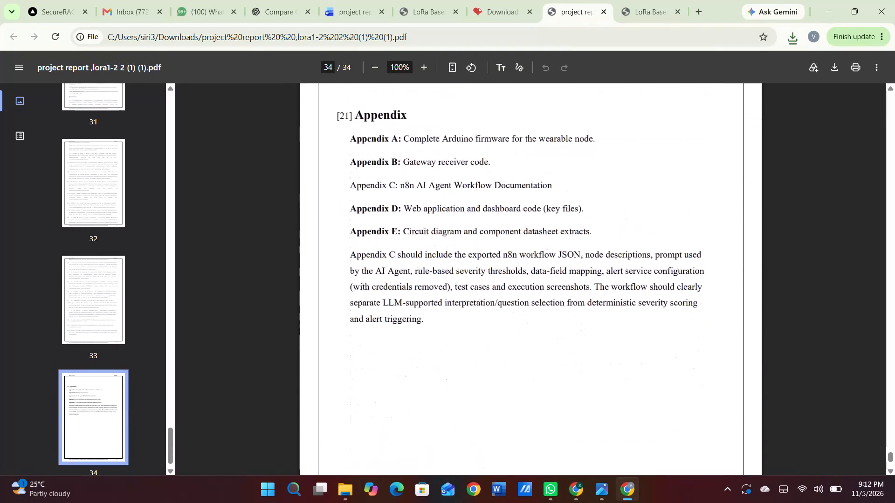
pyautogui.scroll(-1, 605, 177)
# Recheck the split report's pages backwards from the appendix and references to the start of Chapter 6.
pyautogui.scroll(7, 605, 177)
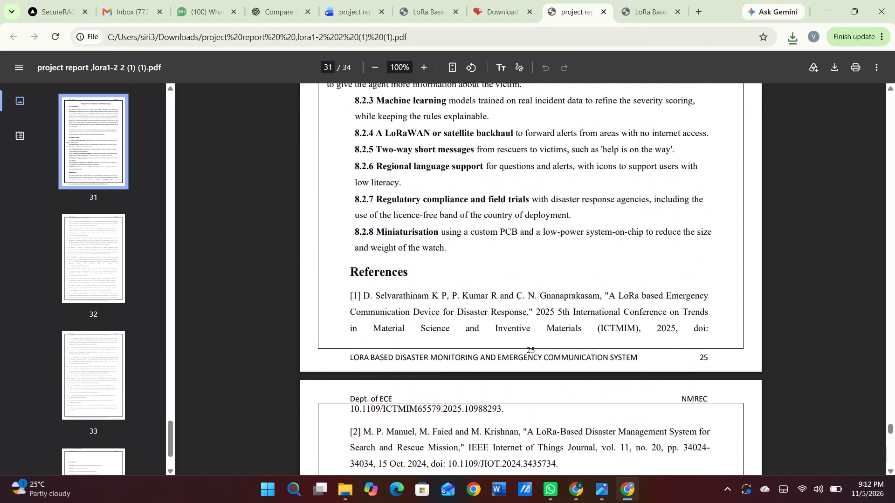
pyautogui.scroll(4, 605, 177)
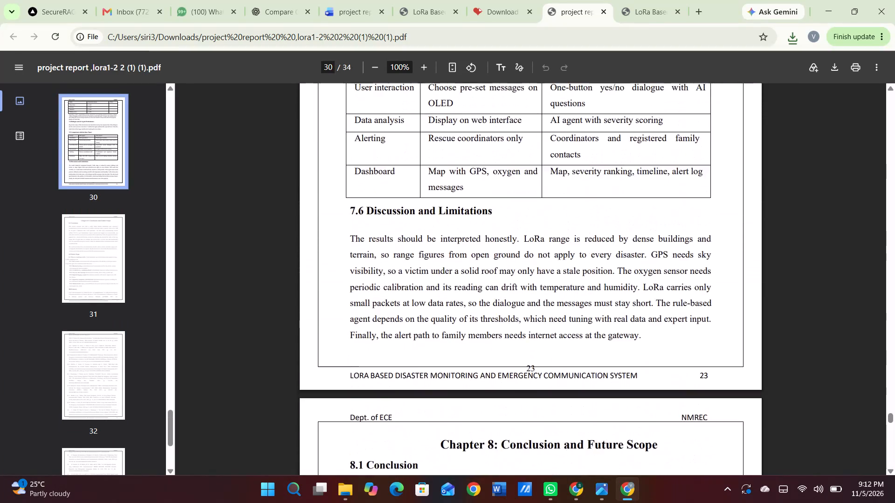
pyautogui.scroll(3, 605, 177)
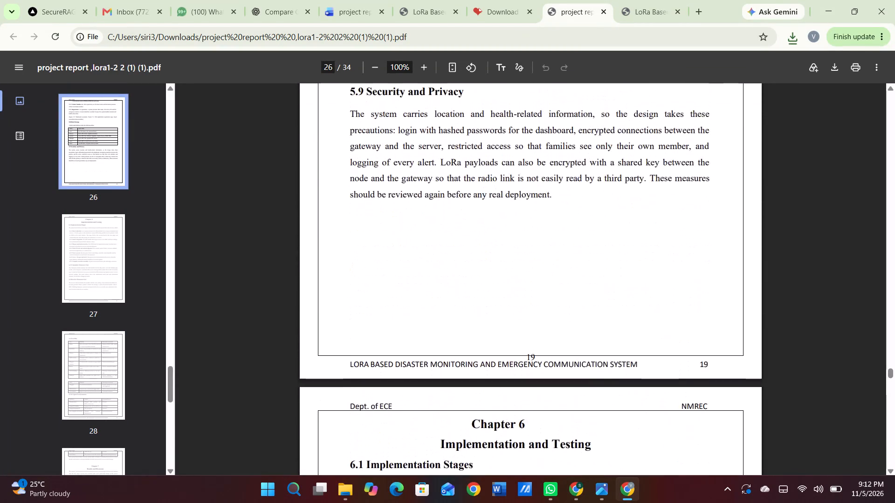
# Check the split report's pages from the end of Chapter 5 through the test tables in Chapter 6.
pyautogui.scroll(1, 605, 177)
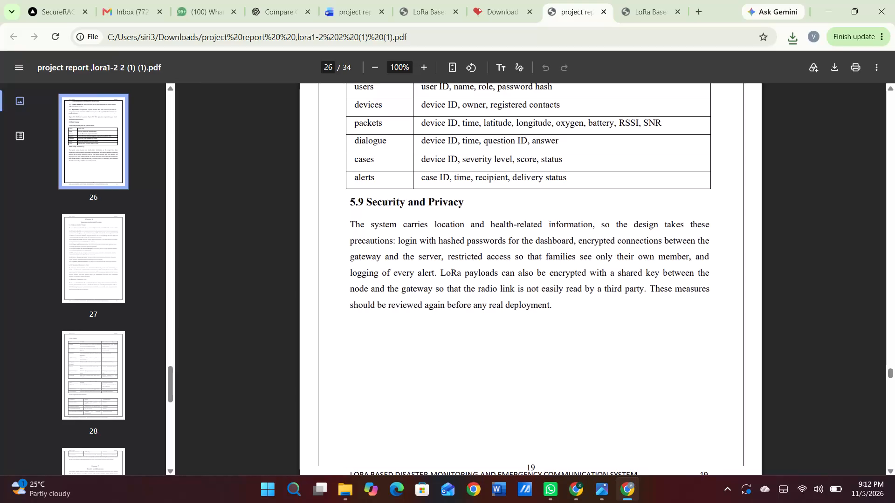
pyautogui.scroll(-2, 605, 177)
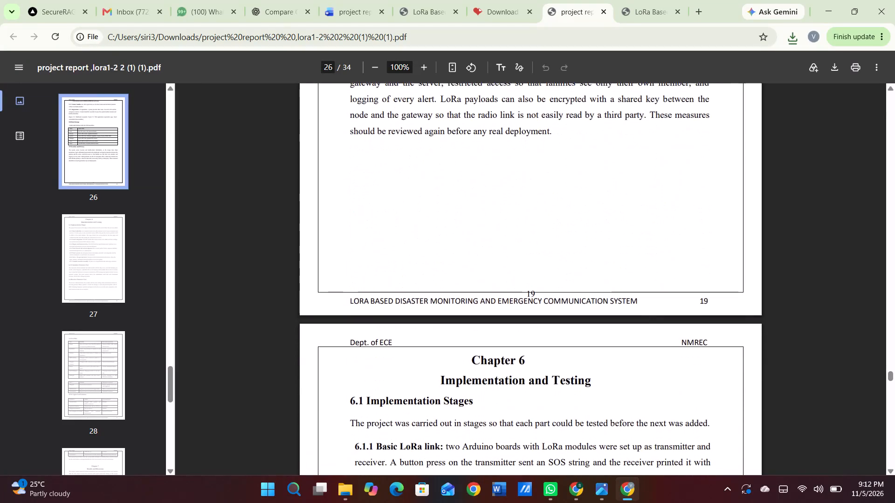
pyautogui.scroll(-4, 605, 177)
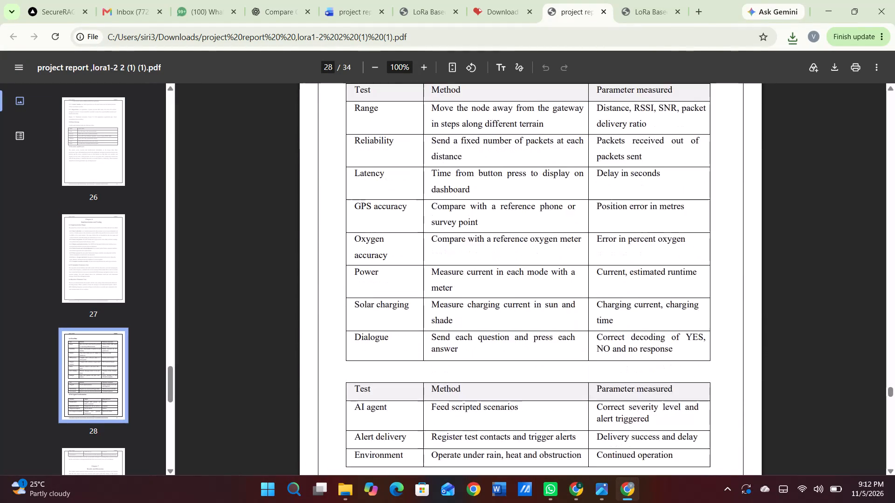
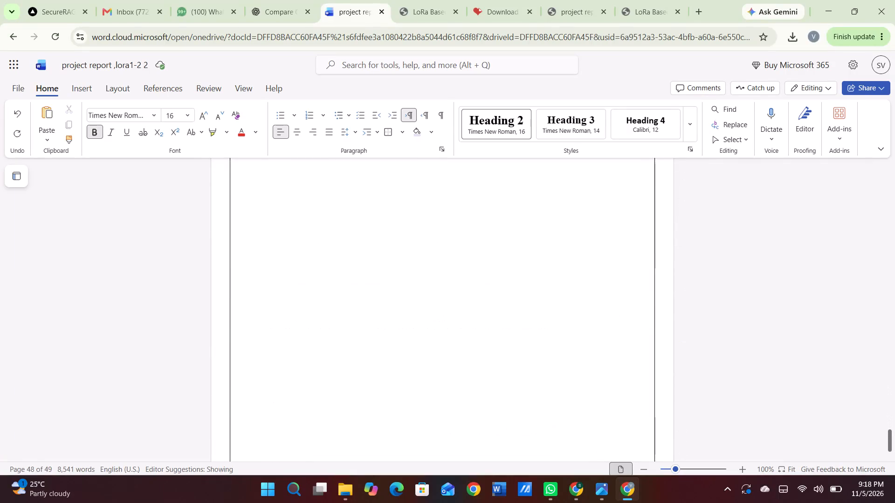
# Skim the Word version of the report backwards from its last pages through Chapter 8 to the Chapter 6 test plan.
pyautogui.scroll(-4, 376, 271)
pyautogui.scroll(19, 376, 271)
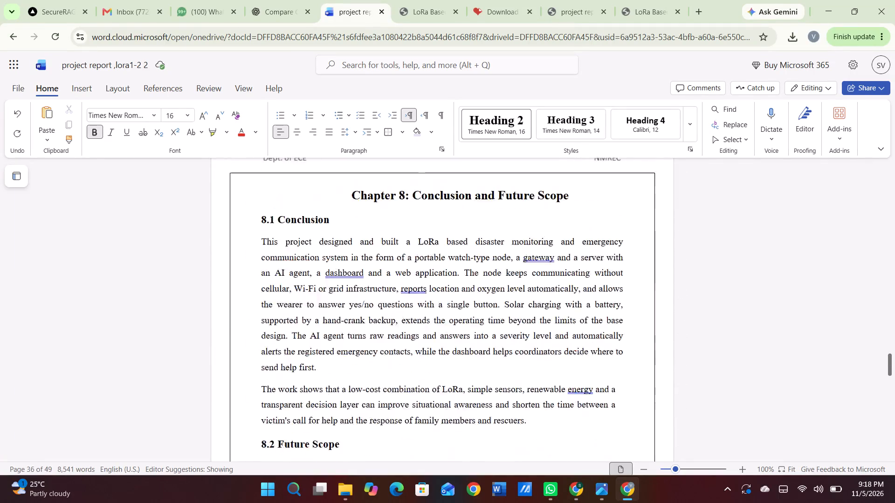
pyautogui.scroll(3, 376, 271)
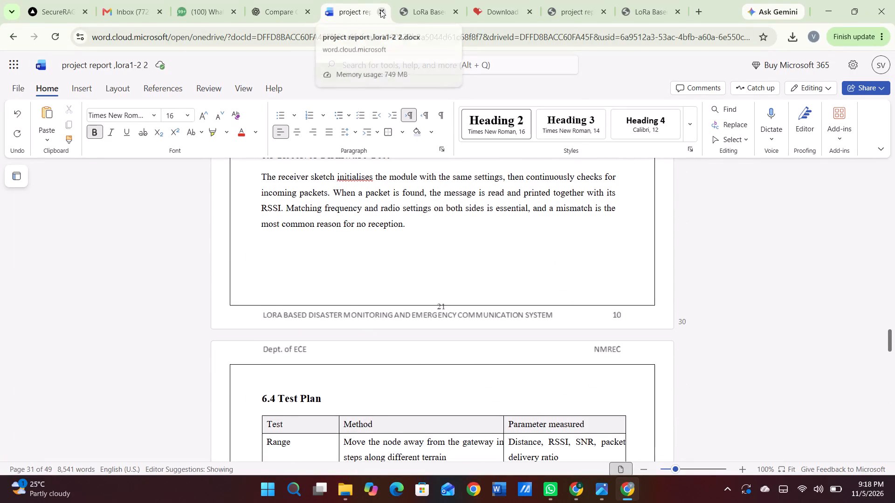
# Reopen project report ,lora1-2 2 from the Word home page, look over its title page, and return to the home page.
pyautogui.click(11, 29)
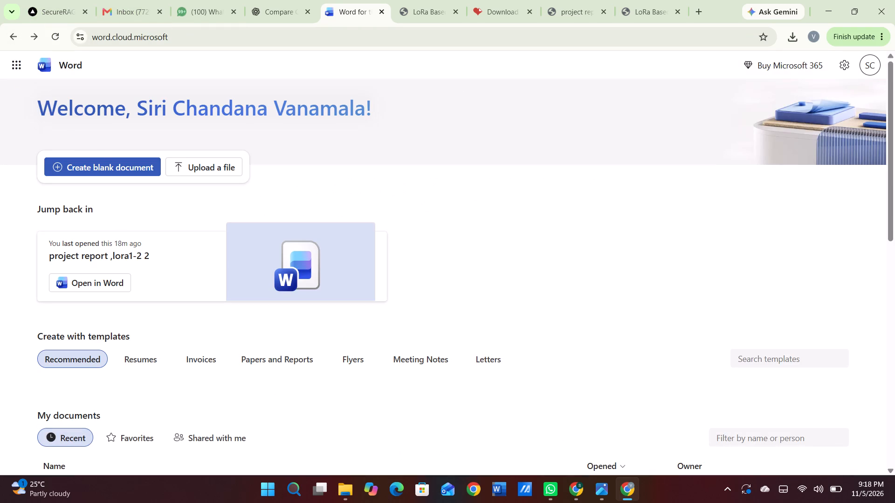
pyautogui.click(100, 283)
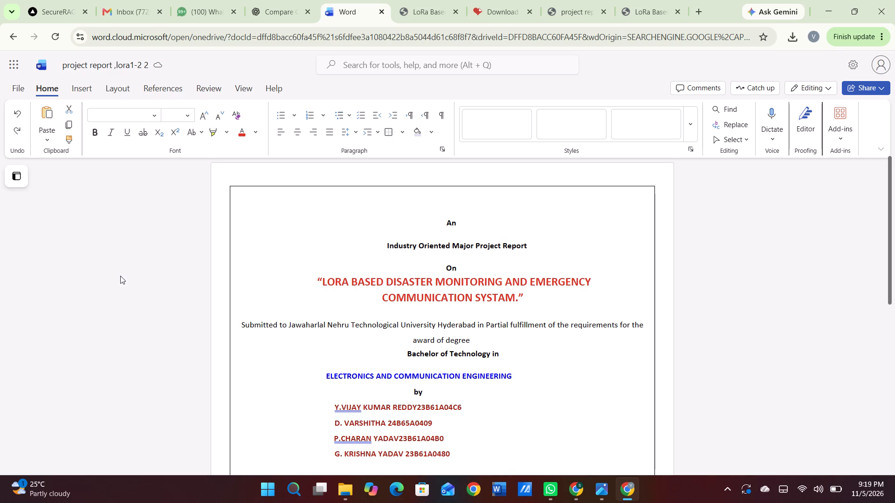
pyautogui.scroll(-2, 308, 352)
pyautogui.scroll(2, 308, 352)
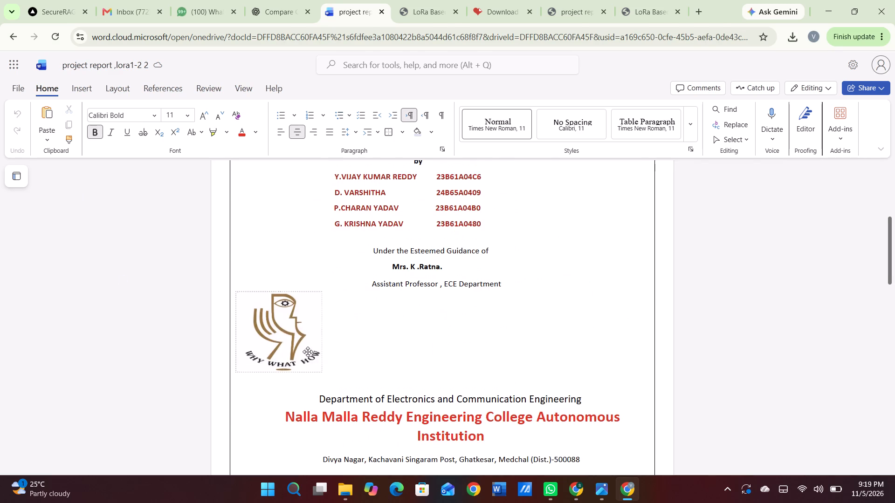
pyautogui.scroll(2, 308, 352)
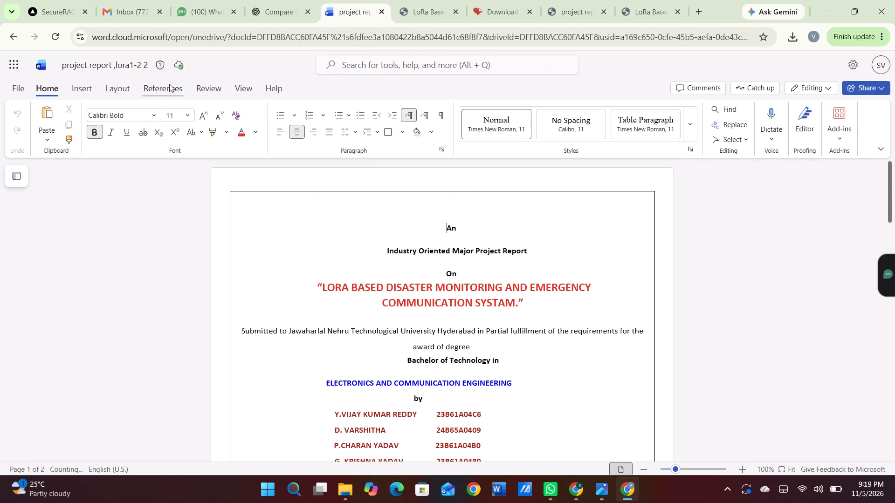
pyautogui.click(7, 38)
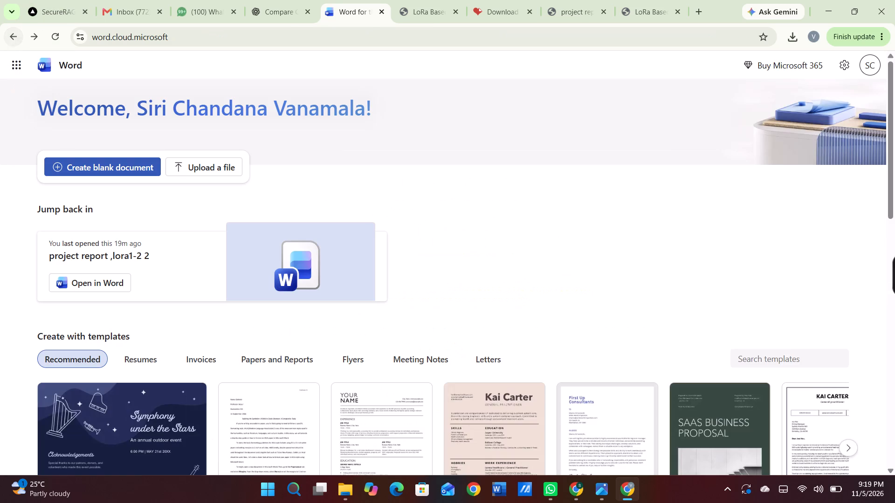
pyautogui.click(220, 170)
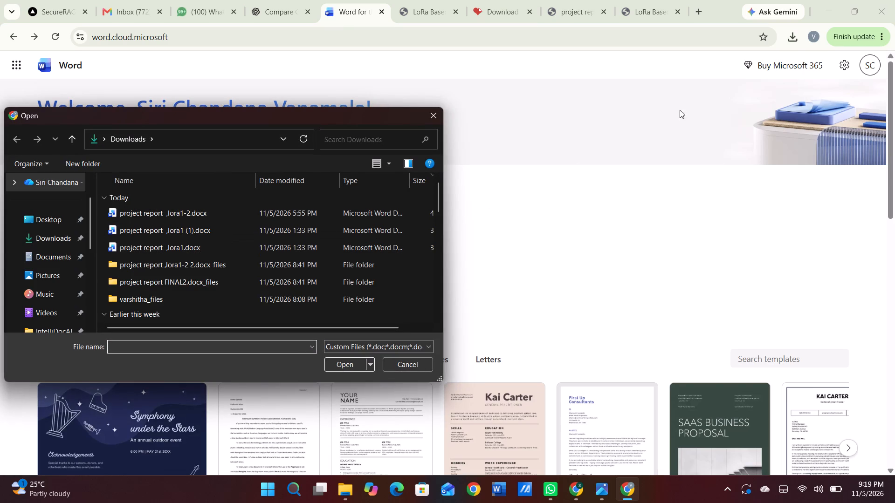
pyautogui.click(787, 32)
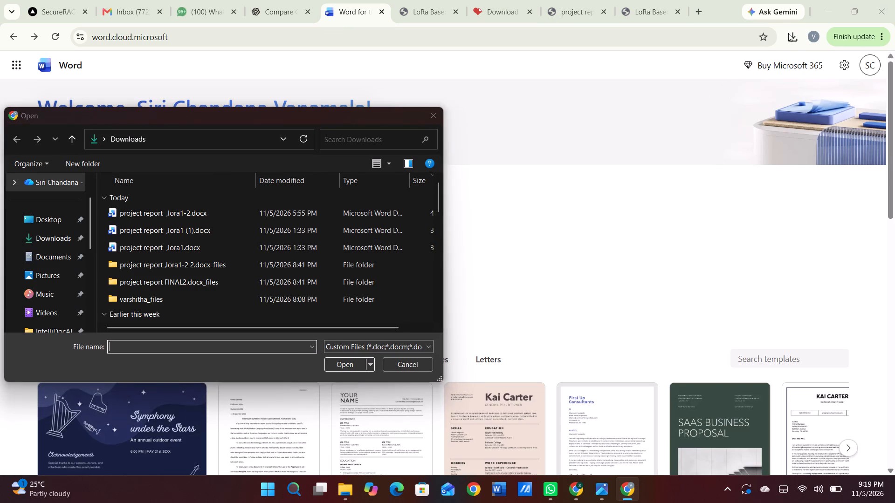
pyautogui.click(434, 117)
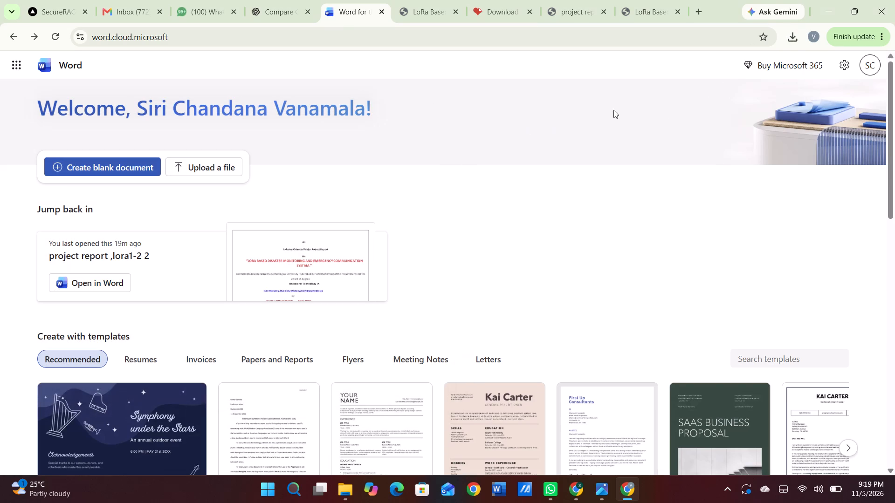
# Copy the split report file project report ,lora1-2 2 (1) (1).pdf from the Downloads folder.
pyautogui.click(786, 42)
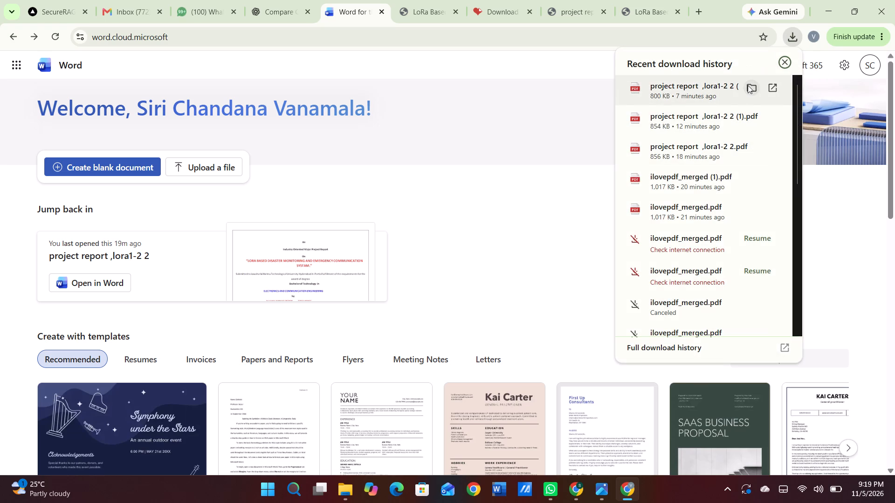
pyautogui.click(748, 85)
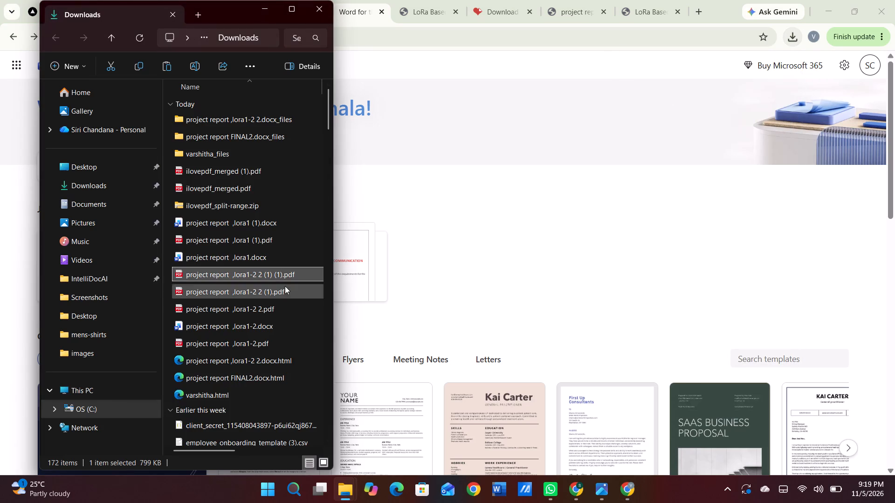
pyautogui.click(294, 276)
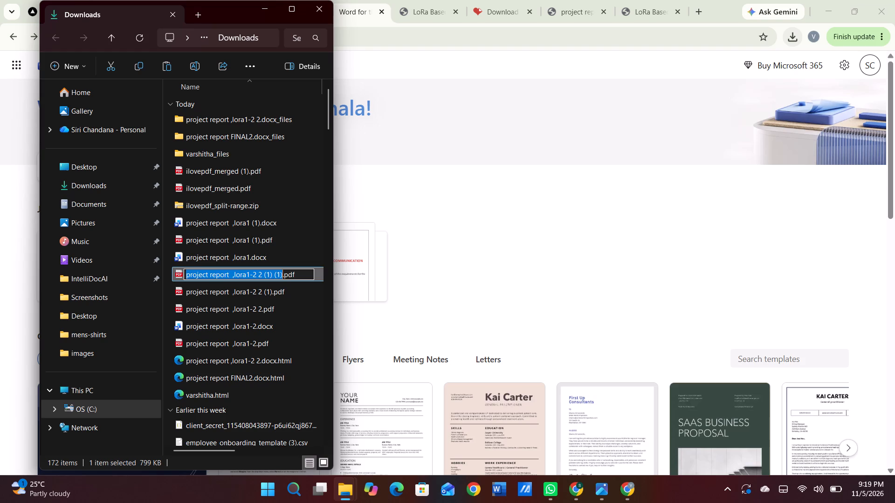
pyautogui.click(305, 272)
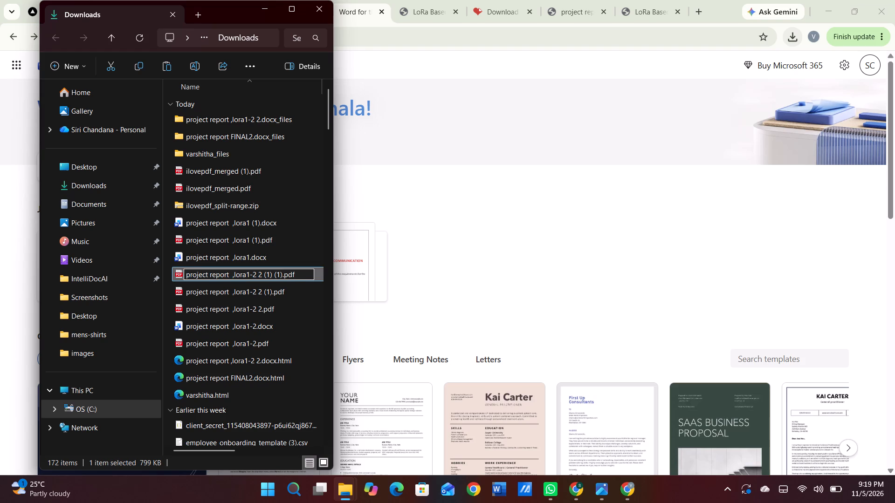
pyautogui.rightClick(305, 272)
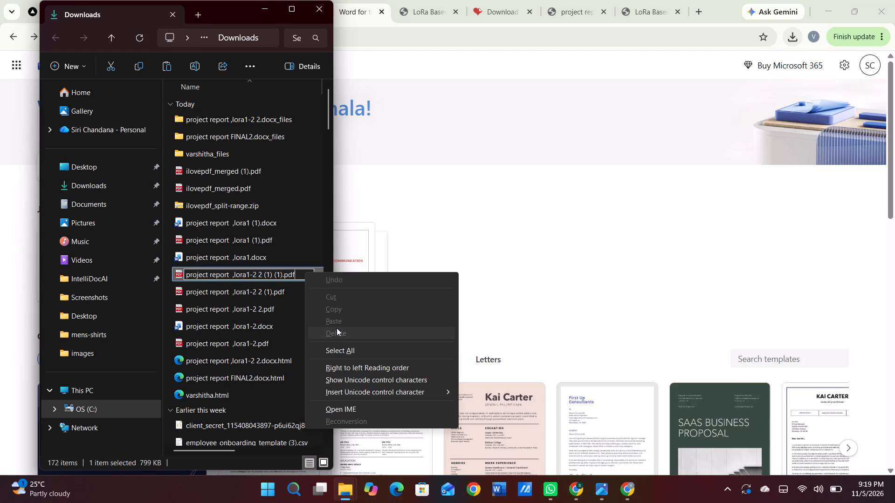
pyautogui.moveTo(337, 328); pyautogui.dragTo(282, 276)
pyautogui.click(282, 276)
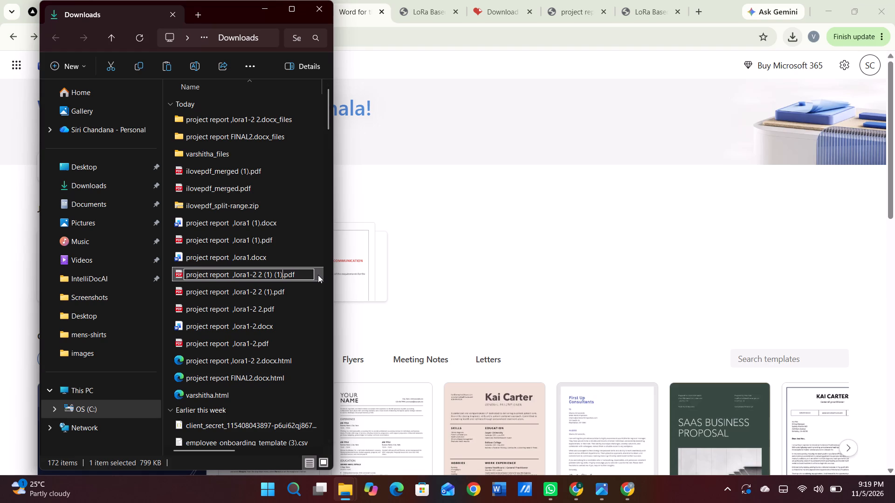
pyautogui.hotkey('ctrl', 'c')
pyautogui.click(318, 274)
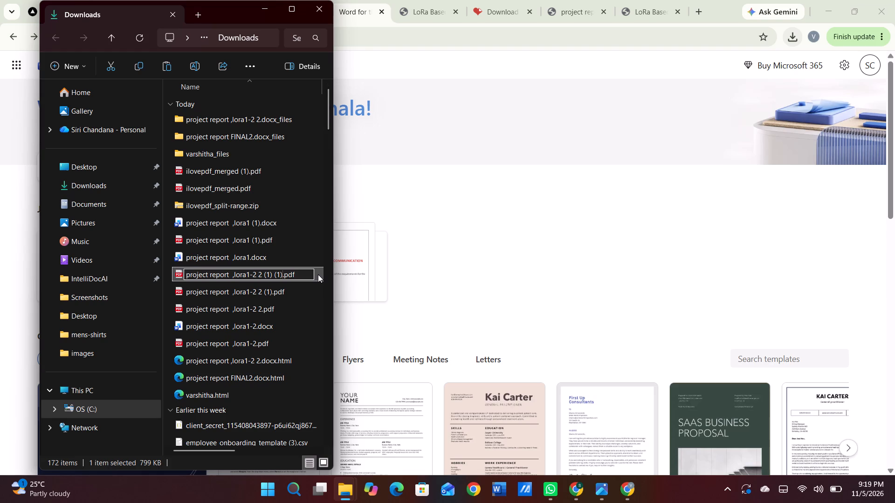
pyautogui.rightClick(318, 274)
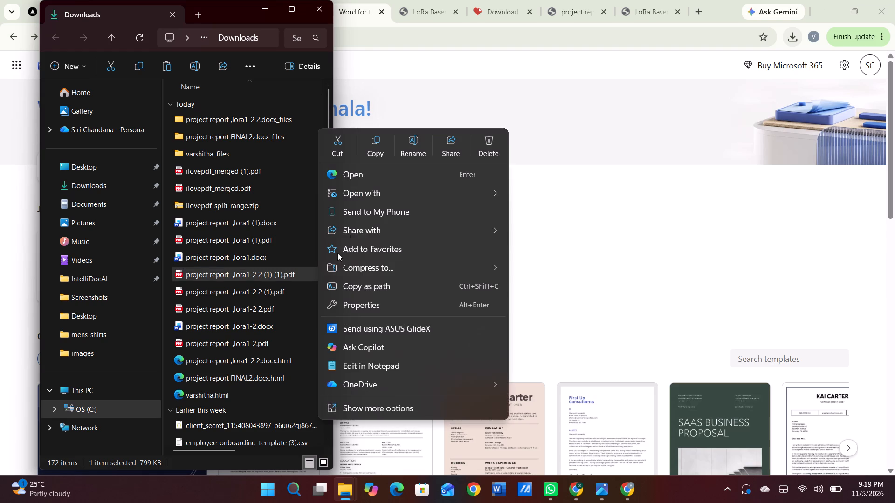
pyautogui.click(372, 144)
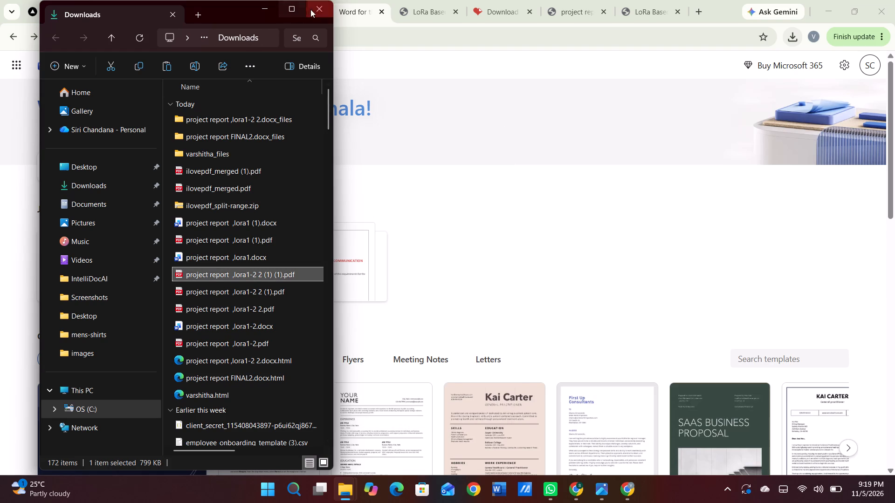
pyautogui.click(313, 8)
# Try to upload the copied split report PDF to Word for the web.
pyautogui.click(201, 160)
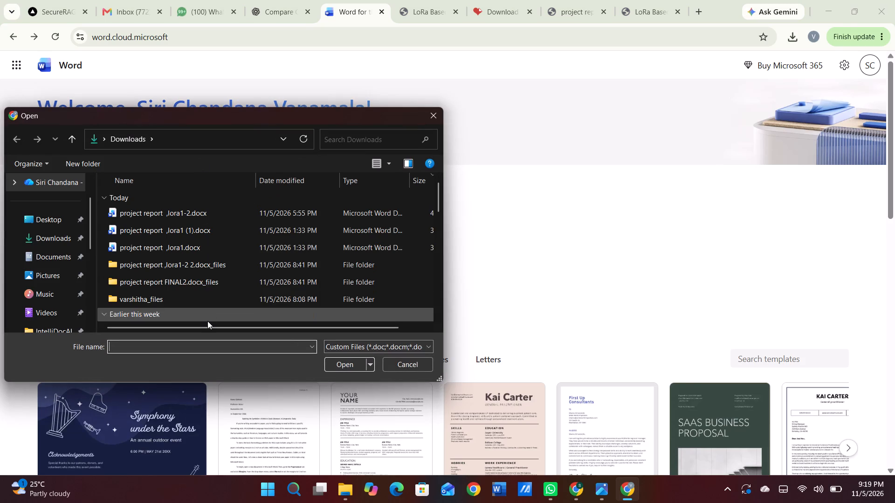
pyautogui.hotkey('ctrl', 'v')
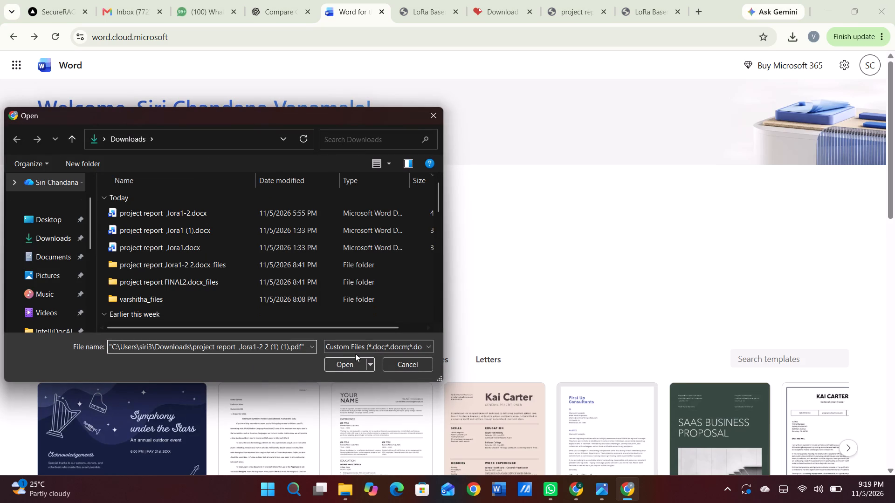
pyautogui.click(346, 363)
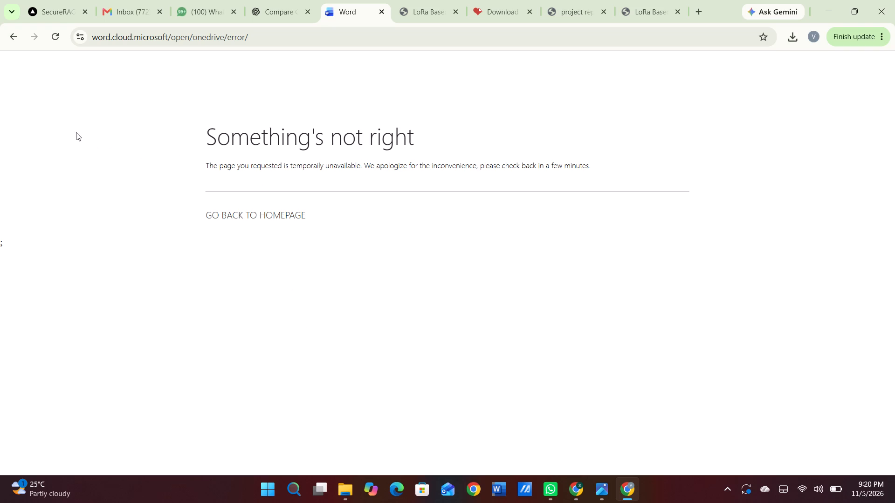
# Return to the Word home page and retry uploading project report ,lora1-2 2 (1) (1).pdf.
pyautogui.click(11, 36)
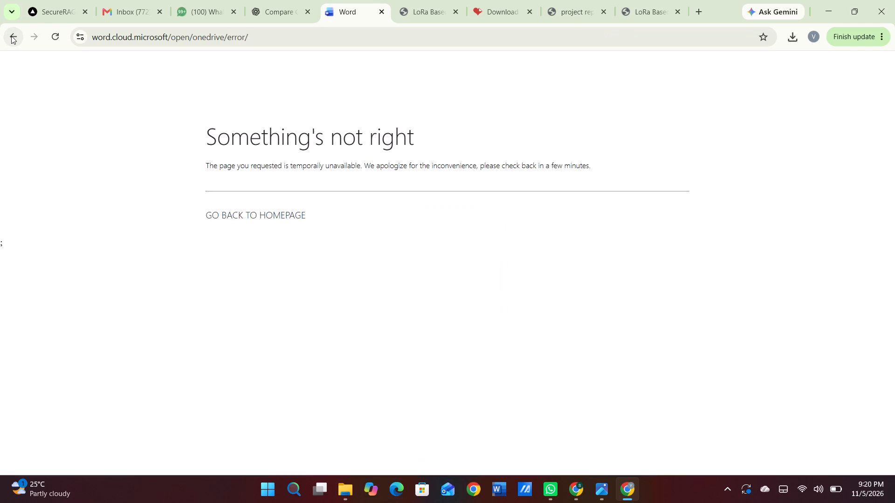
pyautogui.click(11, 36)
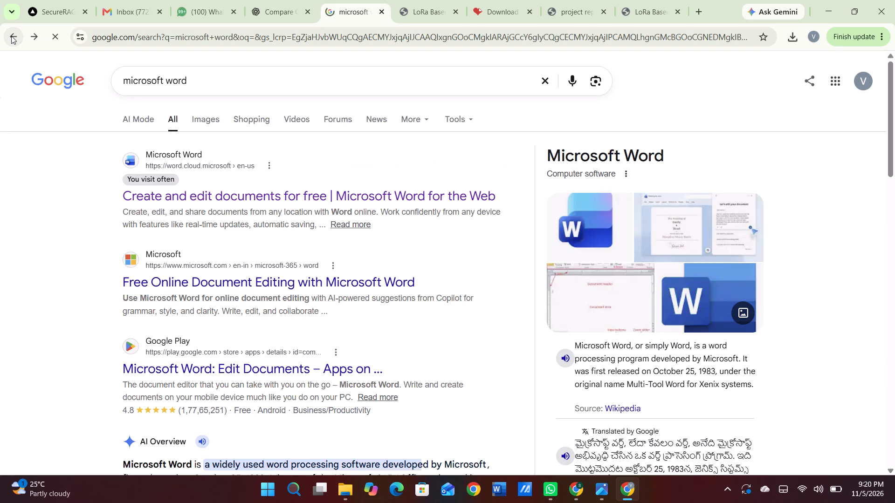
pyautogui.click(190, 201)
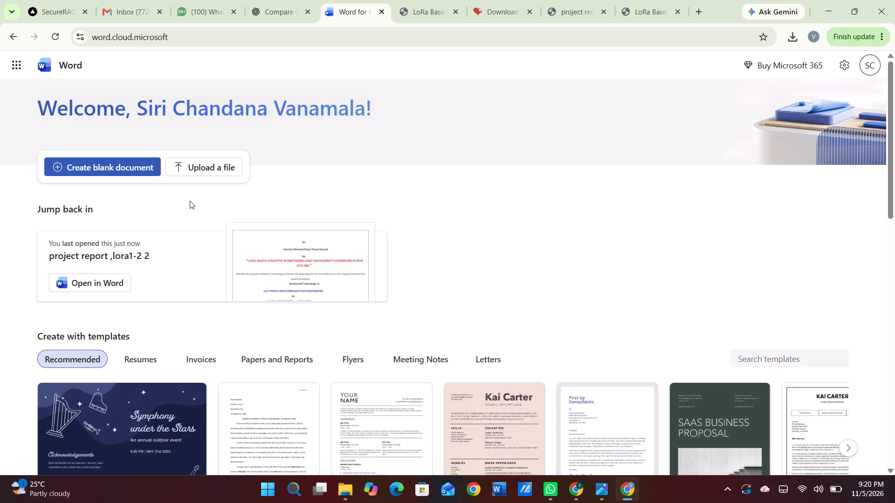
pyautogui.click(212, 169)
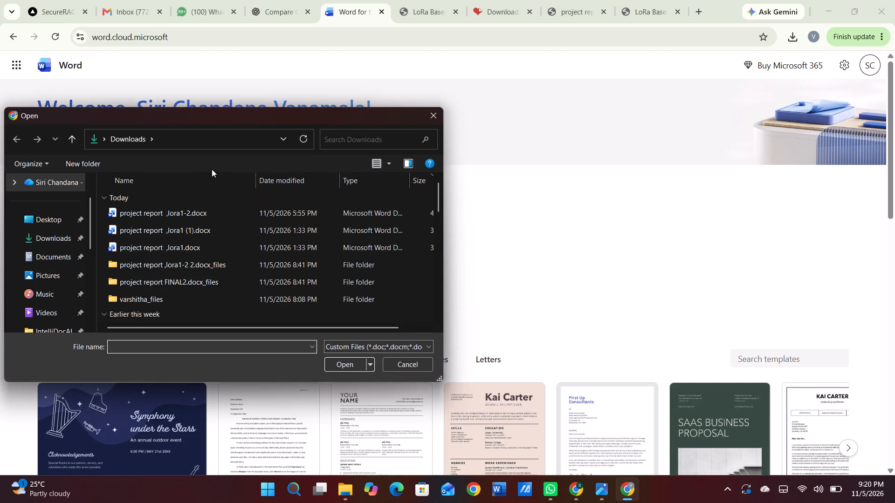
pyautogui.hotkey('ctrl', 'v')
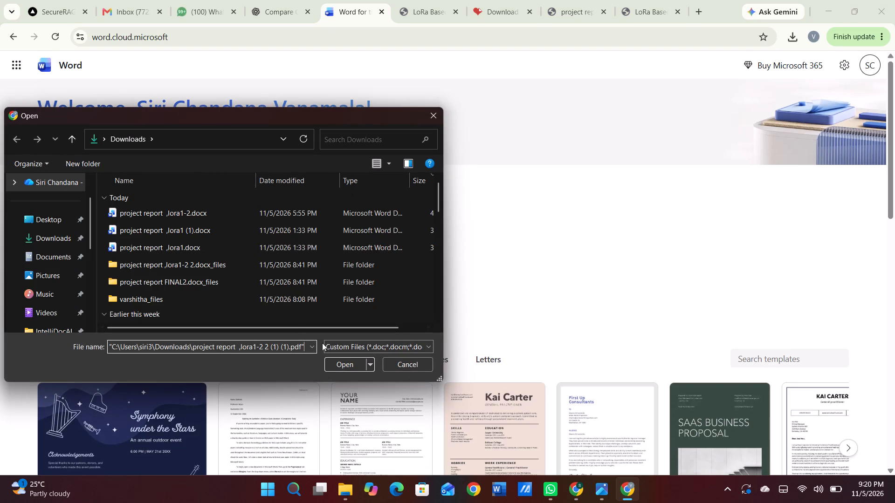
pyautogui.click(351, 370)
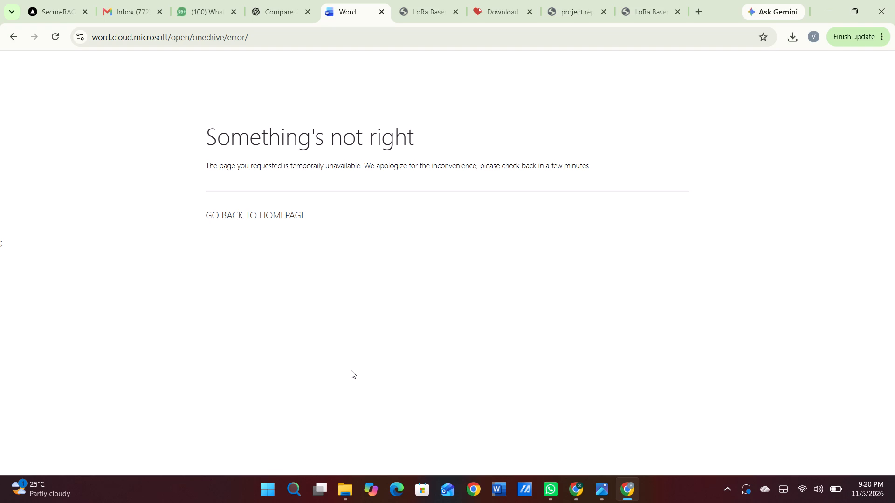
# Switch to iLovePDF and convert project report ,lora1-2 2 (1) (1).pdf to an editable Word document with No OCR.
pyautogui.click(484, 8)
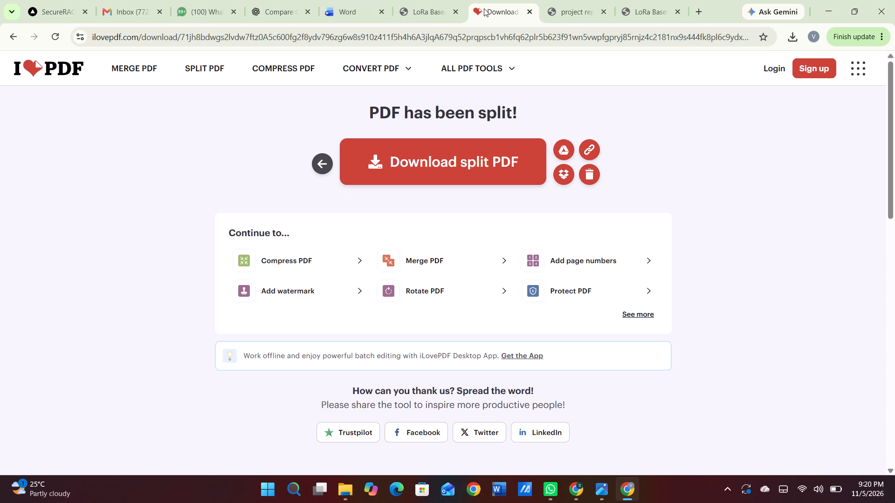
pyautogui.click(402, 60)
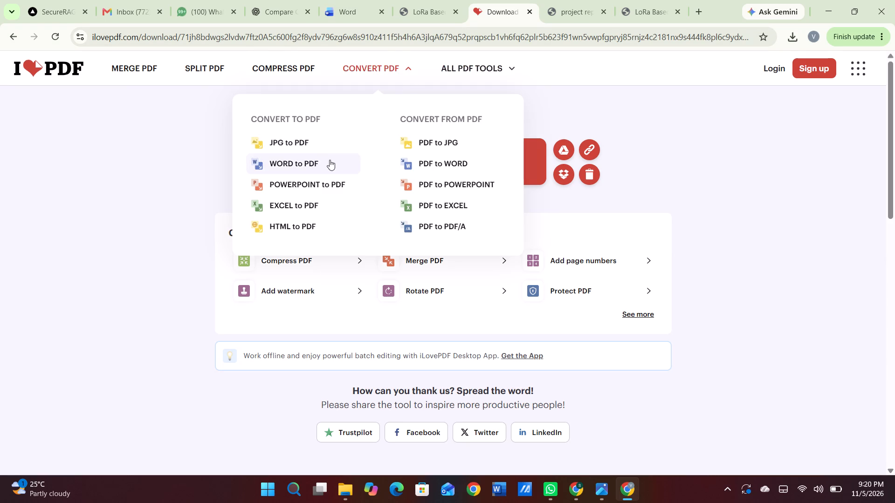
pyautogui.click(446, 159)
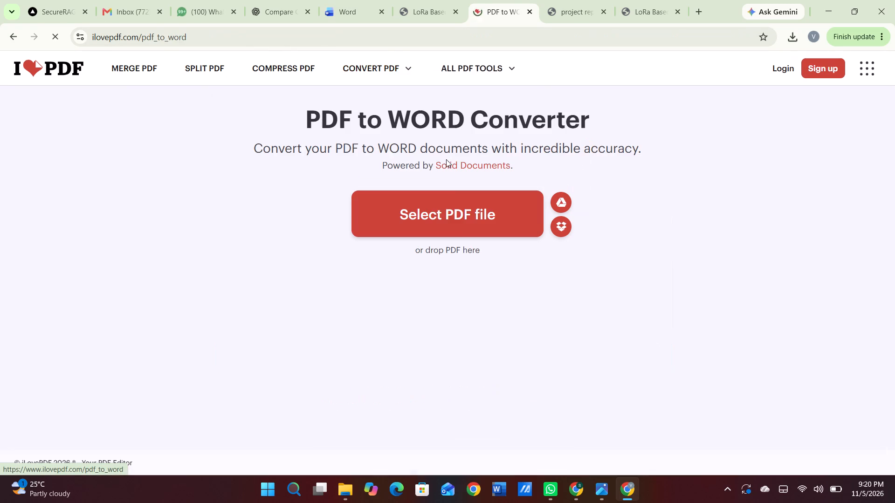
pyautogui.click(466, 226)
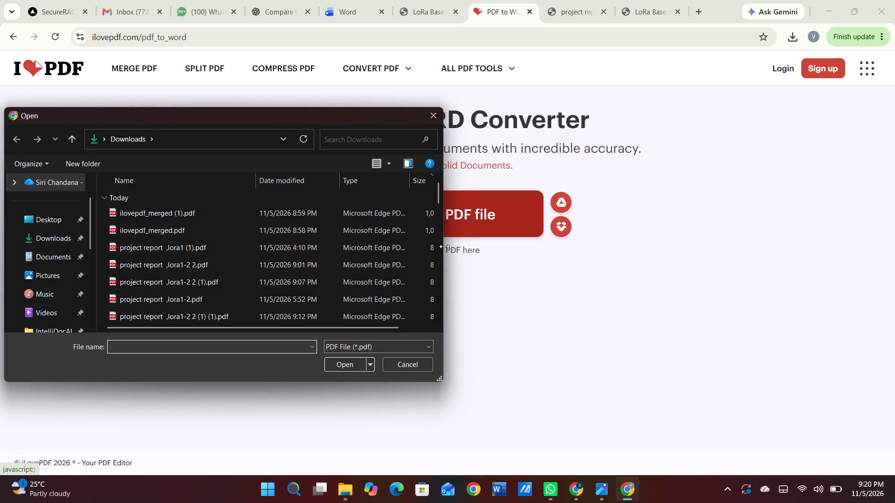
pyautogui.hotkey('ctrl', 'v')
pyautogui.press('Return')
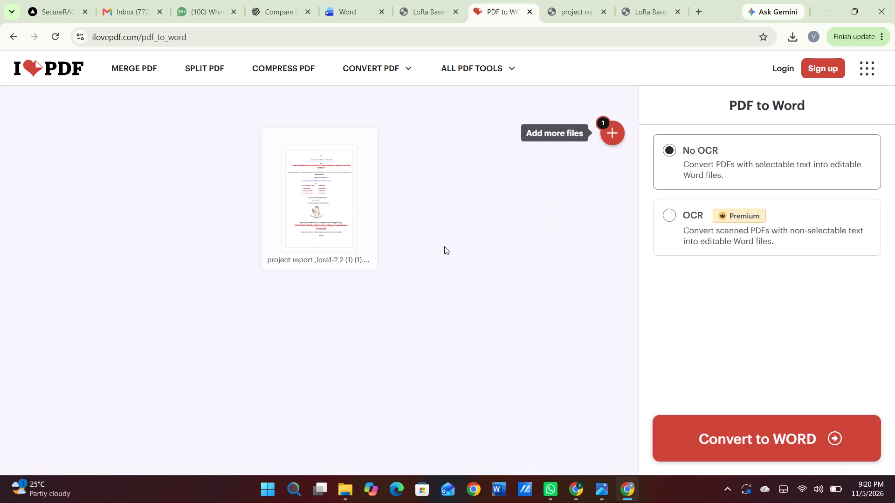
pyautogui.click(745, 429)
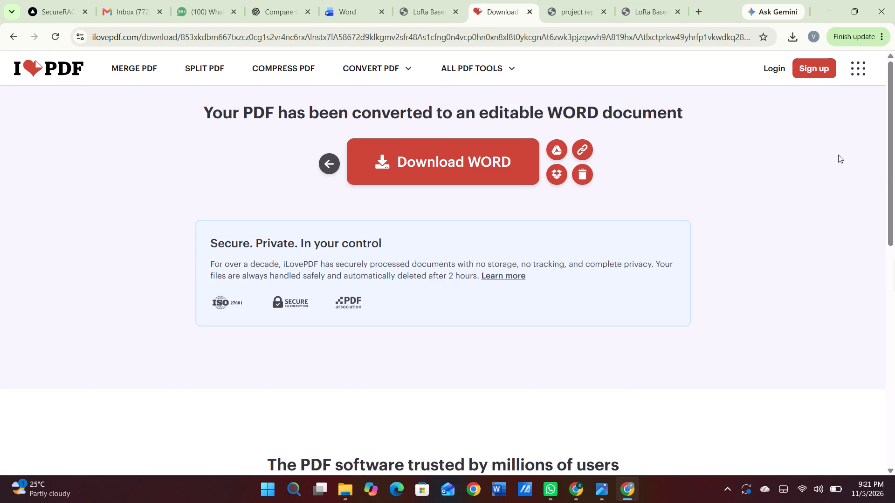
# Download the converted Word version of the split report.
pyautogui.click(793, 32)
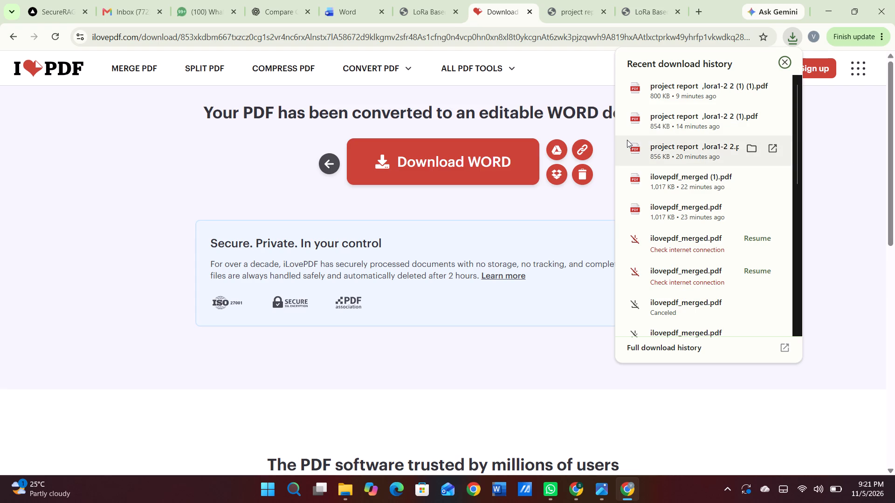
pyautogui.click(463, 153)
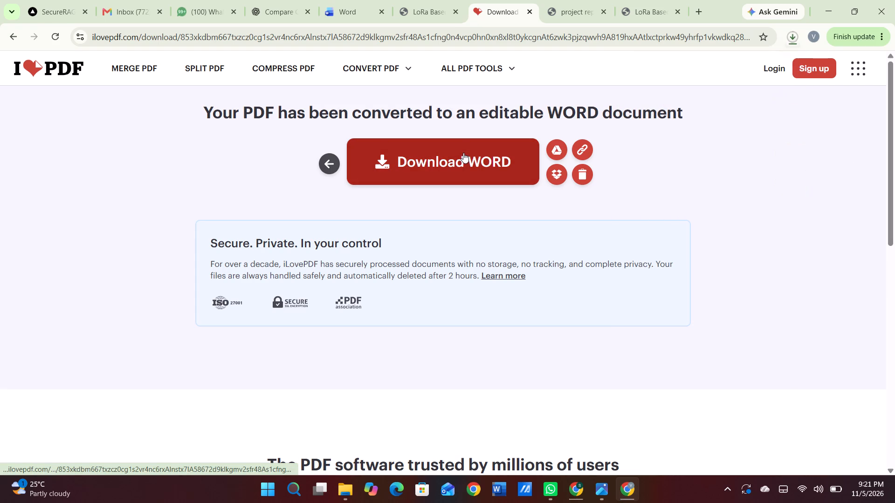
pyautogui.click(788, 33)
pyautogui.click(790, 35)
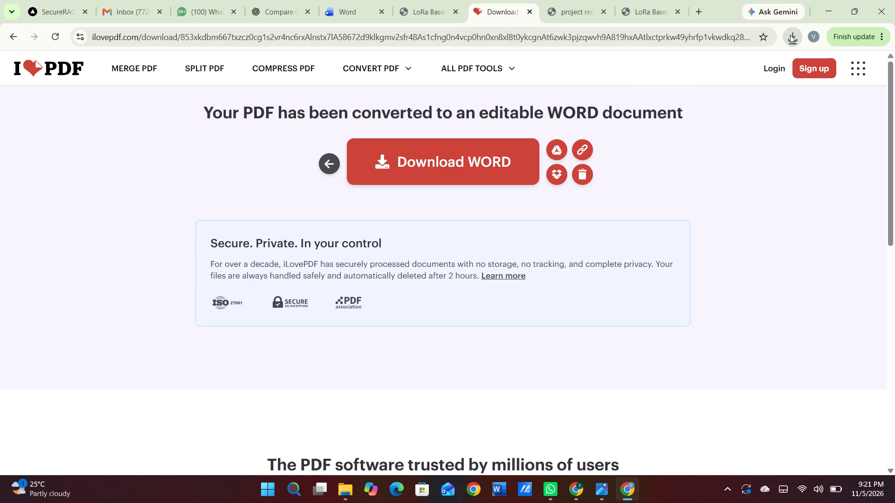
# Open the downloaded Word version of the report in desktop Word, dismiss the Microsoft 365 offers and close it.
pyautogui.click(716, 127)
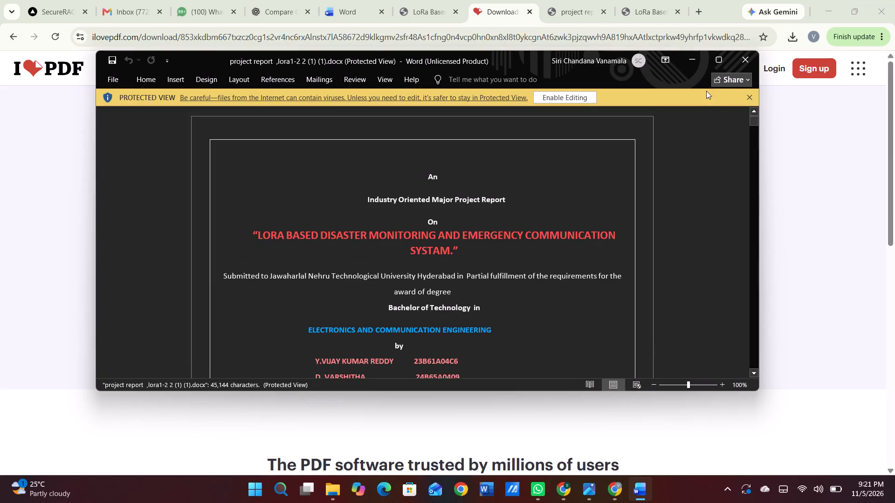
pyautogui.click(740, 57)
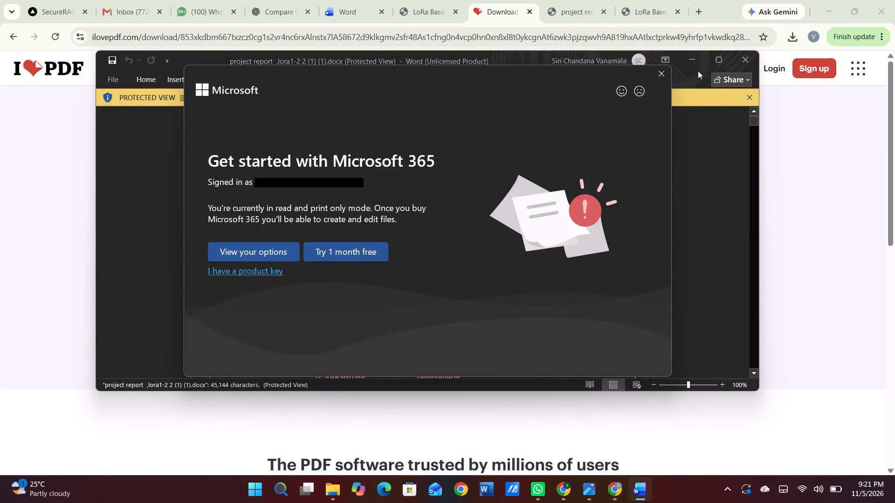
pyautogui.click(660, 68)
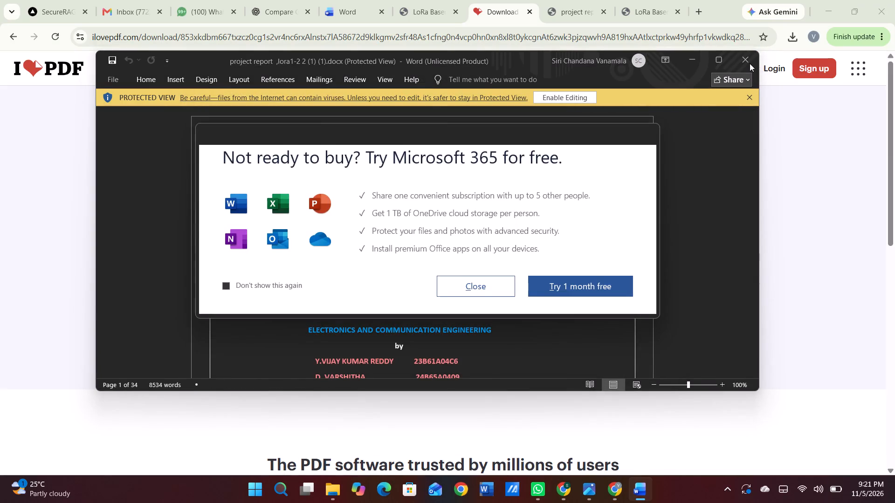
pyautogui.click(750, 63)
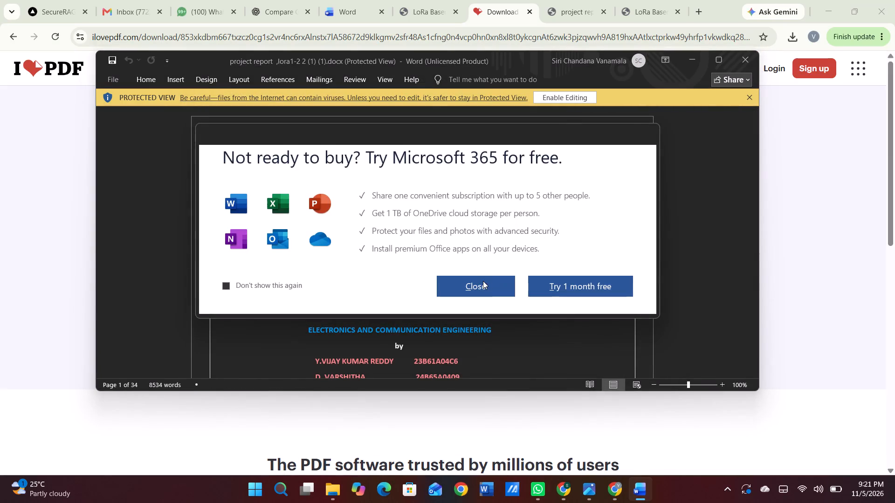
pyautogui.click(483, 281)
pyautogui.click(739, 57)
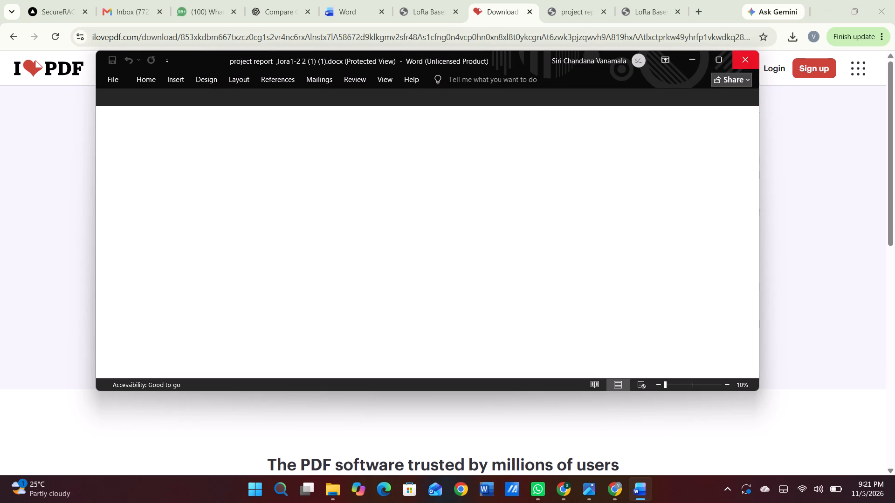
# Return to the Word for the web home page and upload project report ,lora1-2 2 (1) (1) (1).docx from Downloads.
pyautogui.click(349, 5)
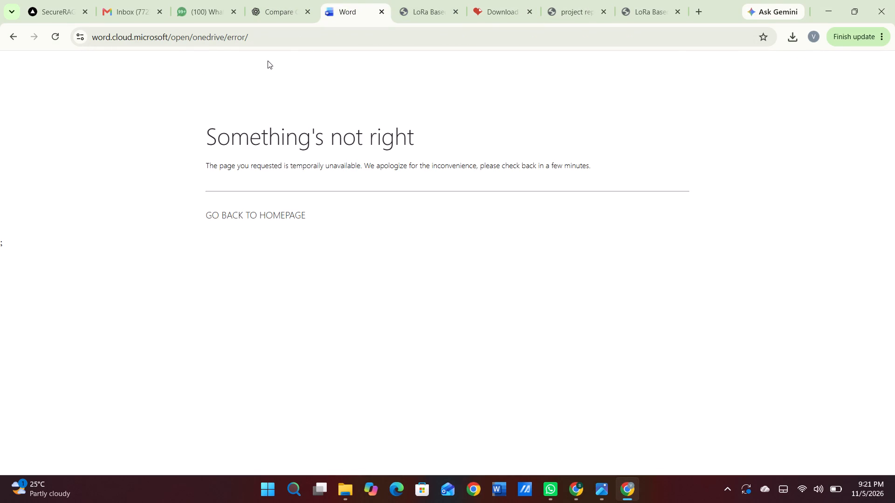
pyautogui.click(6, 33)
pyautogui.click(13, 38)
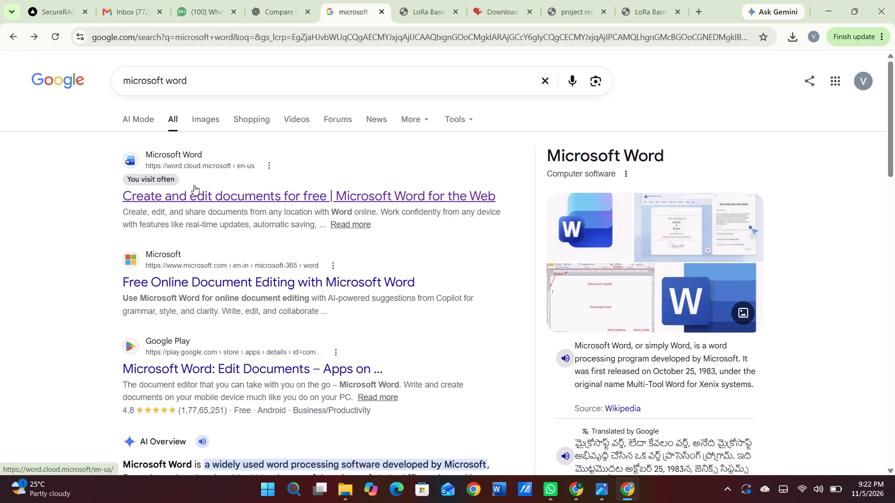
pyautogui.click(194, 184)
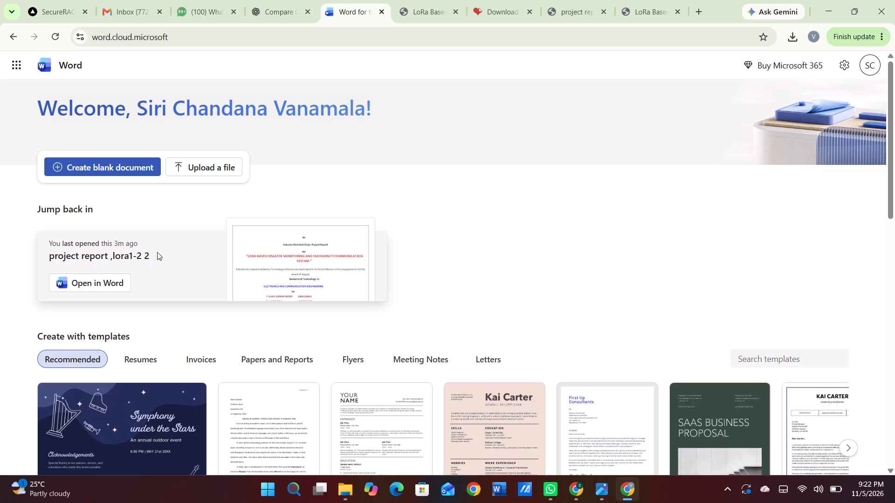
pyautogui.click(201, 161)
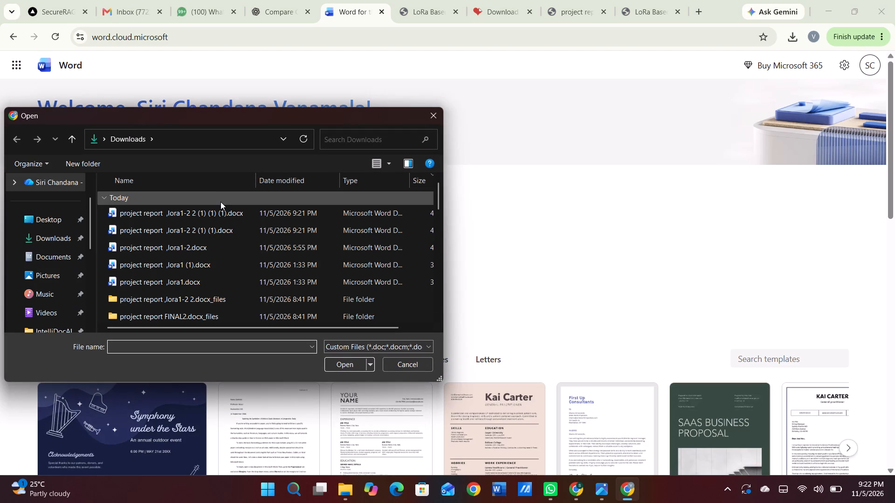
pyautogui.click(218, 216)
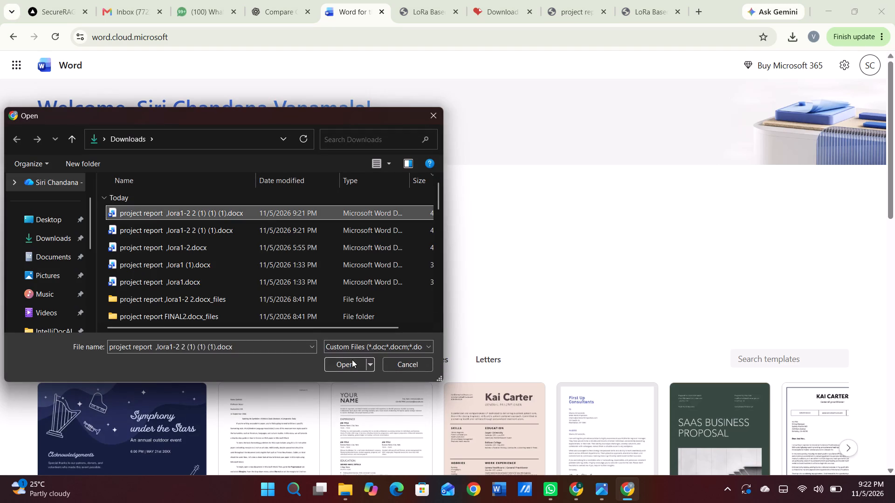
pyautogui.click(345, 361)
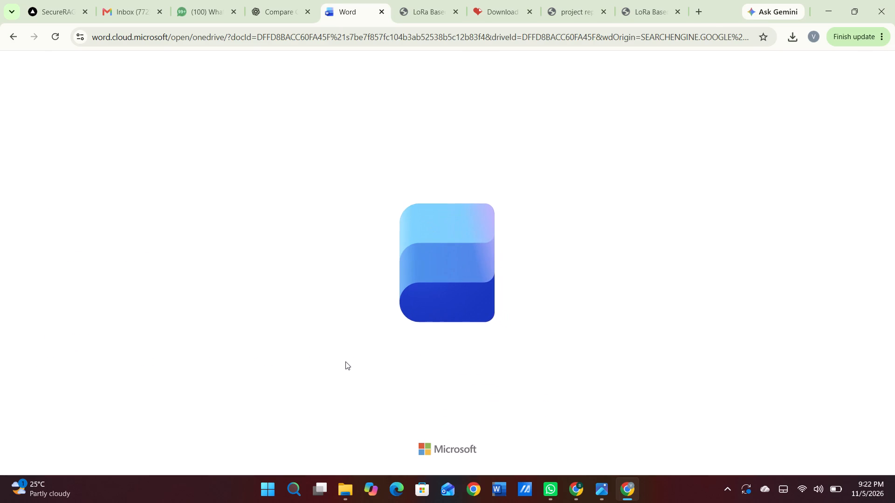
# Examine the converted report from the cover page to the last page for layout problems and blank pages.
pyautogui.scroll(-5, 345, 361)
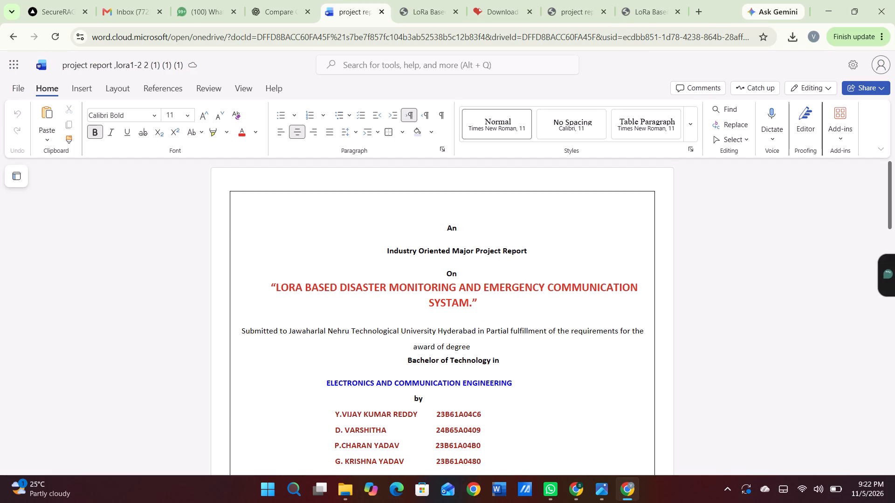
pyautogui.scroll(-5, 345, 361)
pyautogui.scroll(5, 345, 361)
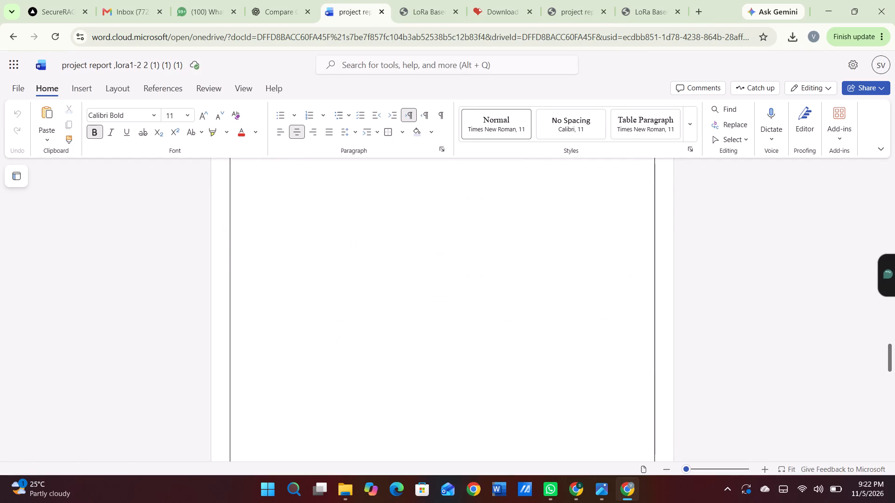
pyautogui.scroll(3, 409, 329)
pyautogui.scroll(1, 513, 275)
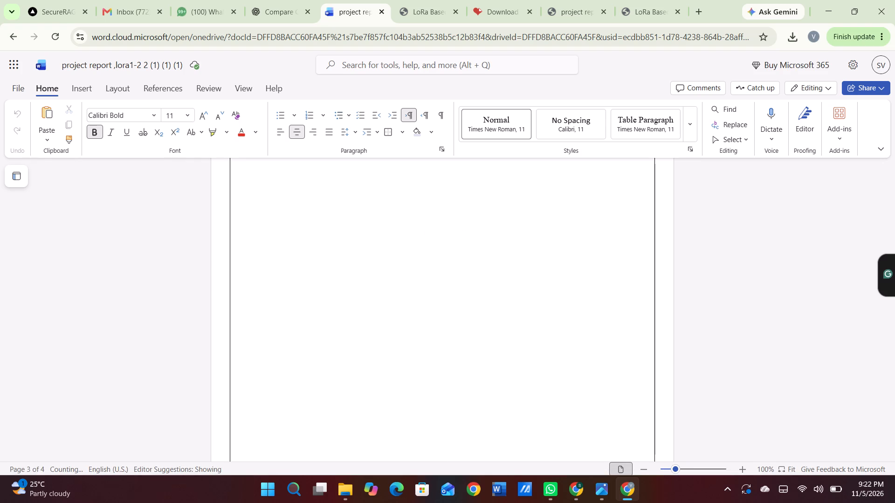
pyautogui.scroll(2, 513, 275)
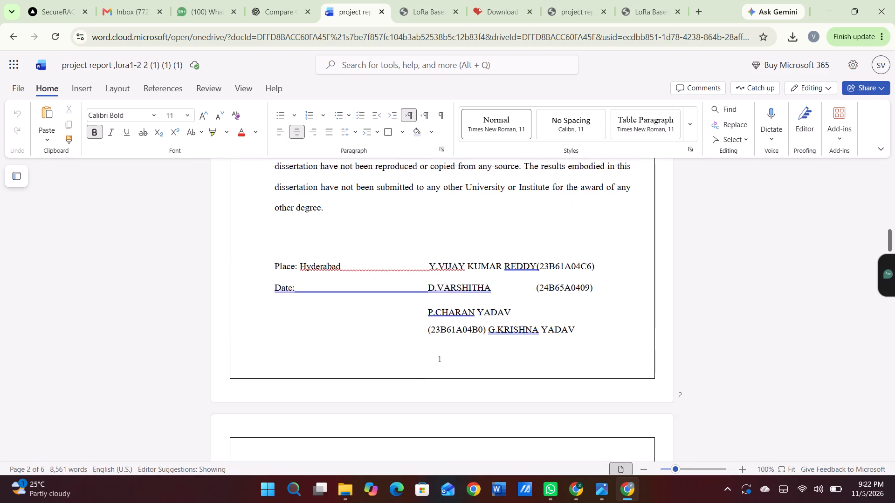
pyautogui.scroll(-9, 513, 275)
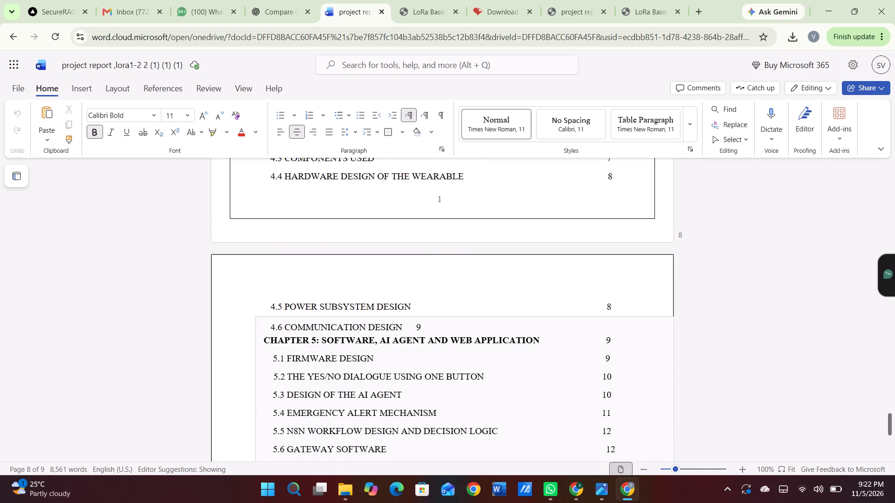
pyautogui.scroll(-6, 513, 275)
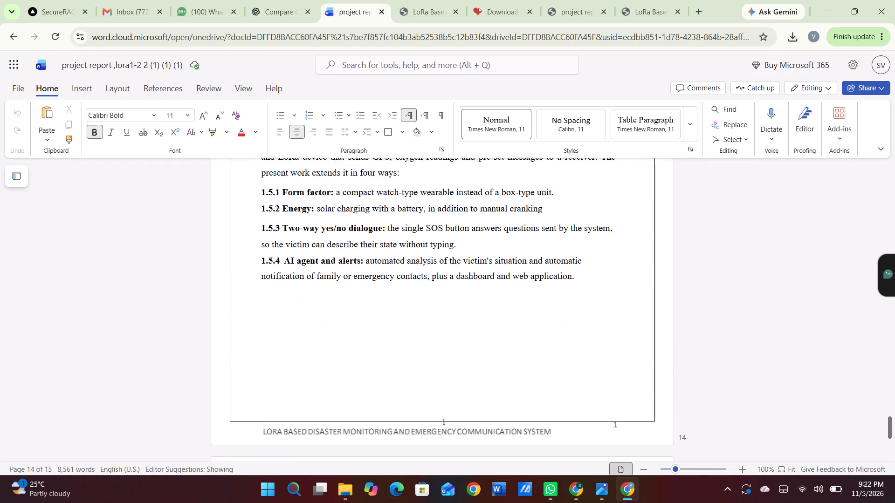
pyautogui.scroll(-2, 513, 275)
pyautogui.scroll(2, 513, 275)
pyautogui.scroll(-1, 513, 275)
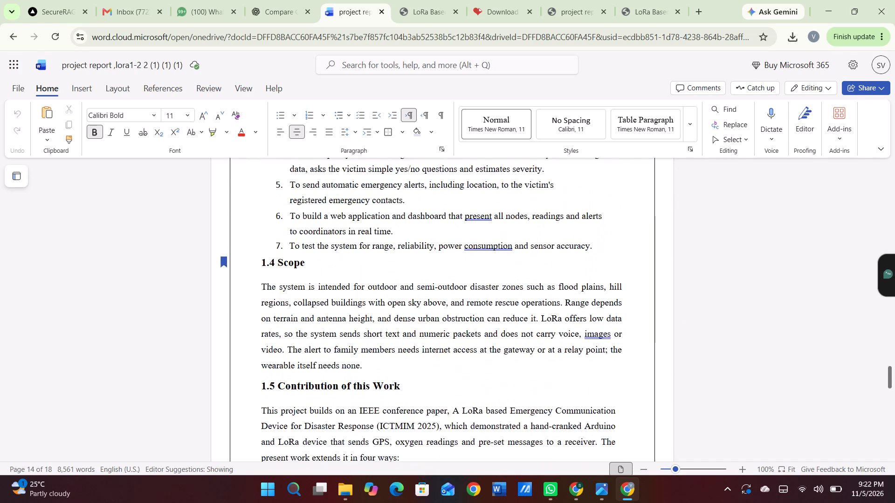
pyautogui.scroll(-5, 513, 275)
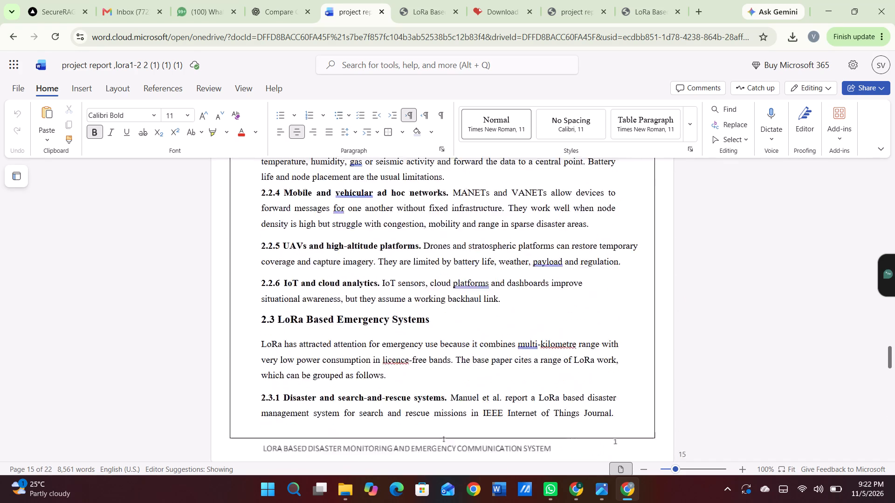
pyautogui.scroll(-10, 513, 275)
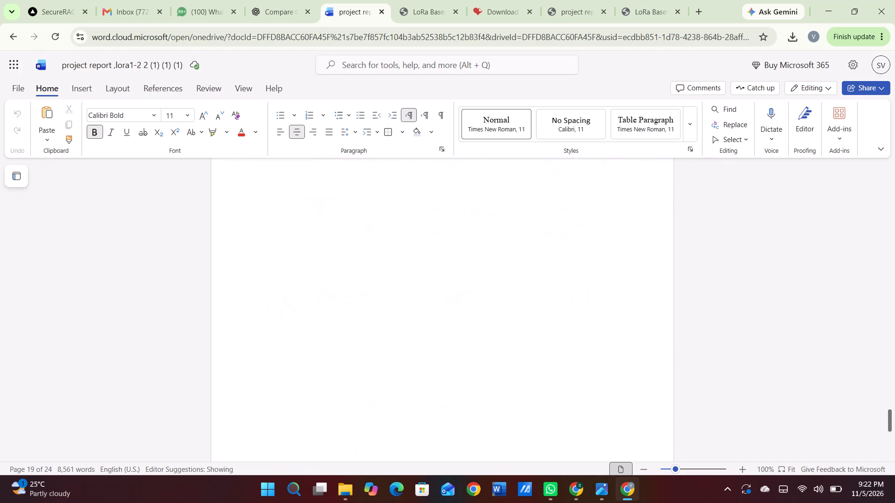
pyautogui.scroll(-10, 513, 275)
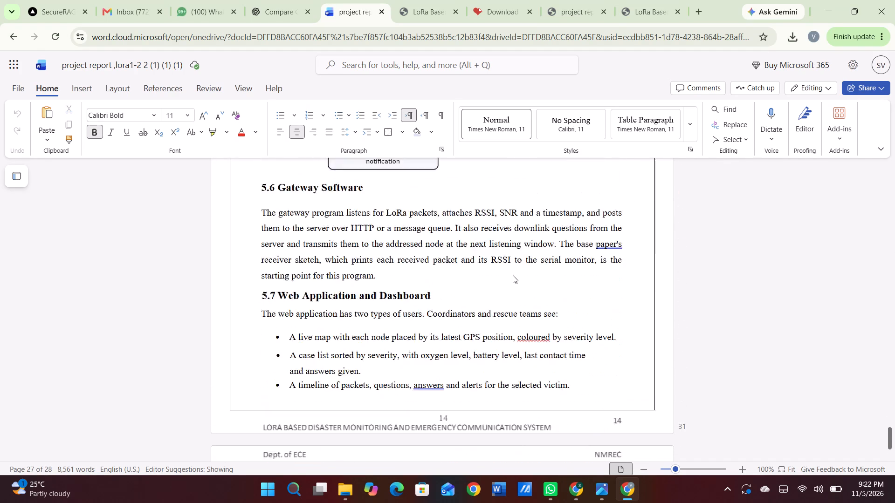
pyautogui.scroll(-5, 513, 275)
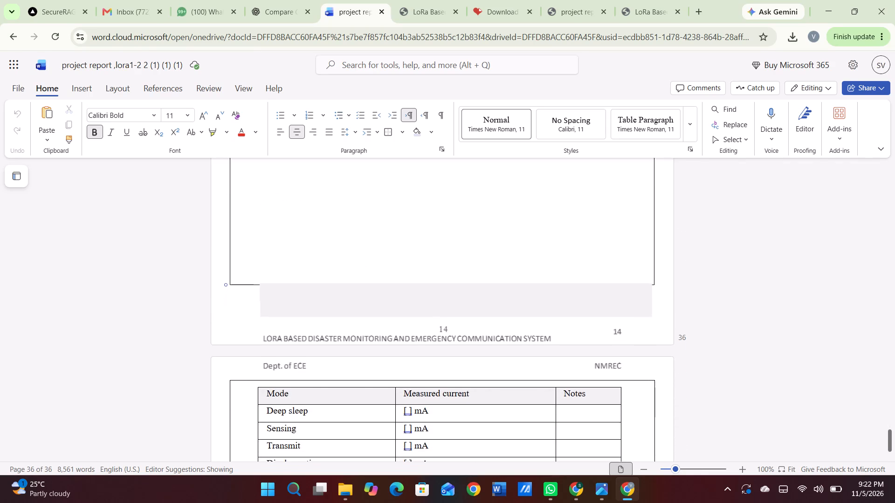
pyautogui.scroll(-6, 513, 275)
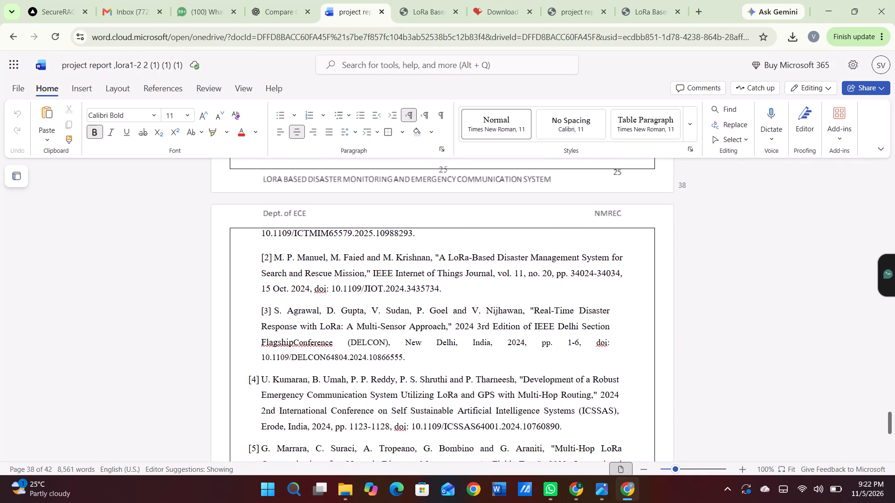
pyautogui.scroll(-16, 513, 275)
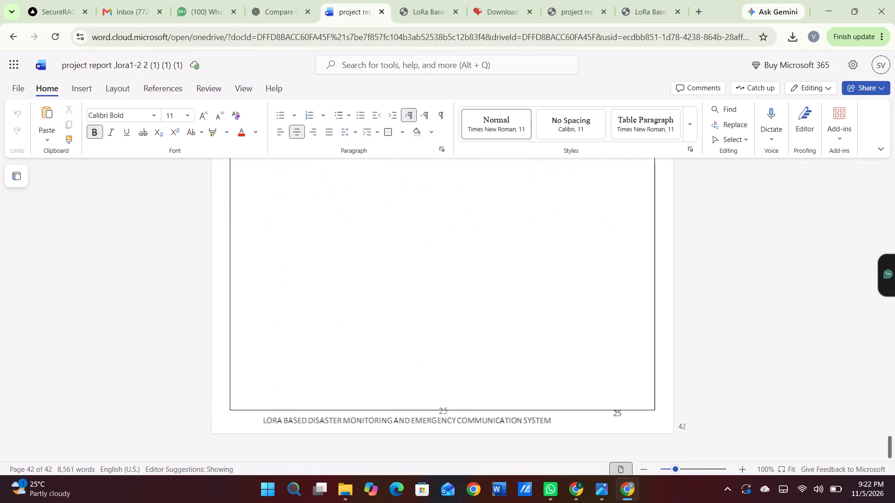
# Close the iLovePDF download page, the open report PDFs and the converted Word document, keeping the ChatGPT page open.
pyautogui.click(531, 7)
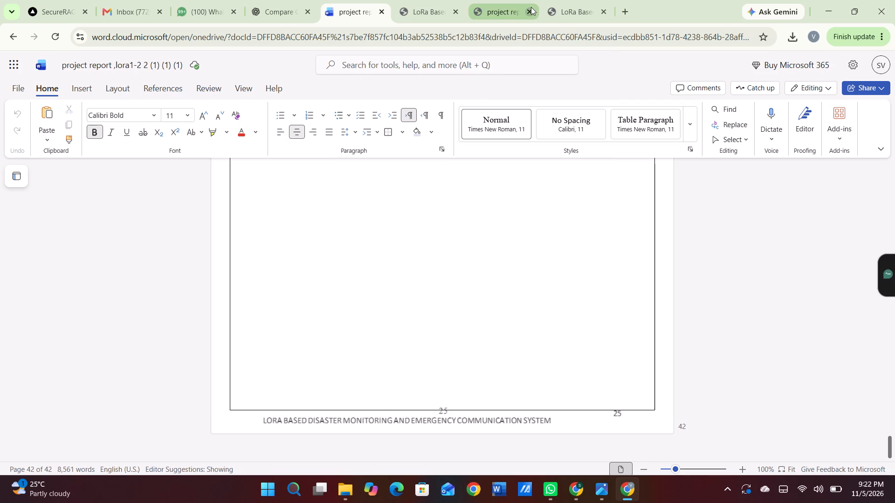
pyautogui.click(531, 7)
pyautogui.click(531, 7)
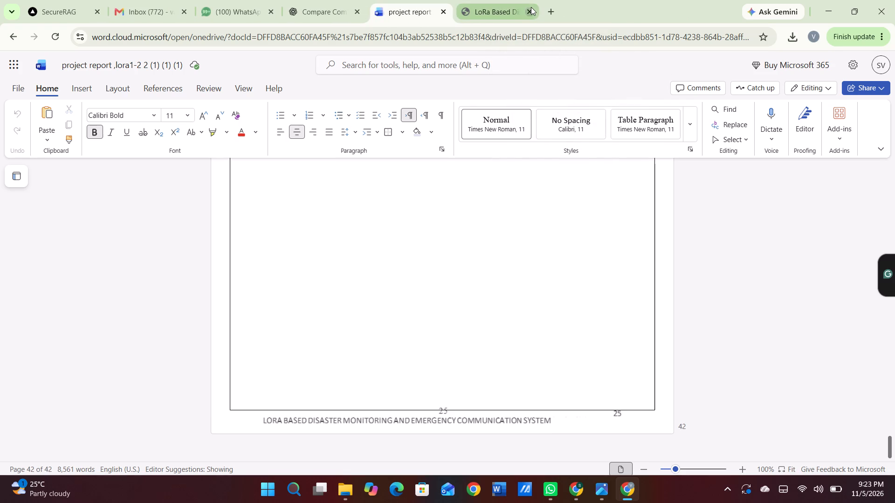
pyautogui.click(530, 13)
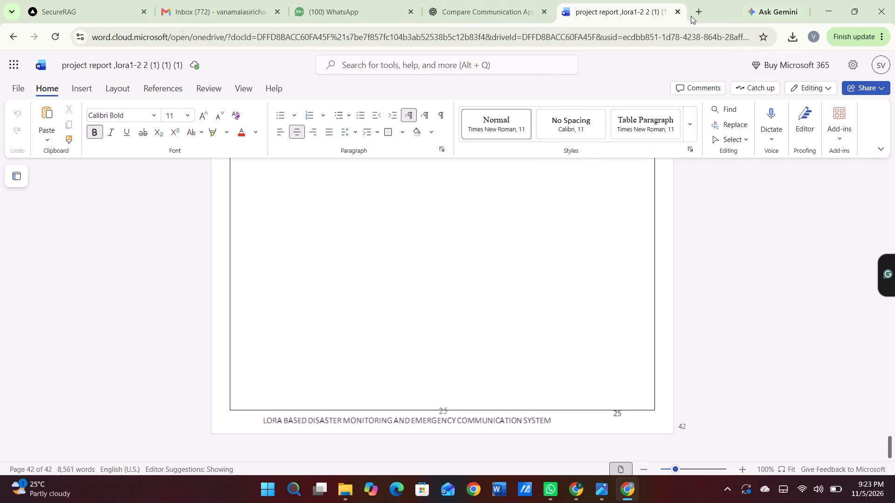
pyautogui.click(679, 11)
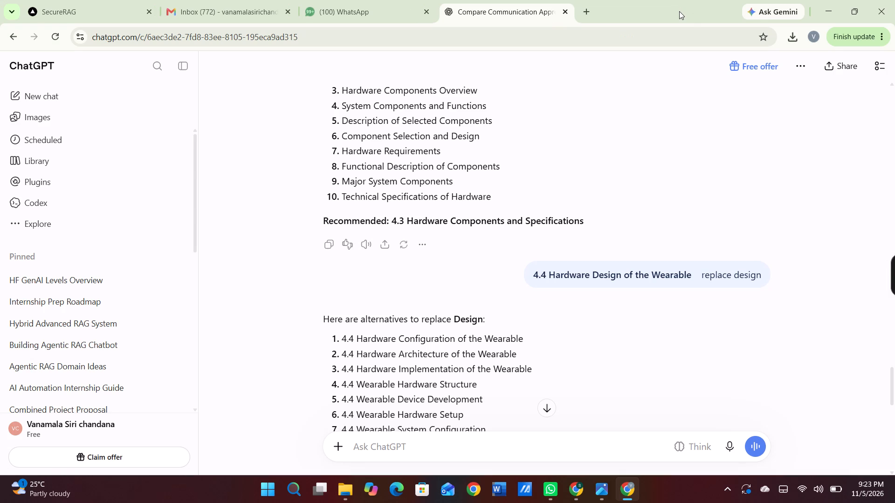
# Open iLovePDF's Split PDF tool in a new browser tab and load ilovepdf_merged.pdf from Downloads.
pyautogui.click(583, 9)
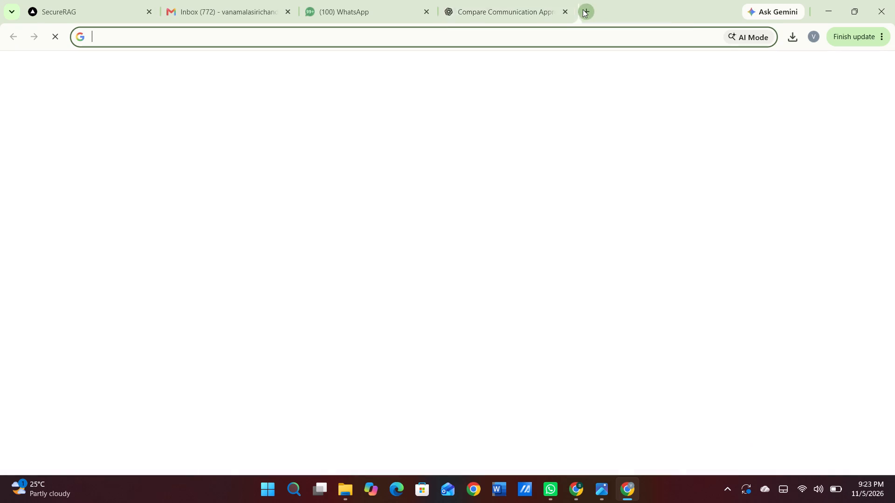
pyautogui.click(442, 204)
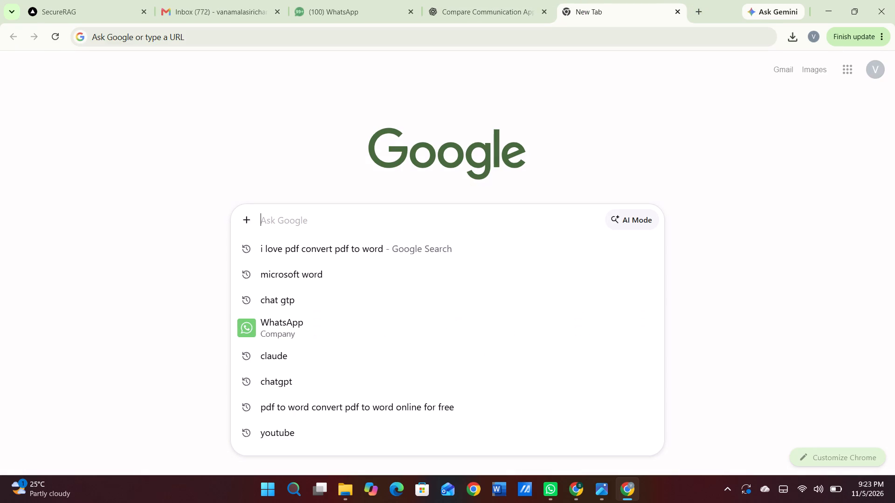
pyautogui.click(361, 248)
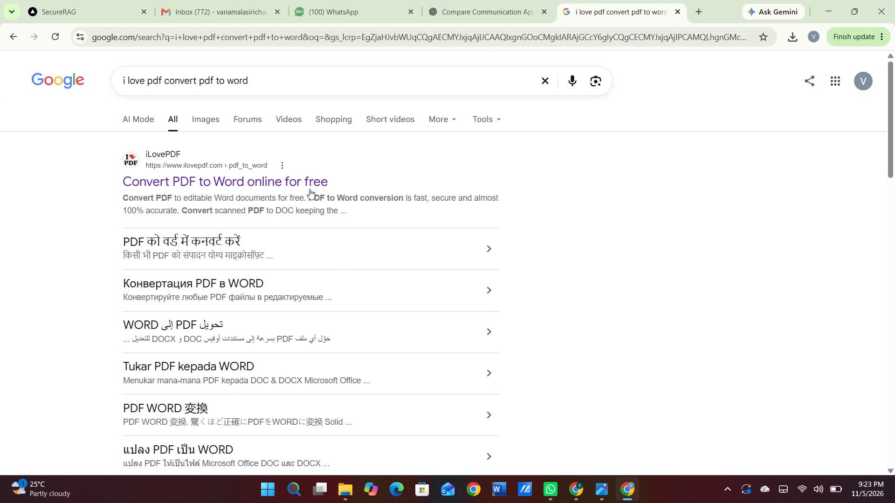
pyautogui.click(309, 184)
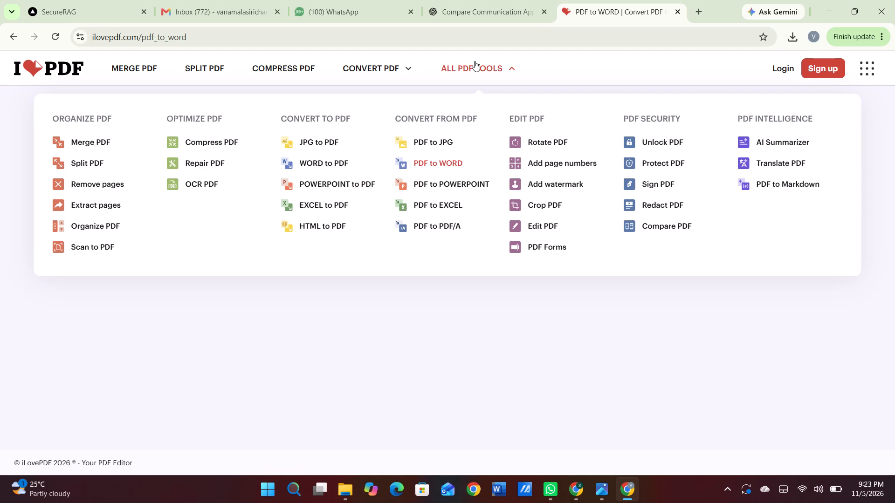
pyautogui.click(92, 157)
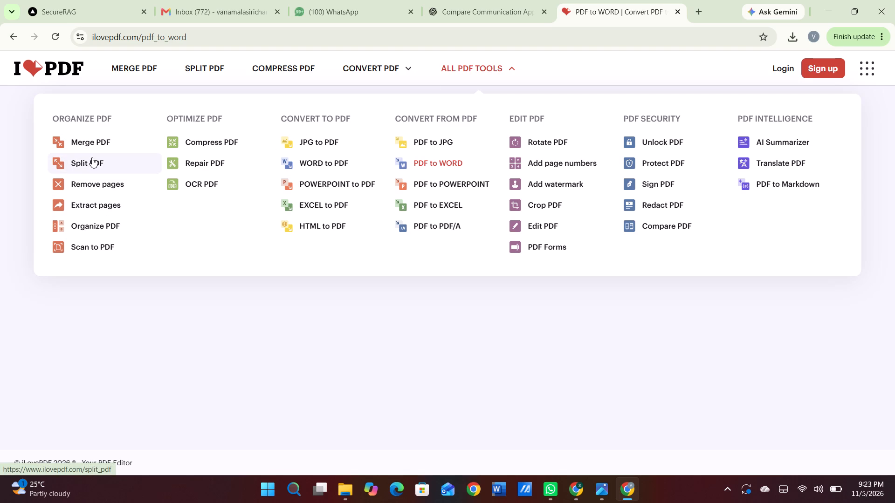
pyautogui.click(394, 205)
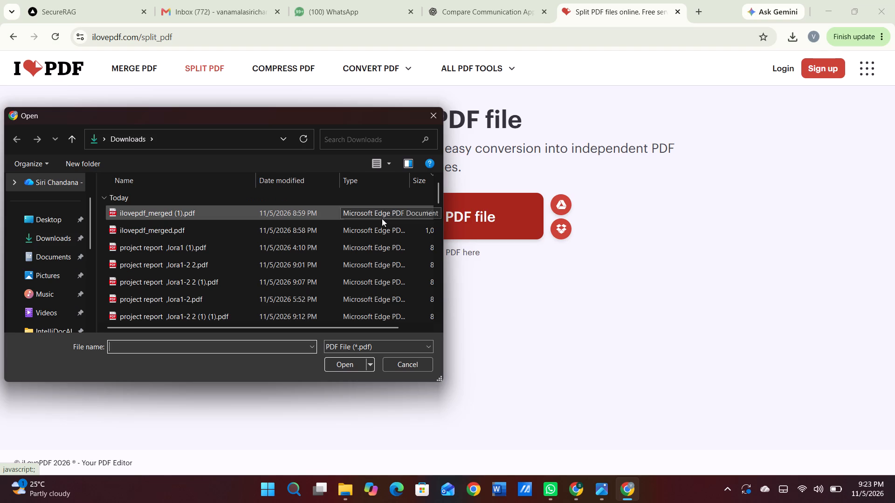
pyautogui.click(317, 235)
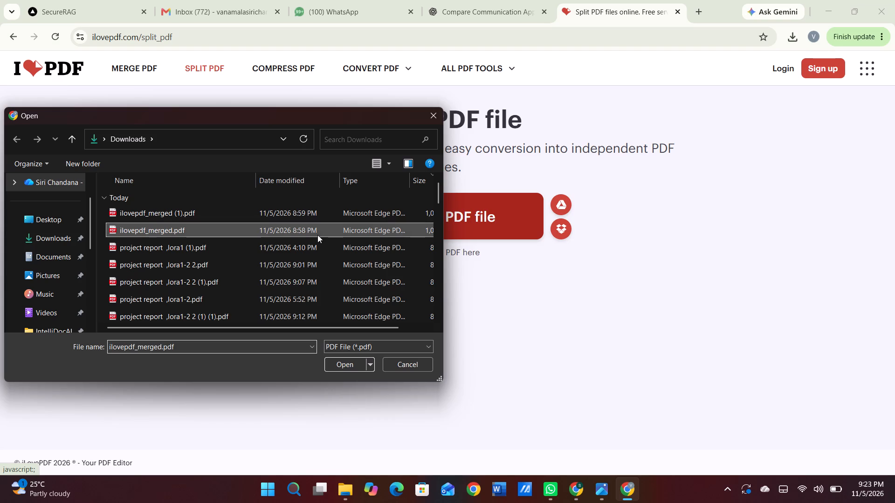
pyautogui.click(340, 367)
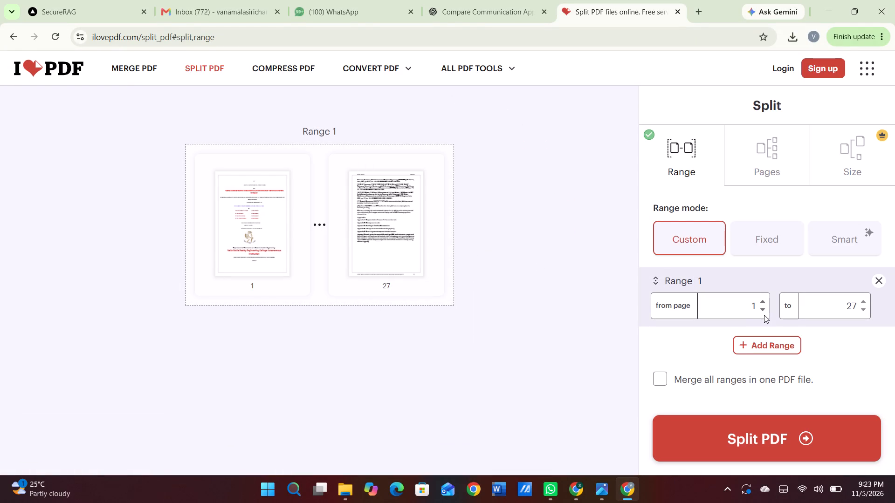
# Split the PDF into custom ranges of pages 1 to 8 and 9 to 27, and download the result.
pyautogui.tripleClick(864, 303)
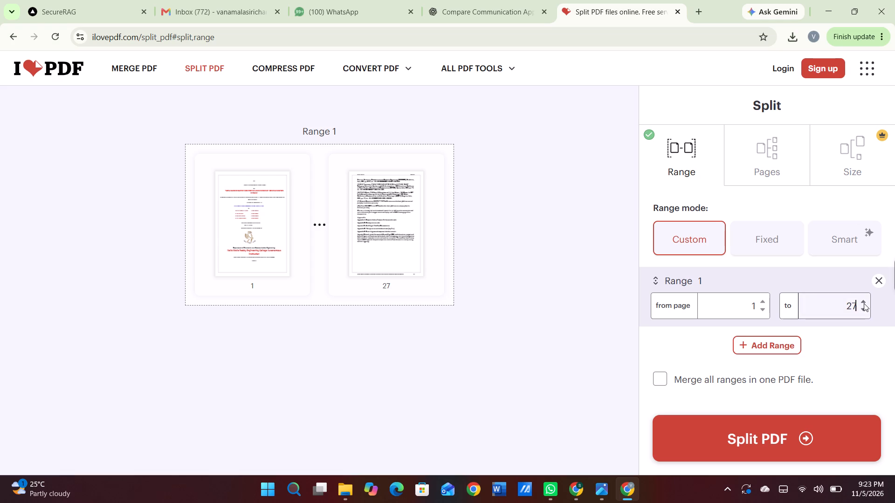
pyautogui.moveTo(864, 303); pyautogui.dragTo(865, 309)
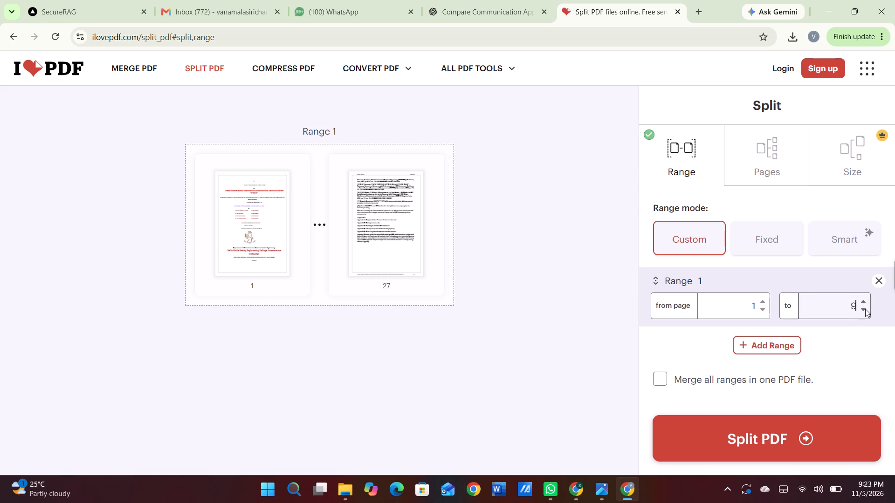
pyautogui.click(865, 309)
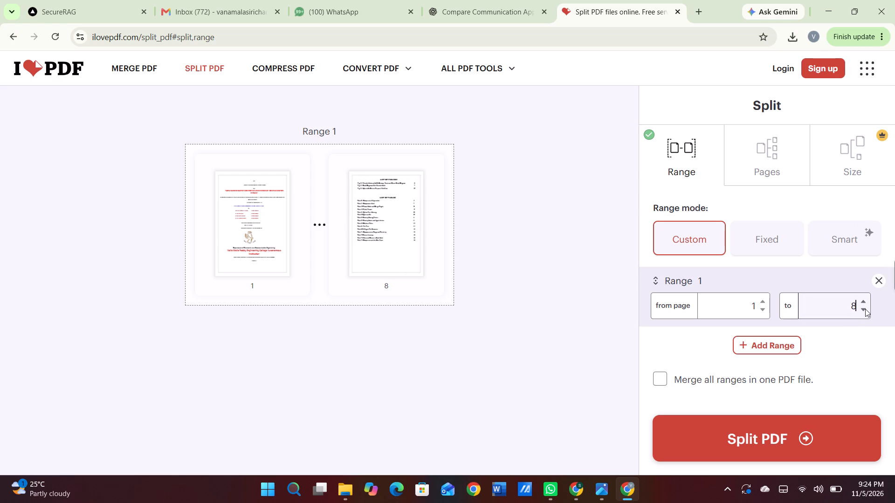
pyautogui.click(767, 340)
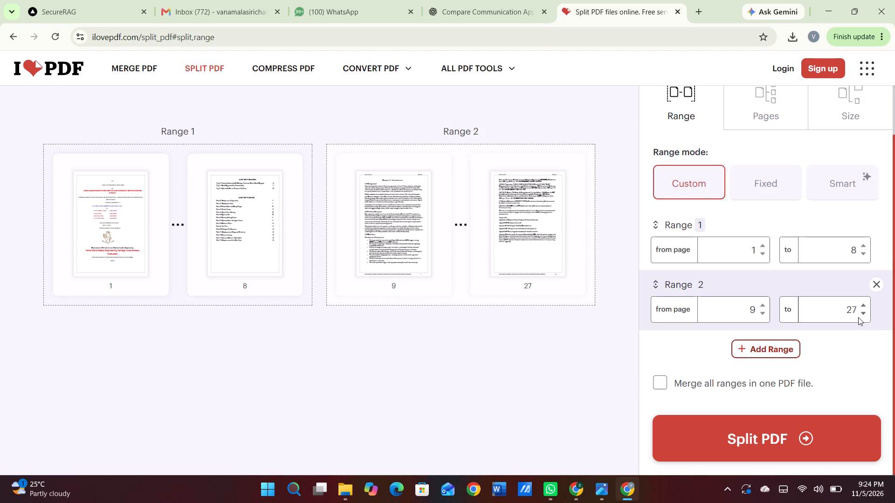
pyautogui.click(750, 435)
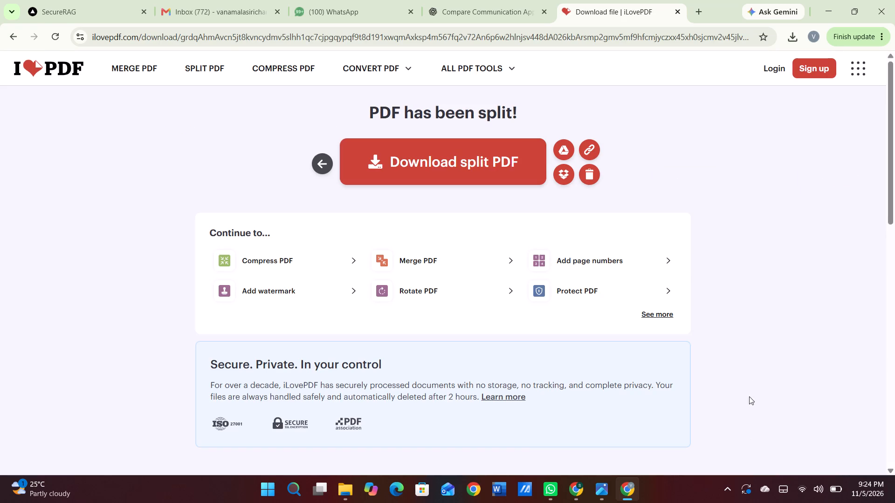
pyautogui.click(489, 157)
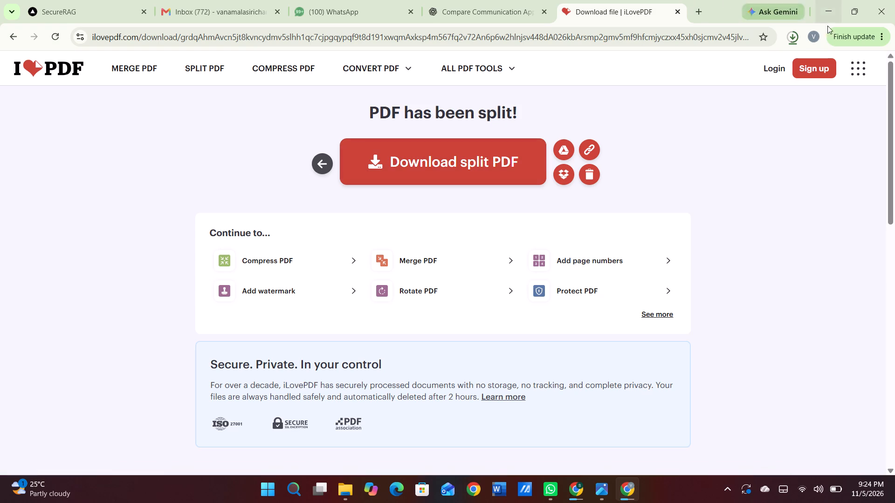
# Open ilovepdf_merged-1-8.pdf from the downloaded ilovepdf_split-range (1).zip, look through its pages and return to the iLovePDF page.
pyautogui.click(797, 37)
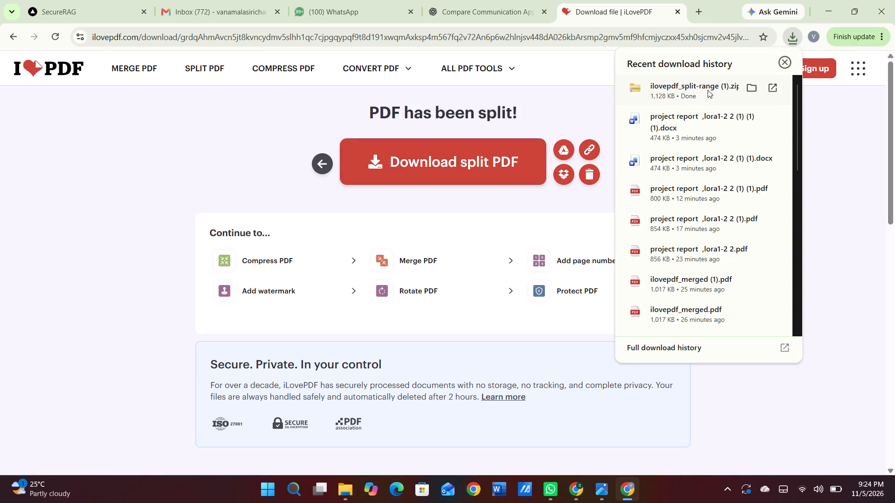
pyautogui.click(698, 96)
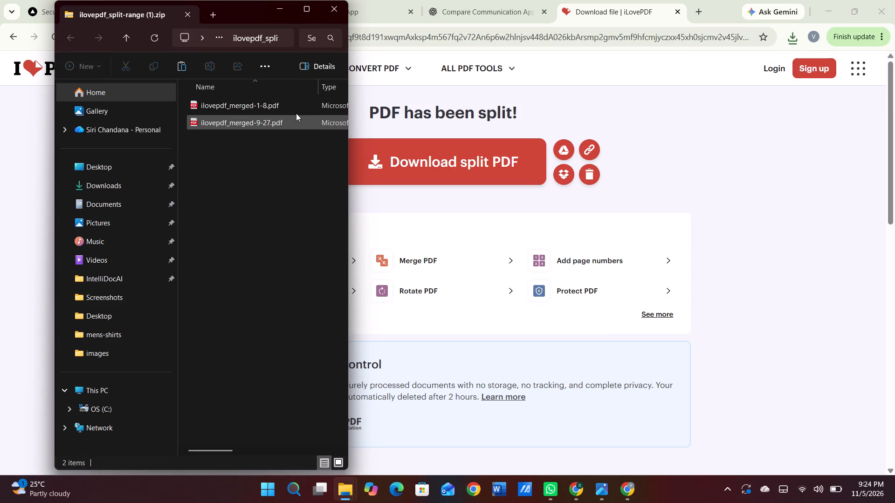
pyautogui.doubleClick(289, 105)
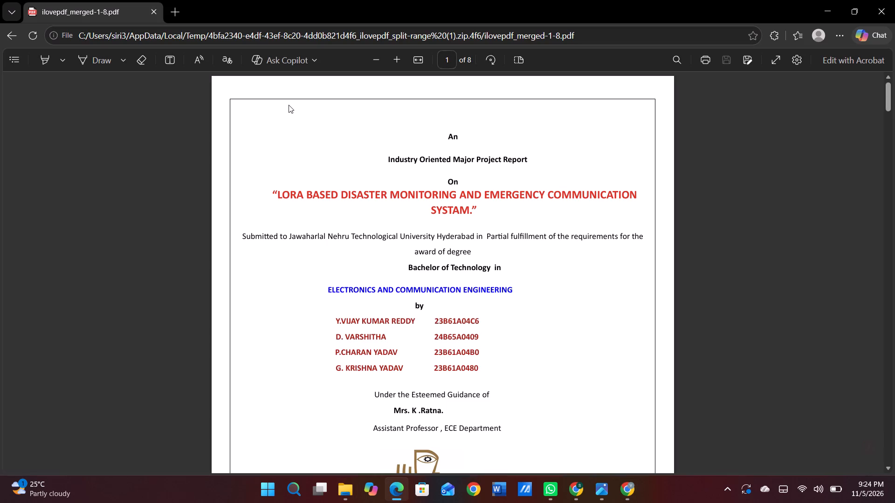
pyautogui.scroll(-12, 289, 105)
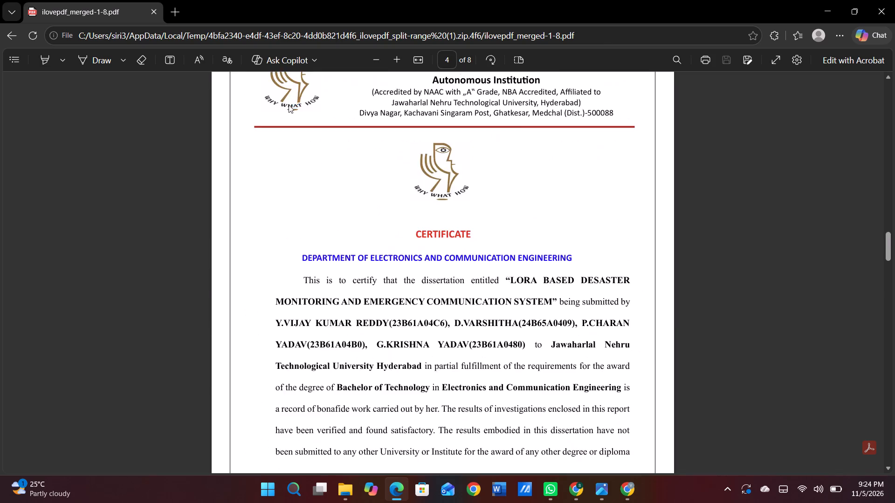
pyautogui.scroll(-8, 289, 105)
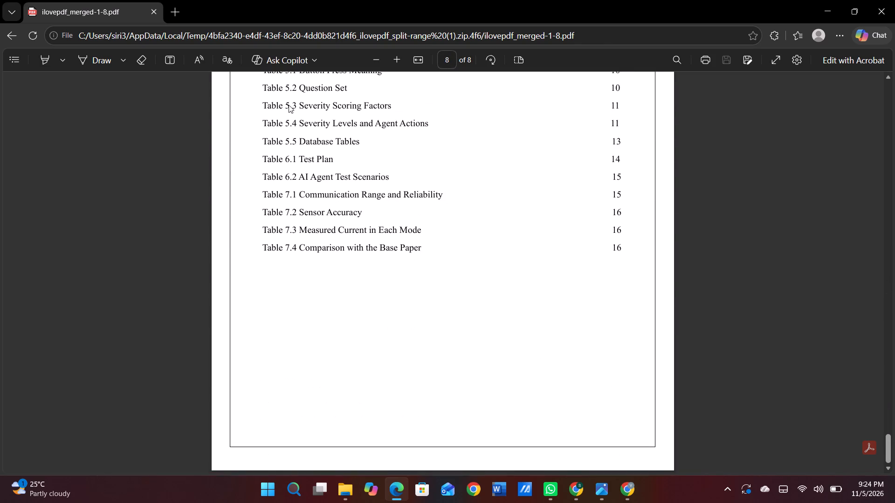
pyautogui.scroll(15, 289, 105)
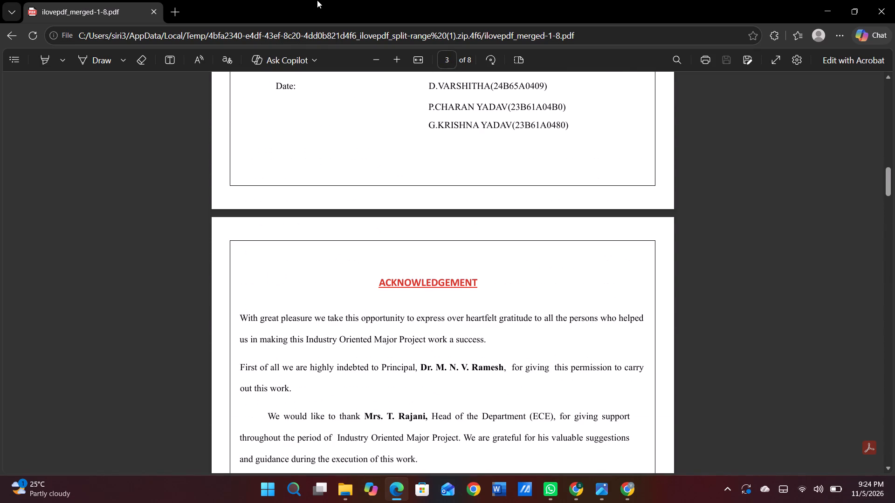
pyautogui.click(9, 36)
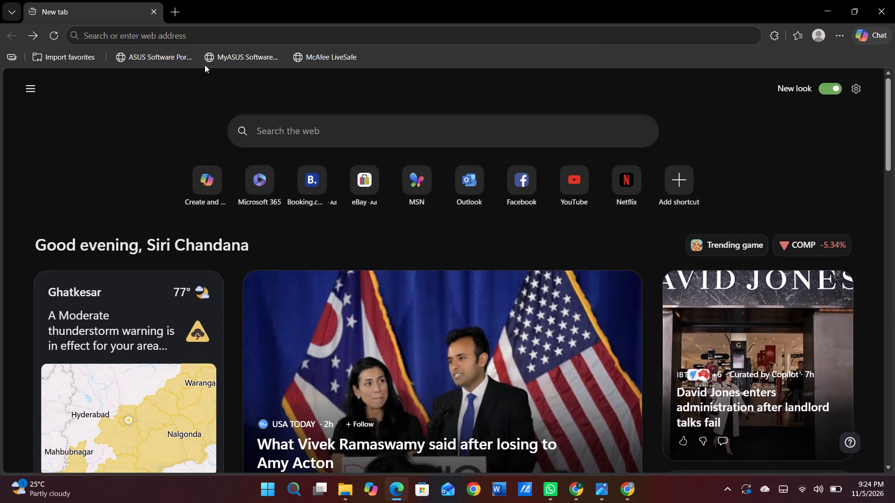
pyautogui.click(8, 17)
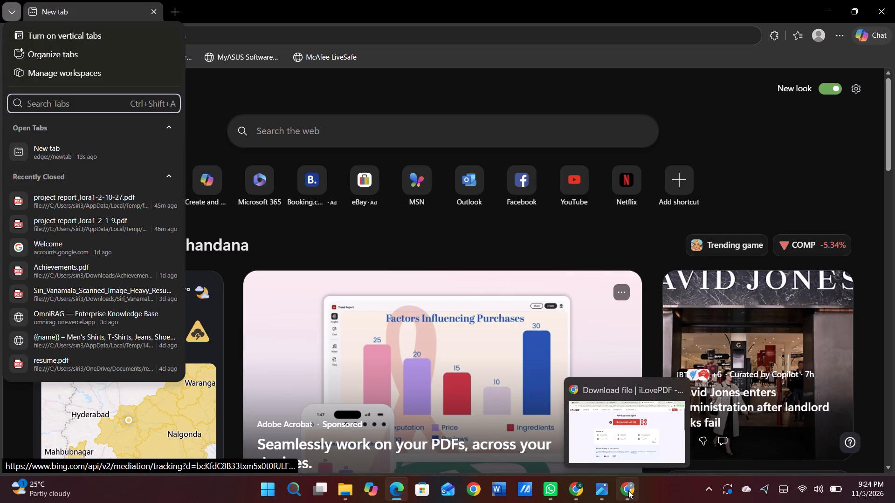
pyautogui.click(632, 459)
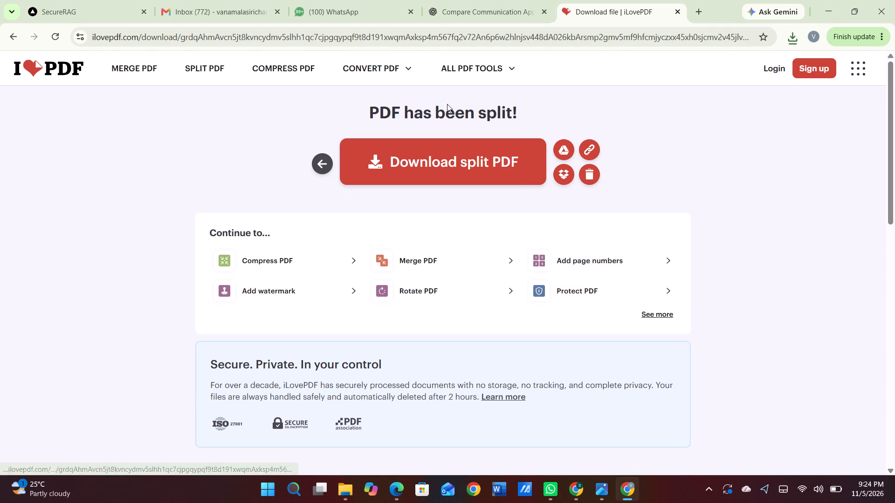
# Open iLovePDF's PDF to Word converter.
pyautogui.click(388, 61)
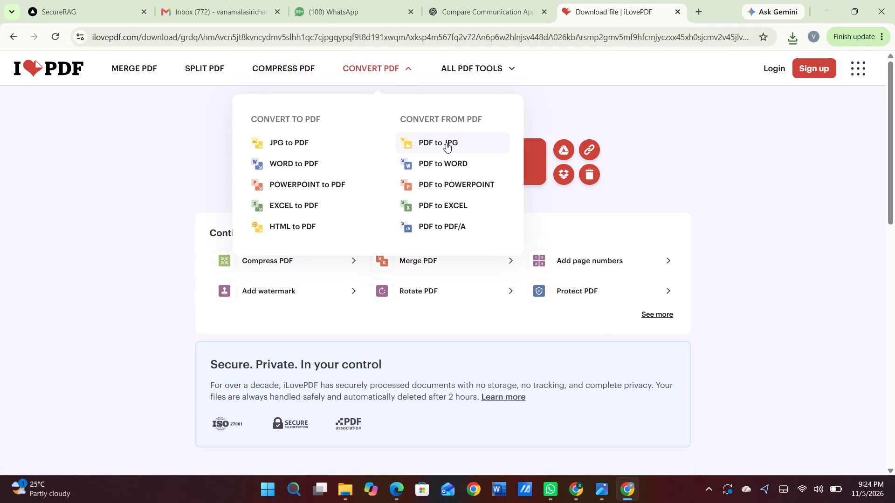
pyautogui.click(443, 156)
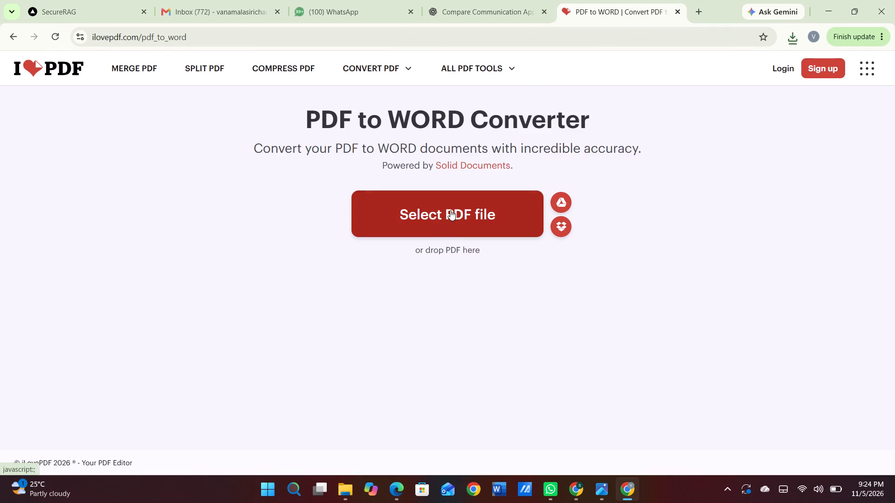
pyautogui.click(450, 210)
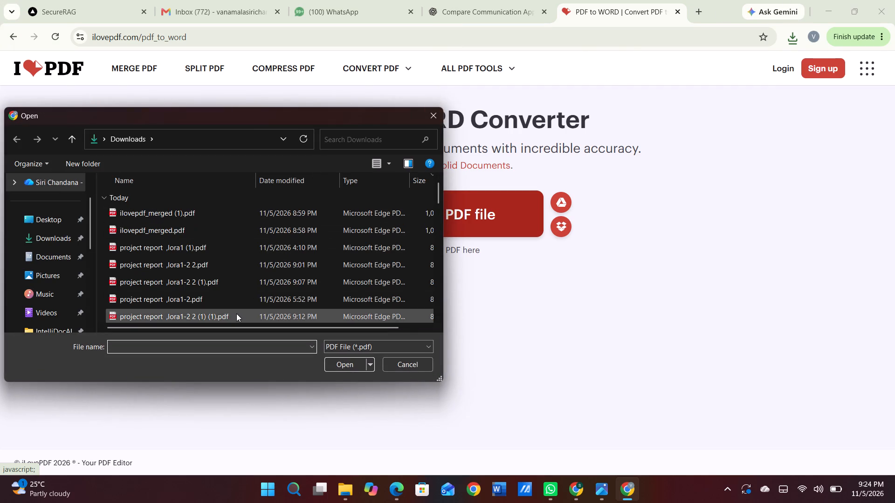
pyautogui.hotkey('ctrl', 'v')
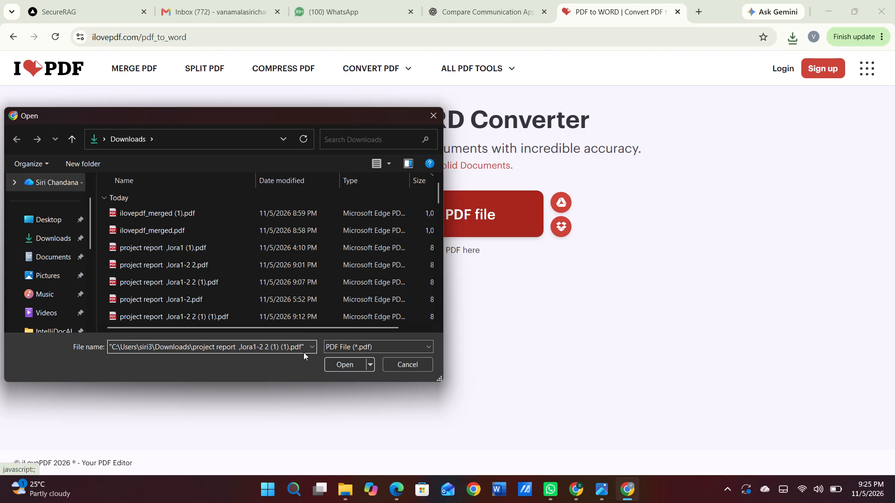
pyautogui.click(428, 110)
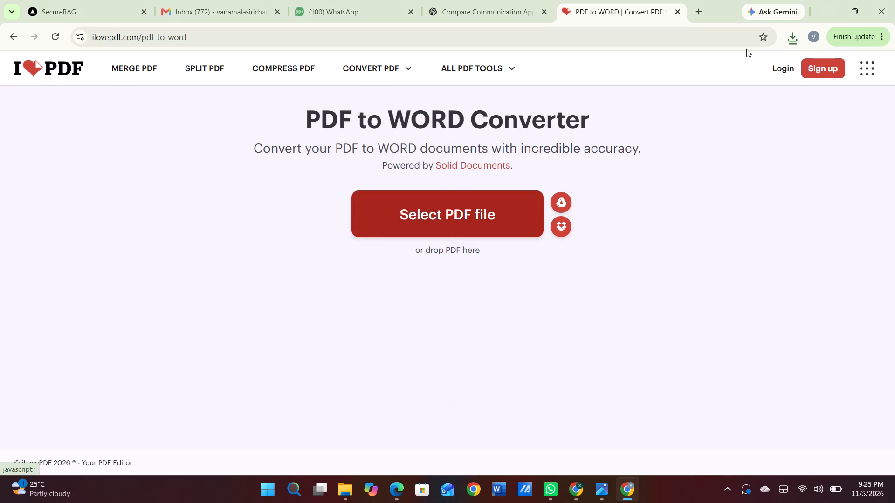
# Copy ilovepdf_merged-1-8.pdf from ilovepdf_split-range (1).zip and load it into the PDF to Word converter.
pyautogui.click(792, 37)
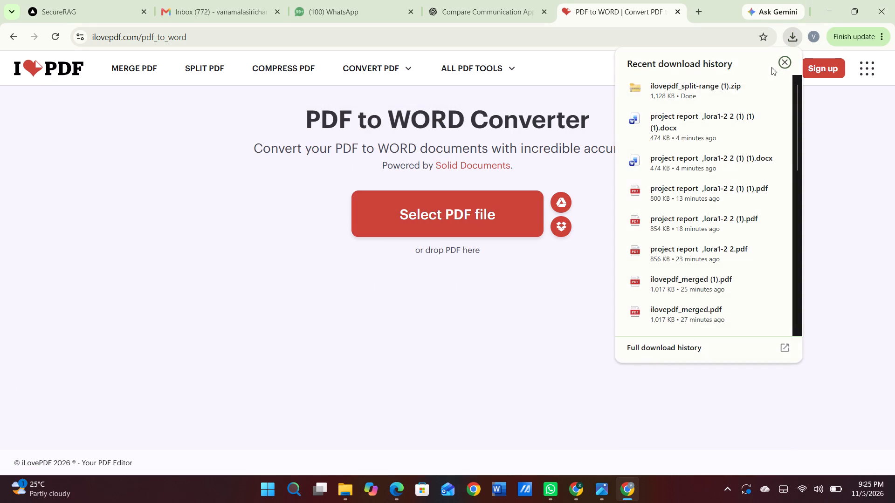
pyautogui.click(697, 94)
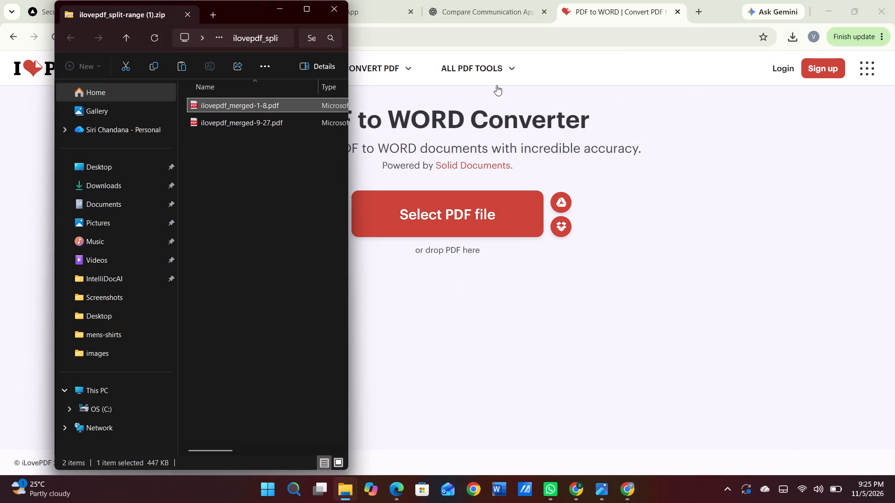
pyautogui.rightClick(315, 105)
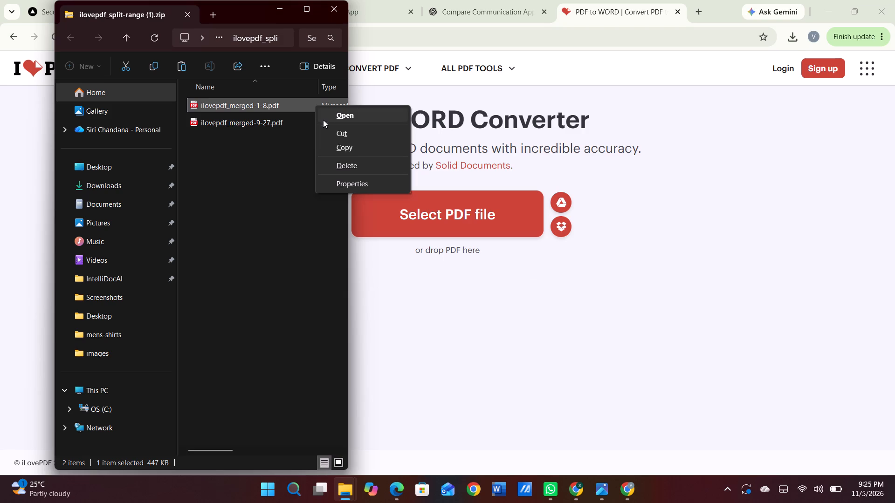
pyautogui.click(356, 145)
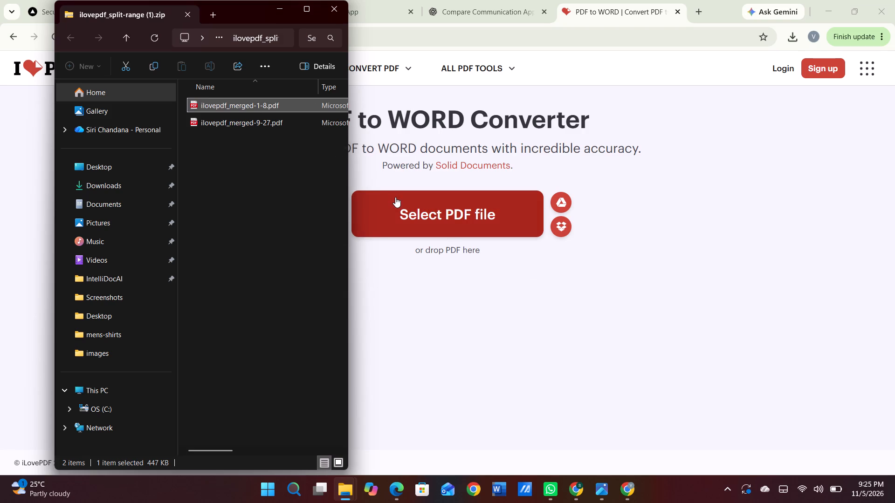
pyautogui.click(395, 197)
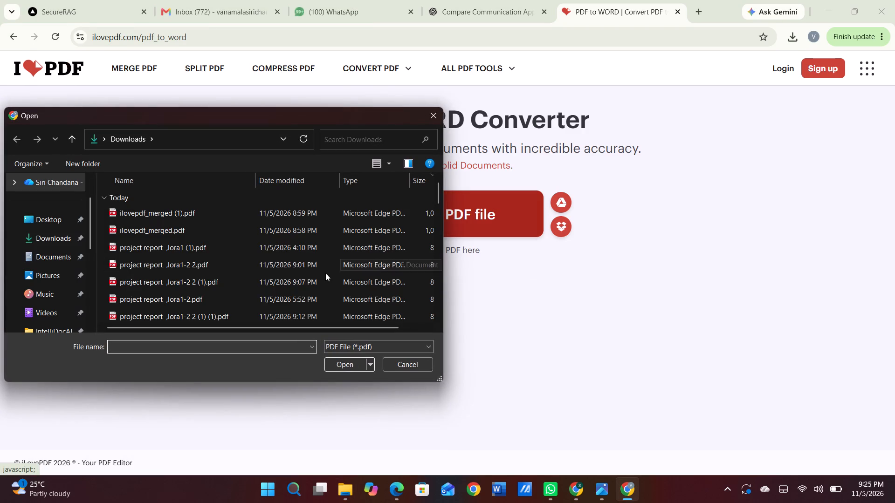
pyautogui.hotkey('ctrl', 'v')
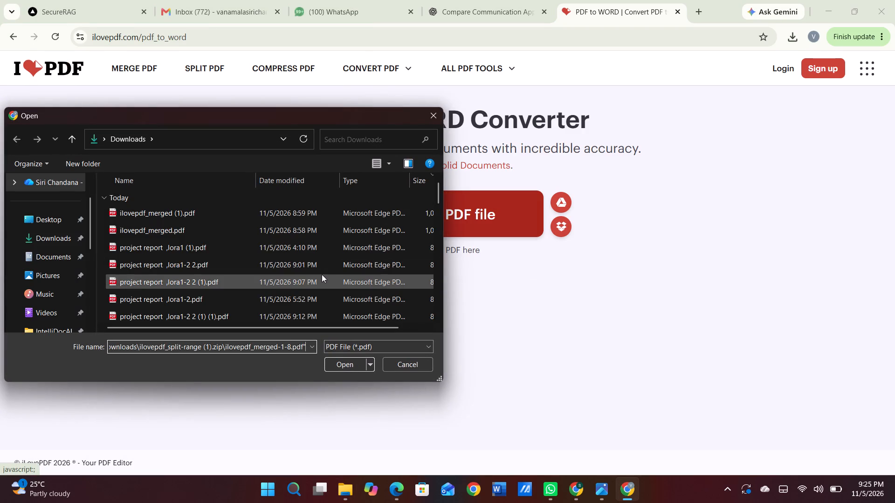
pyautogui.click(341, 365)
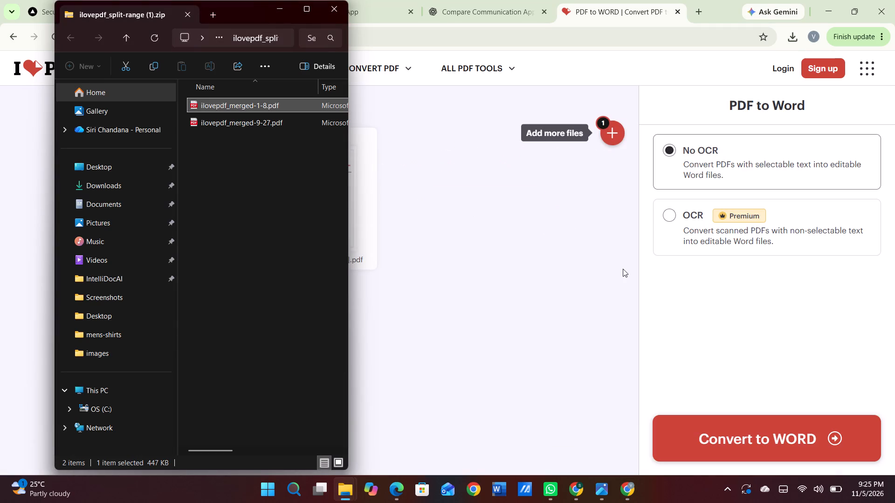
# Convert ilovepdf_merged-1-8.pdf to Word without OCR and check the recent downloads for the converted file.
pyautogui.click(716, 426)
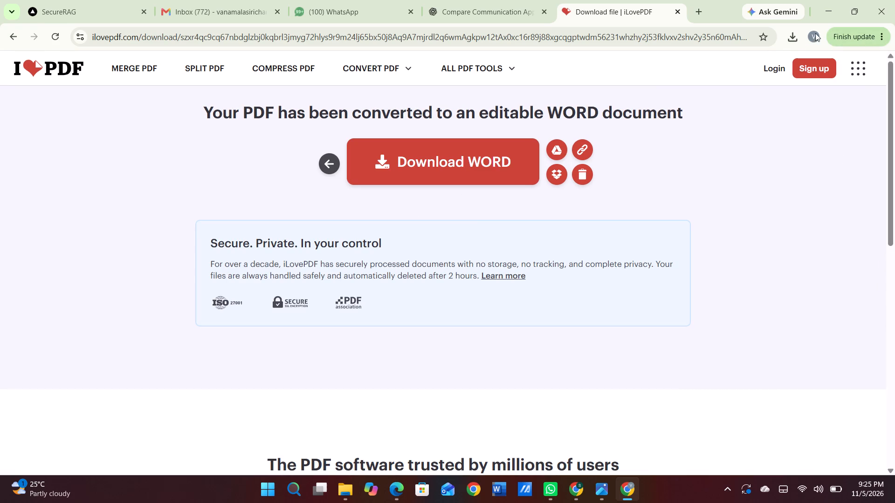
pyautogui.click(795, 34)
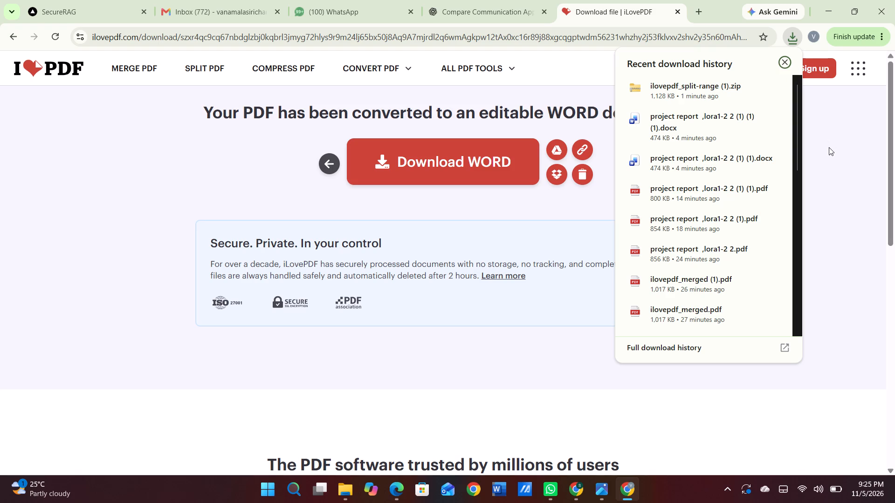
pyautogui.click(828, 147)
pyautogui.click(793, 31)
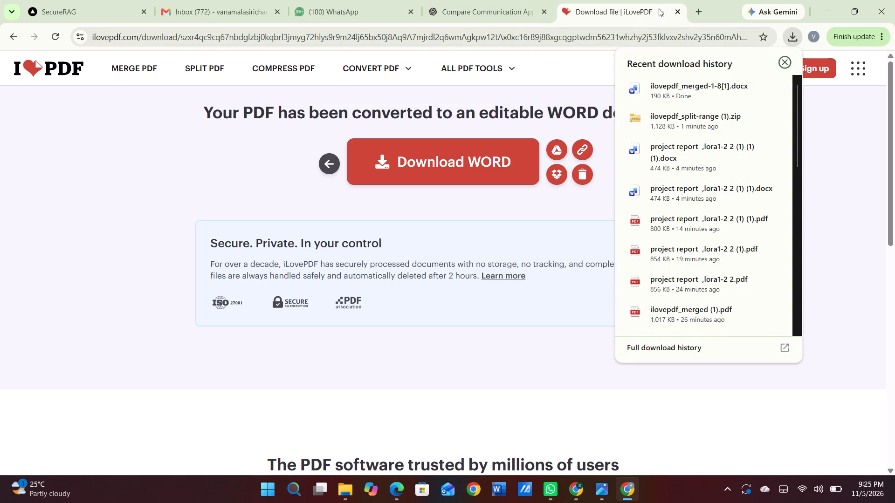
# Open Word for the web in a new tab and upload project report ,lora1-2 2 (1) (1) (1).docx from Downloads for editing.
pyautogui.click(698, 15)
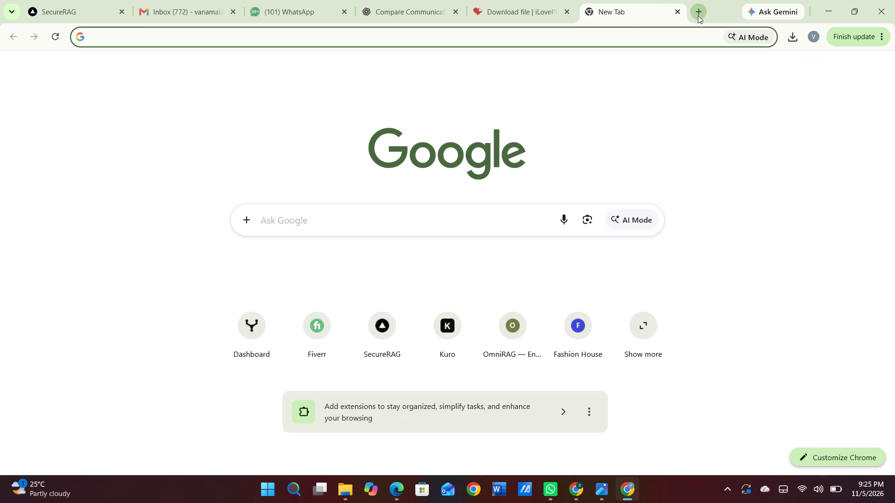
pyautogui.press('w')
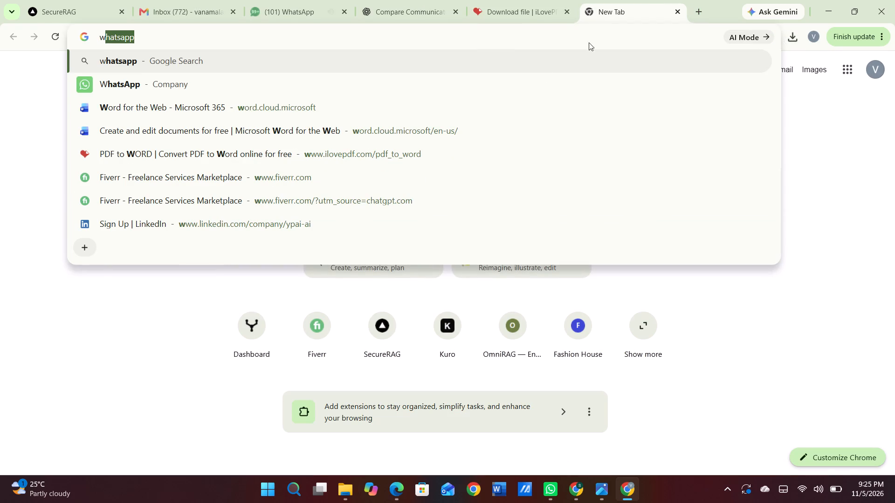
pyautogui.click(353, 99)
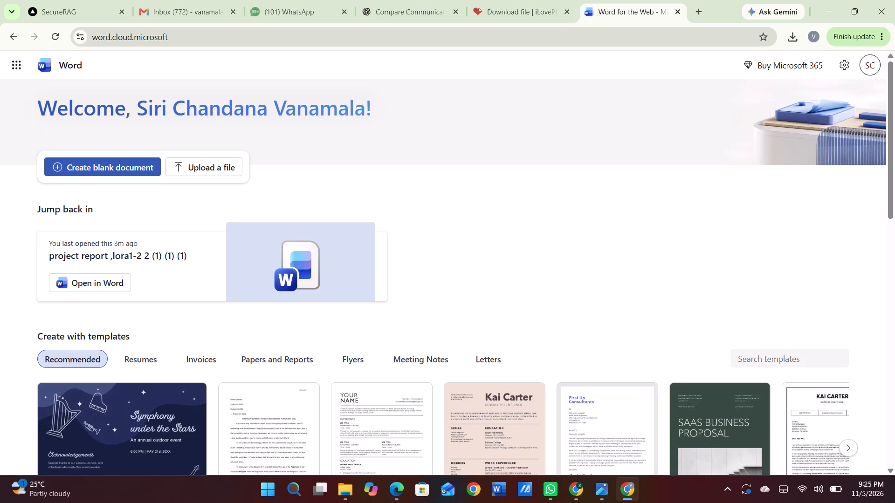
pyautogui.click(209, 163)
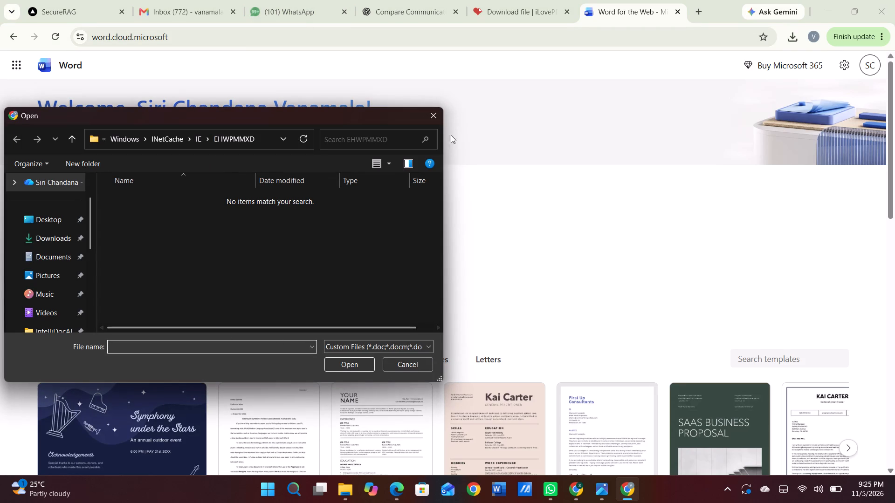
pyautogui.click(58, 238)
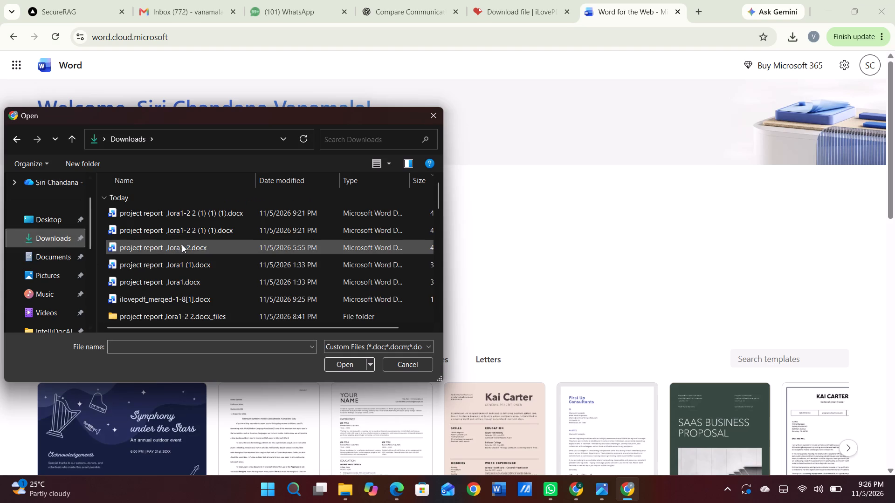
pyautogui.click(238, 215)
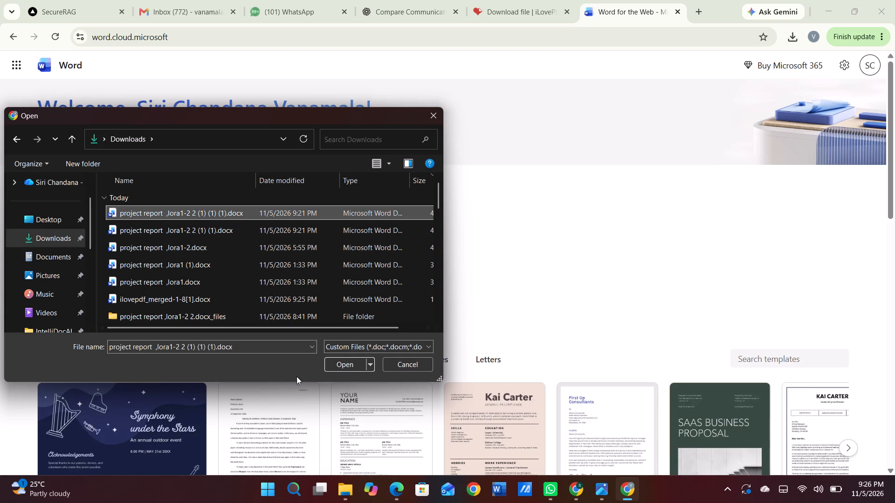
pyautogui.click(331, 361)
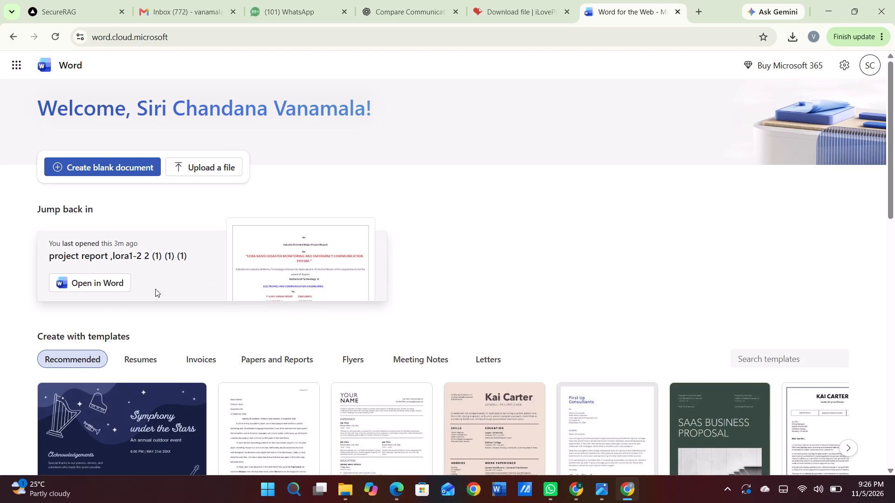
pyautogui.click(97, 290)
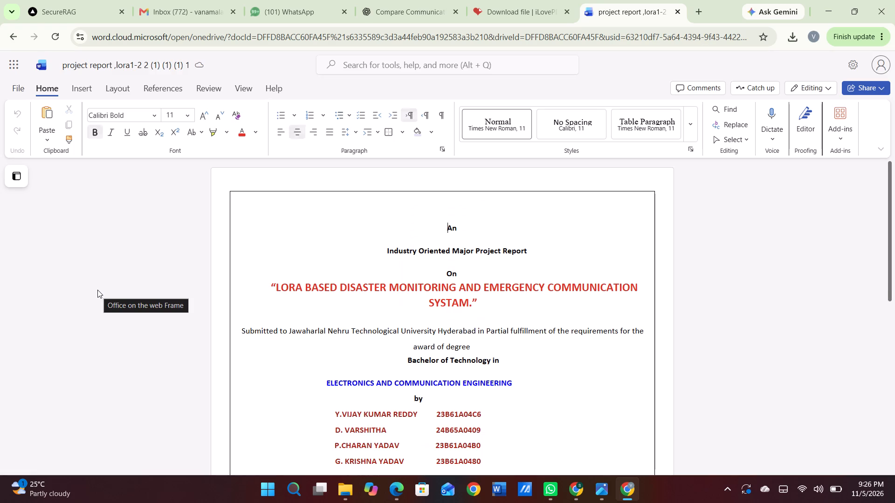
# Look through the report's opening pages as far as the Acknowledgement, then close the browser window.
pyautogui.moveTo(97, 290); pyautogui.dragTo(100, 183)
pyautogui.scroll(-3, 100, 183)
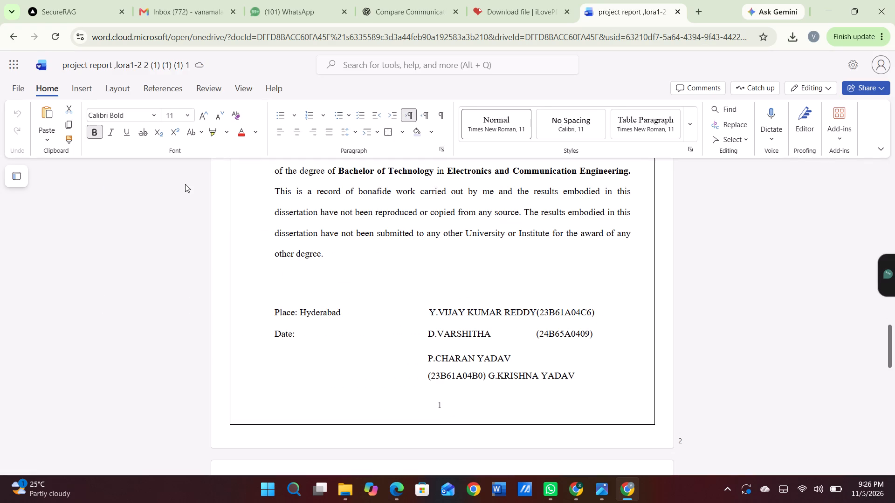
pyautogui.scroll(-3, 436, 313)
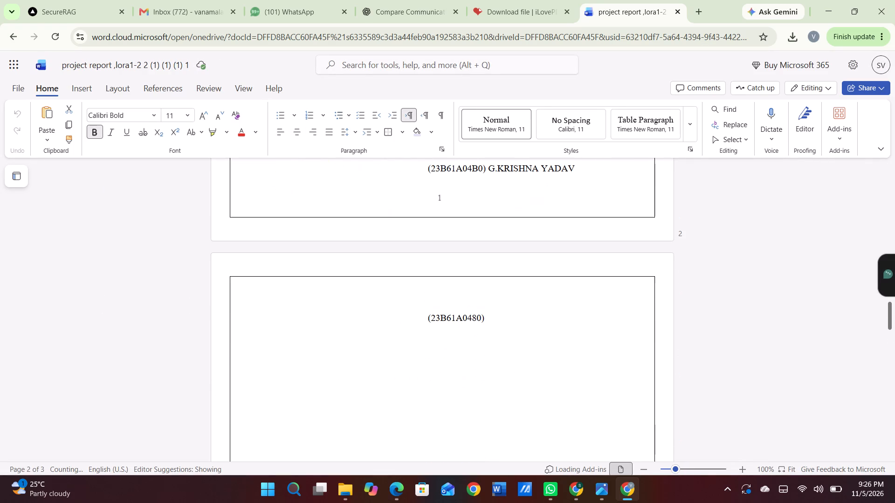
pyautogui.scroll(-2, 436, 313)
pyautogui.click(884, 12)
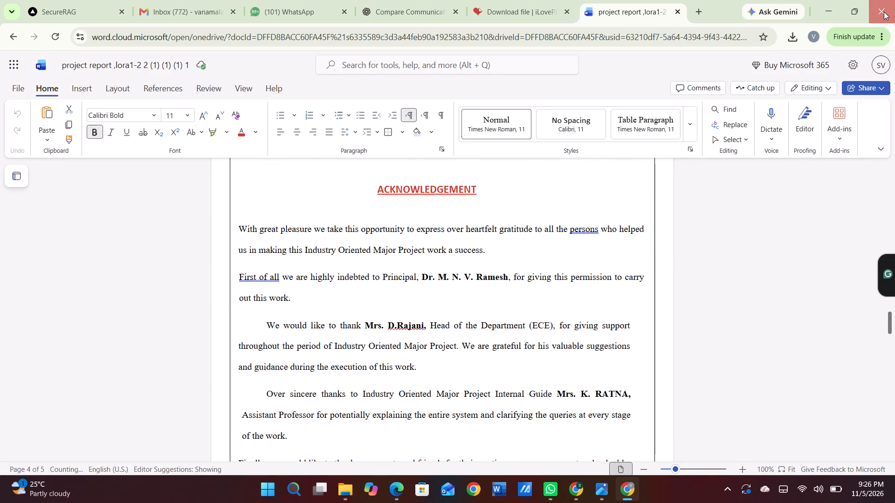